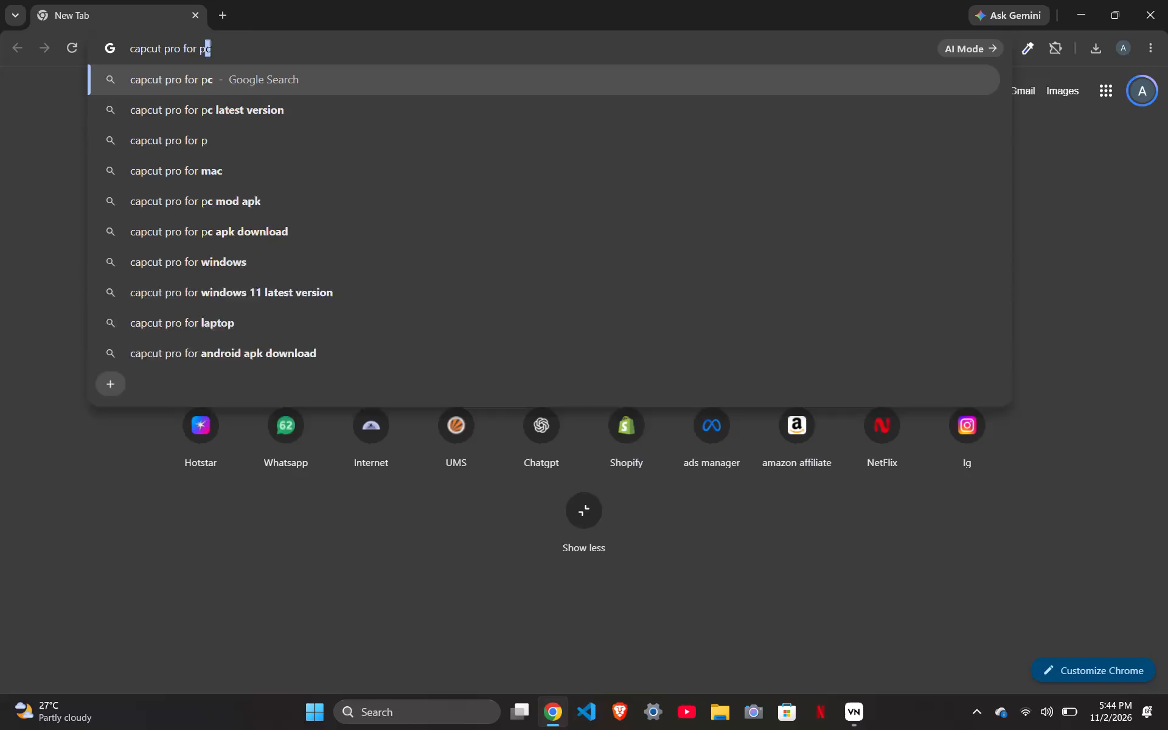
Search Google for "capcut pro for pc".
key(Return)
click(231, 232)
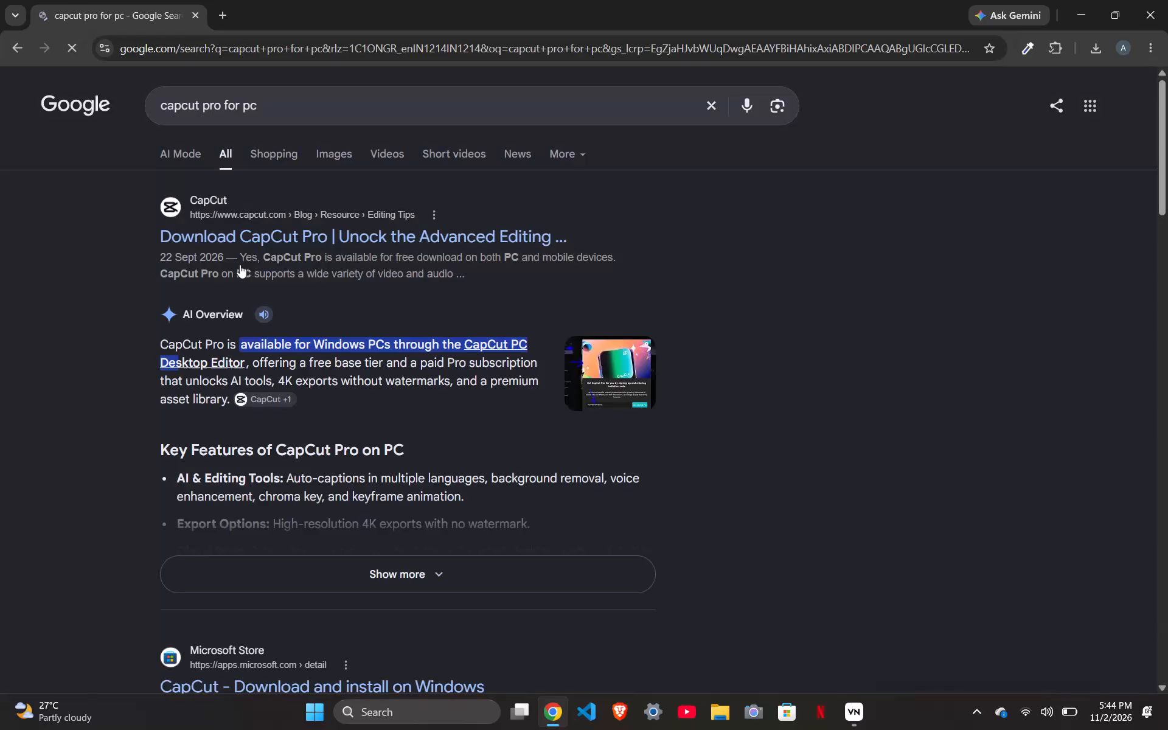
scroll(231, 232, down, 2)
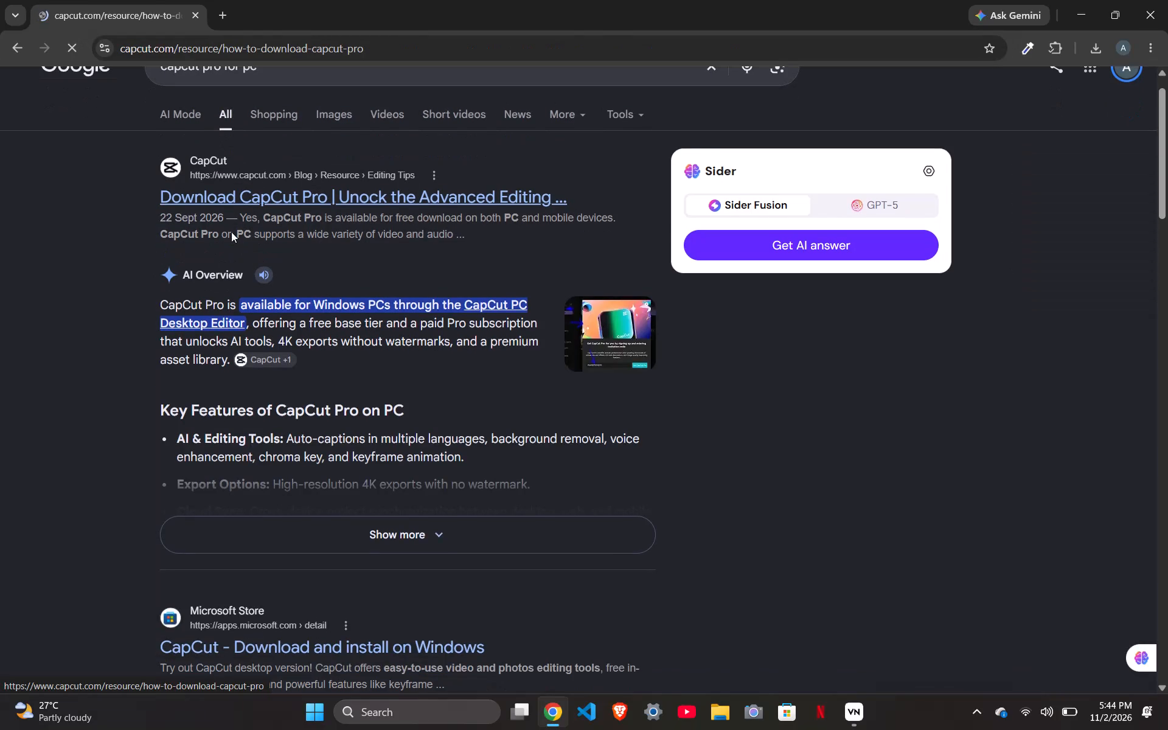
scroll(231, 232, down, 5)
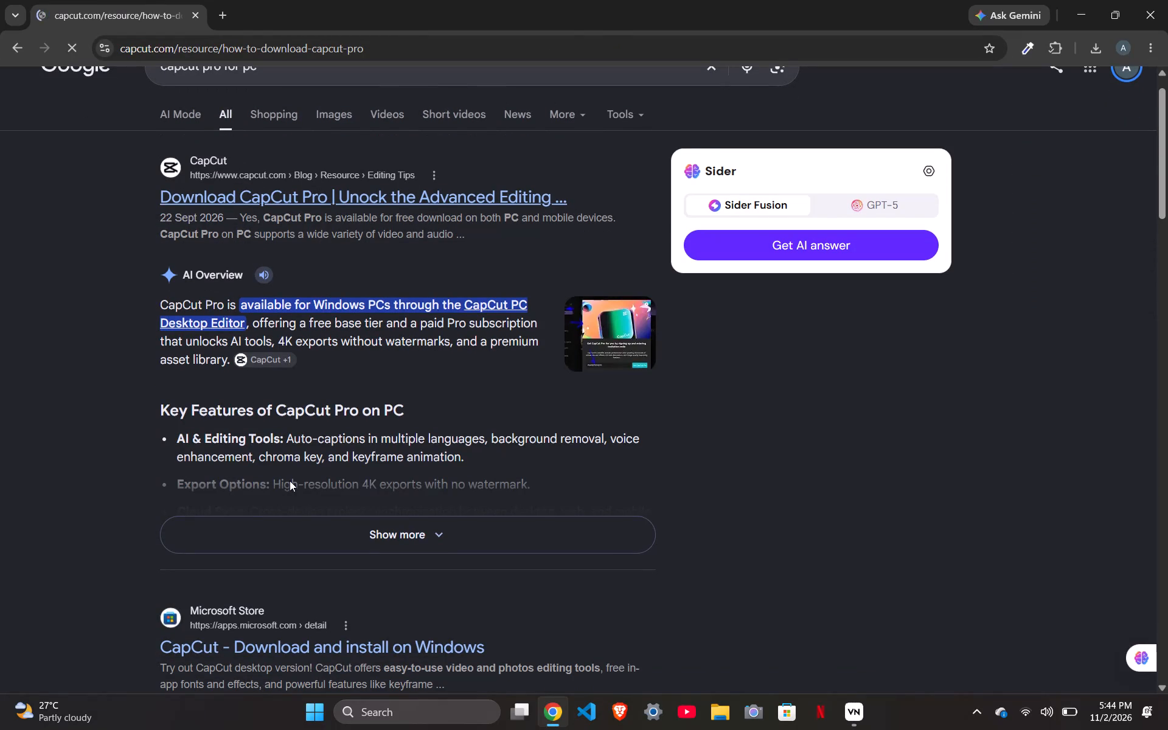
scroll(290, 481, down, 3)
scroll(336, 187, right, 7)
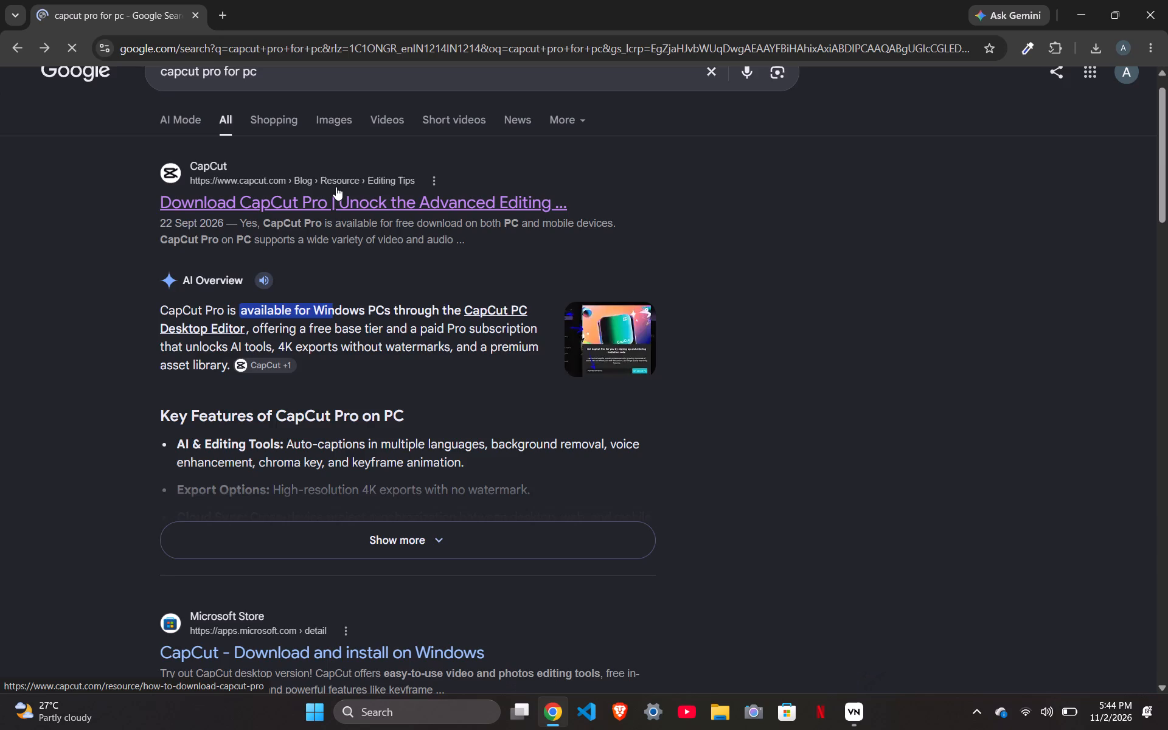
Open the Uptodown search result for CapCut for Windows and go to the latest version's download page.
scroll(336, 187, down, 6)
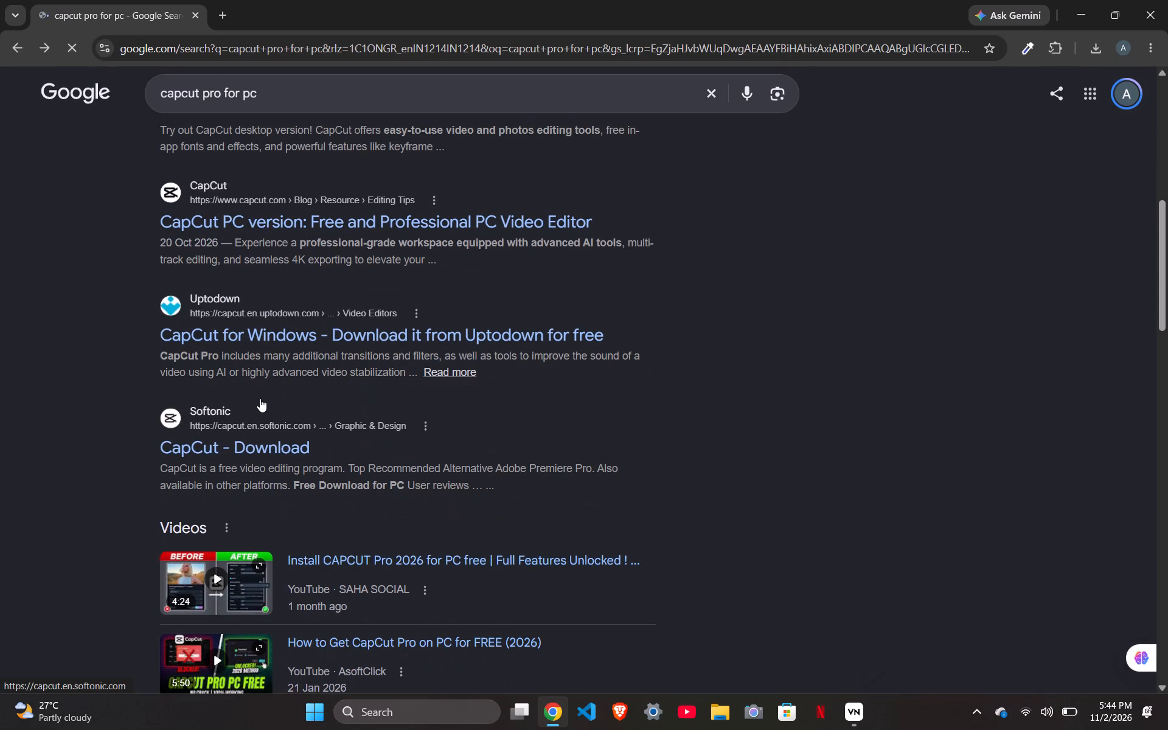
click(260, 333)
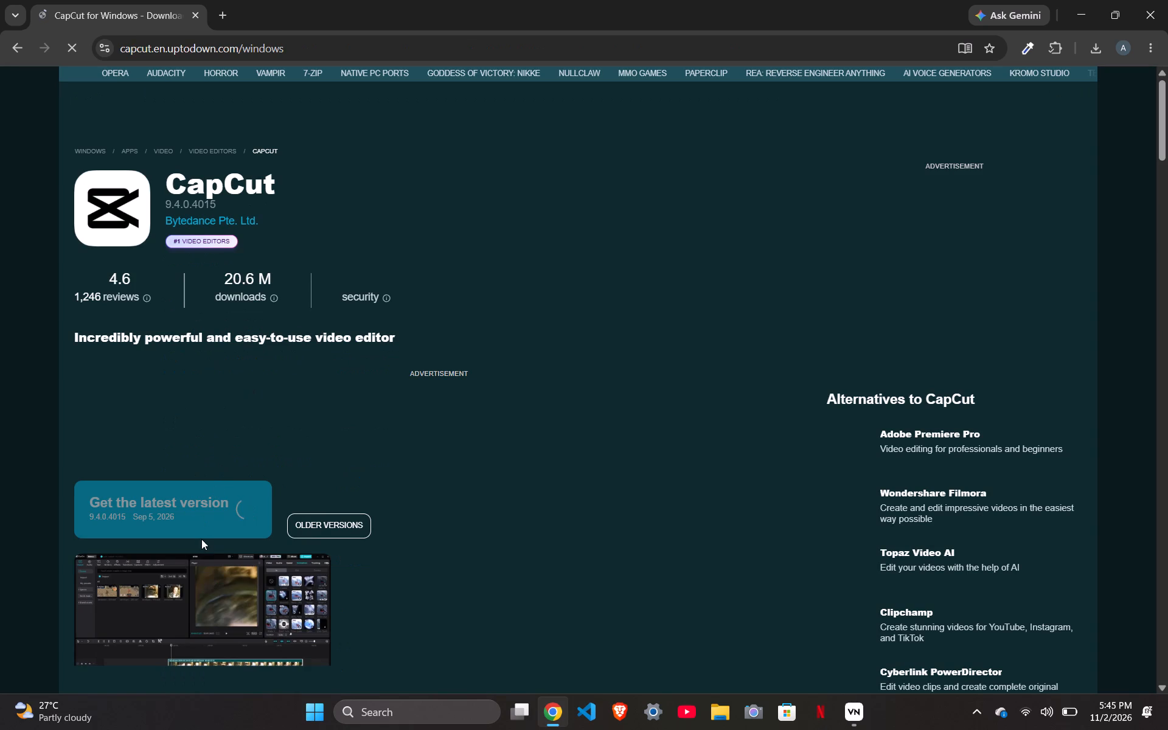
scroll(204, 526, down, 1)
scroll(337, 415, down, 4)
scroll(337, 415, up, 5)
scroll(337, 415, down, 5)
scroll(337, 415, up, 6)
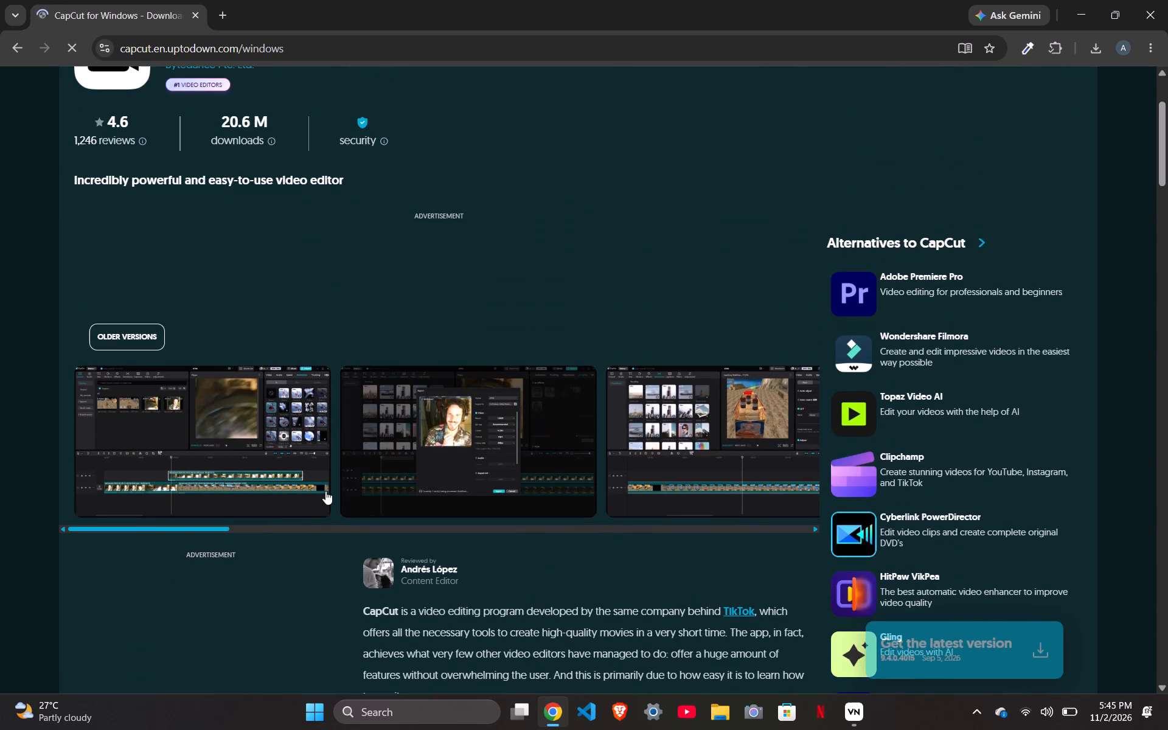
scroll(325, 491, up, 2)
scroll(170, 503, down, 1)
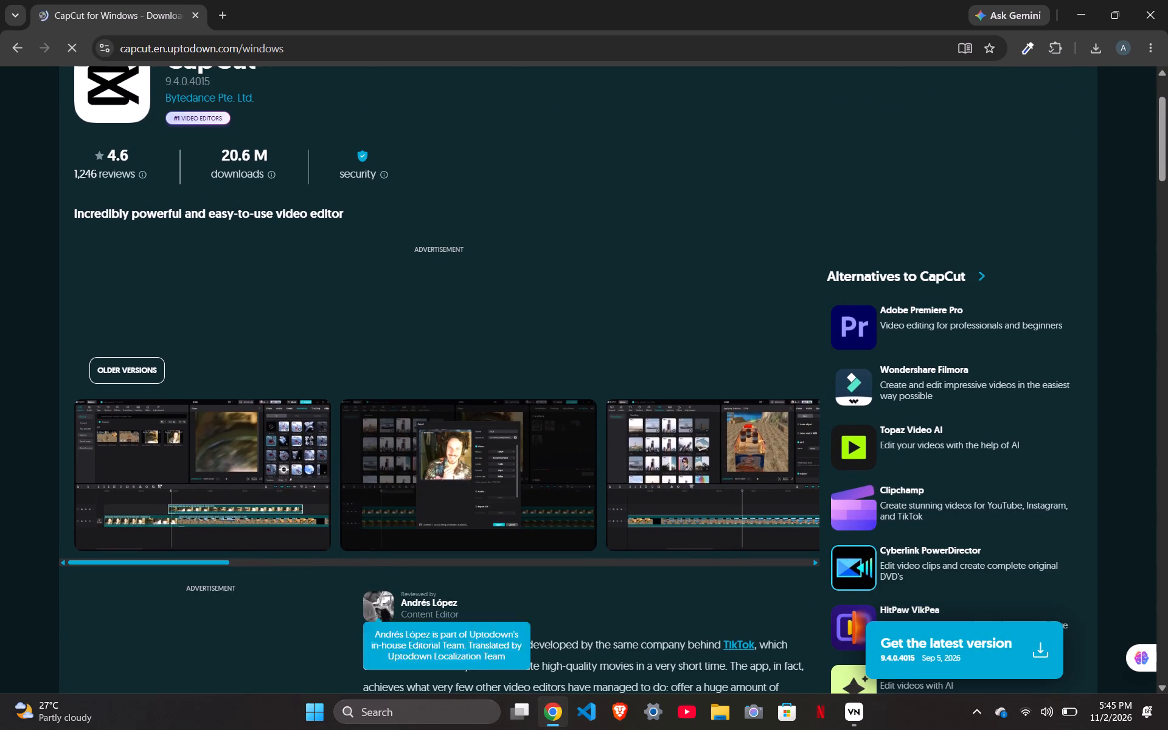
click(926, 648)
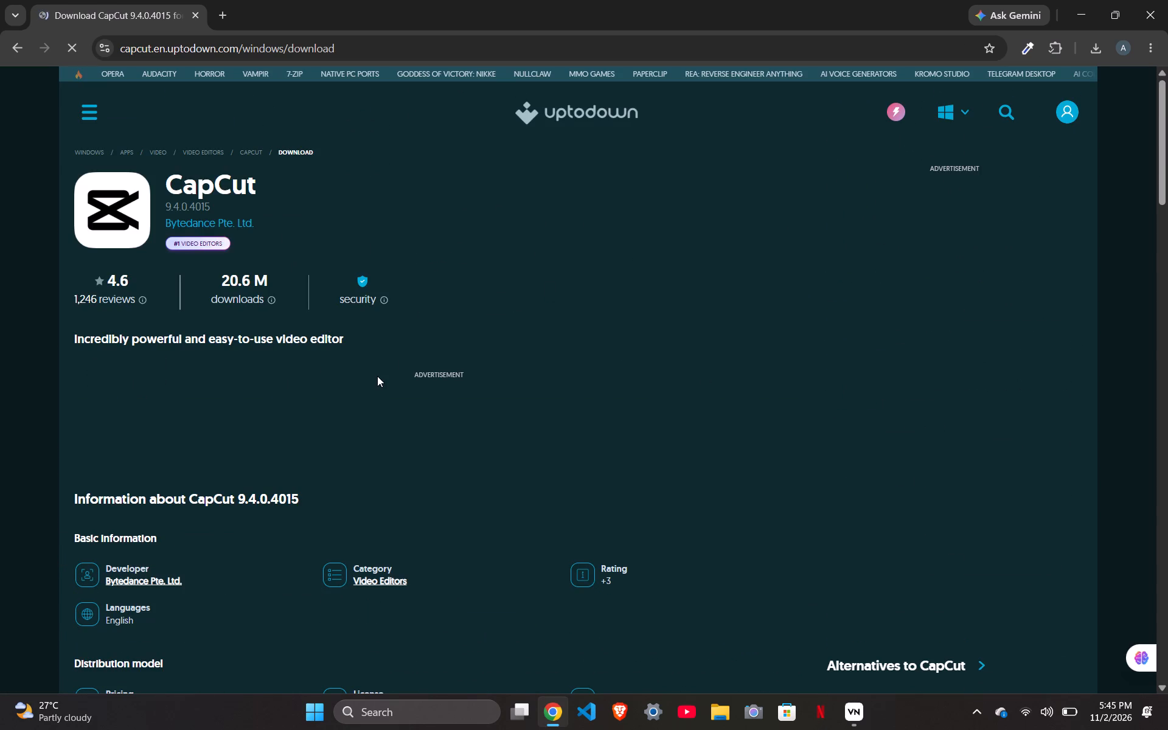
Download the free 531.42 MB CapCut 9.4.0.4015 installer from the Uptodown page.
scroll(734, 336, down, 4)
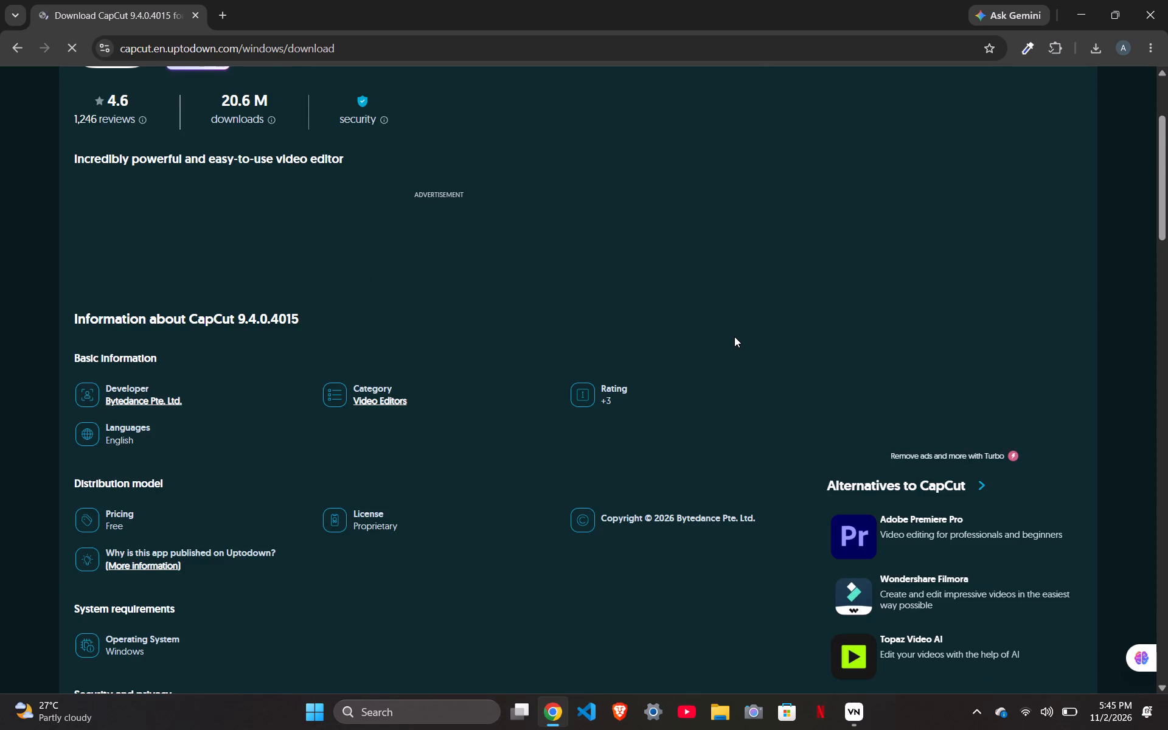
scroll(734, 336, down, 6)
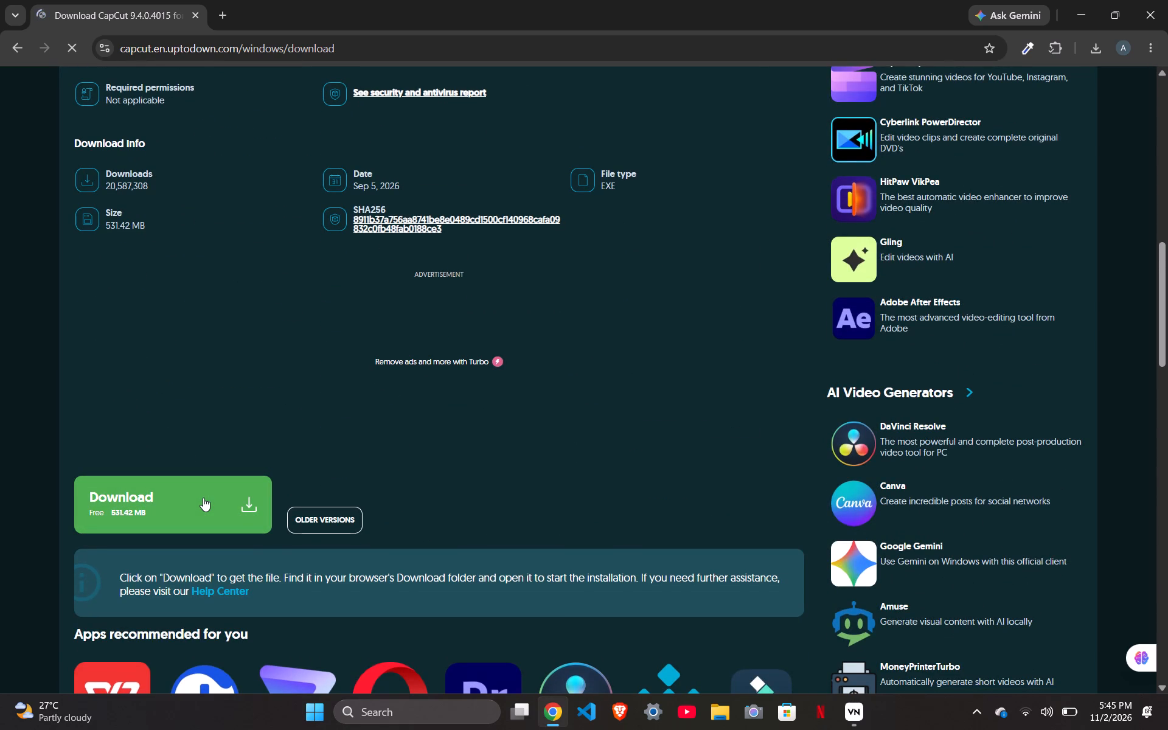
click(203, 498)
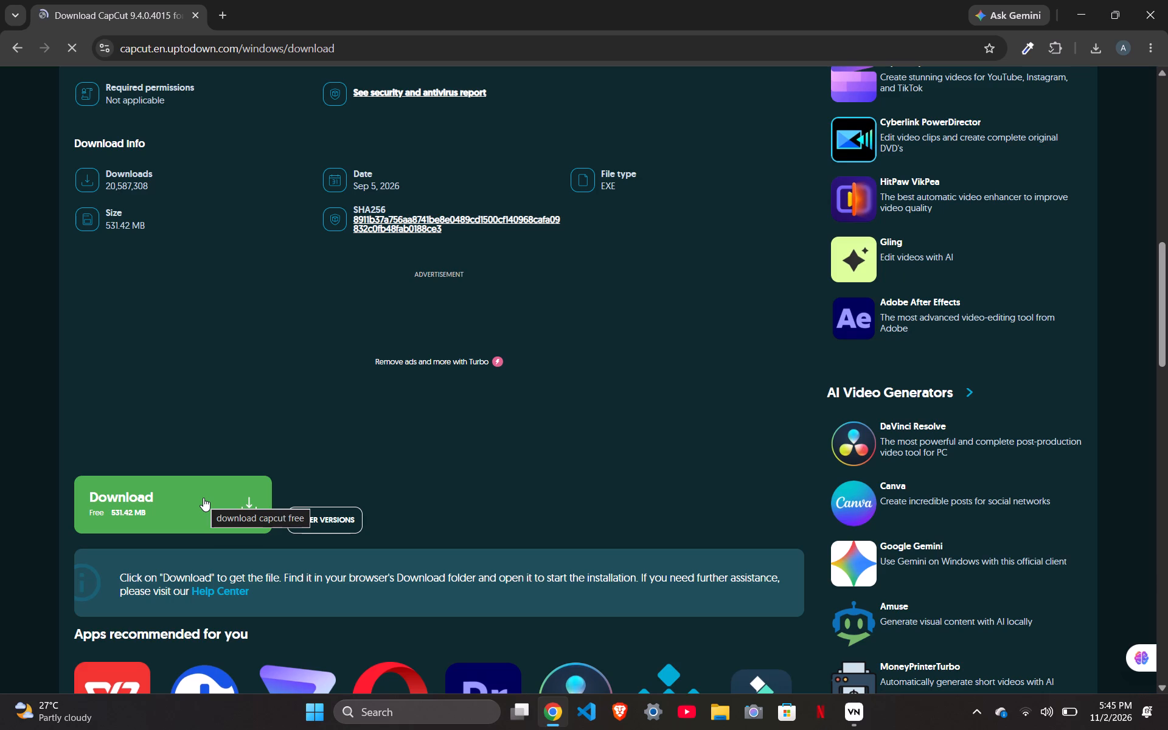
click(251, 502)
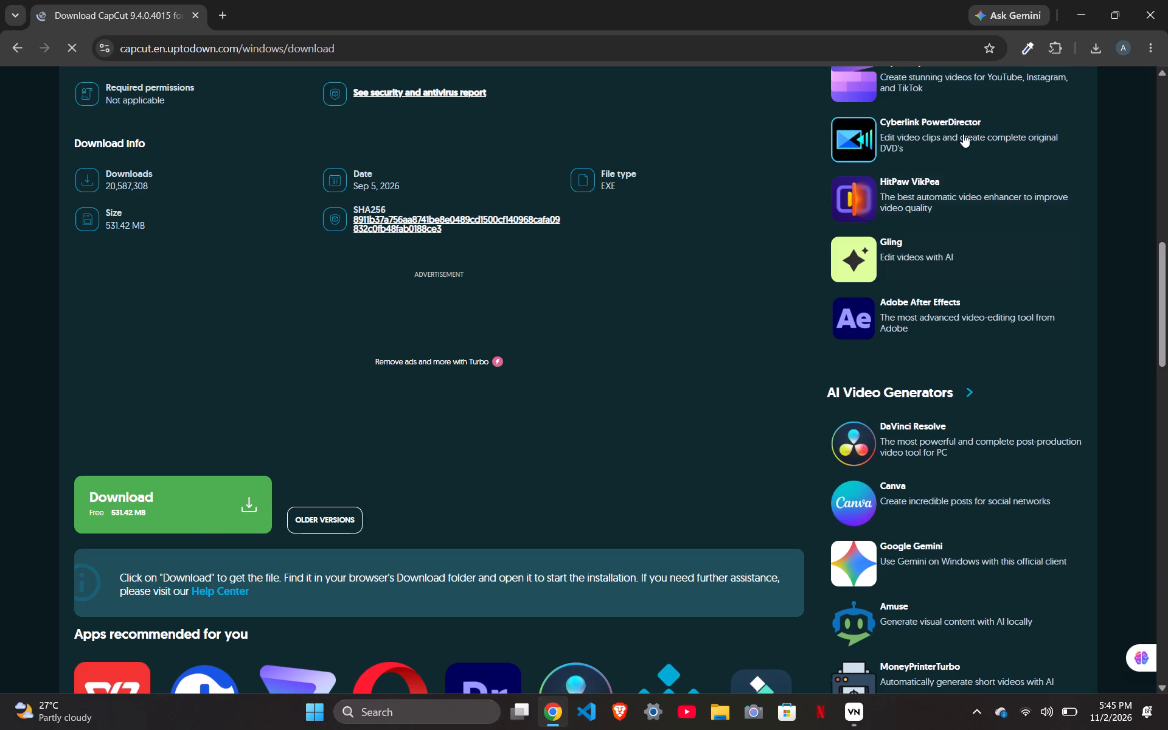
double_click(220, 513)
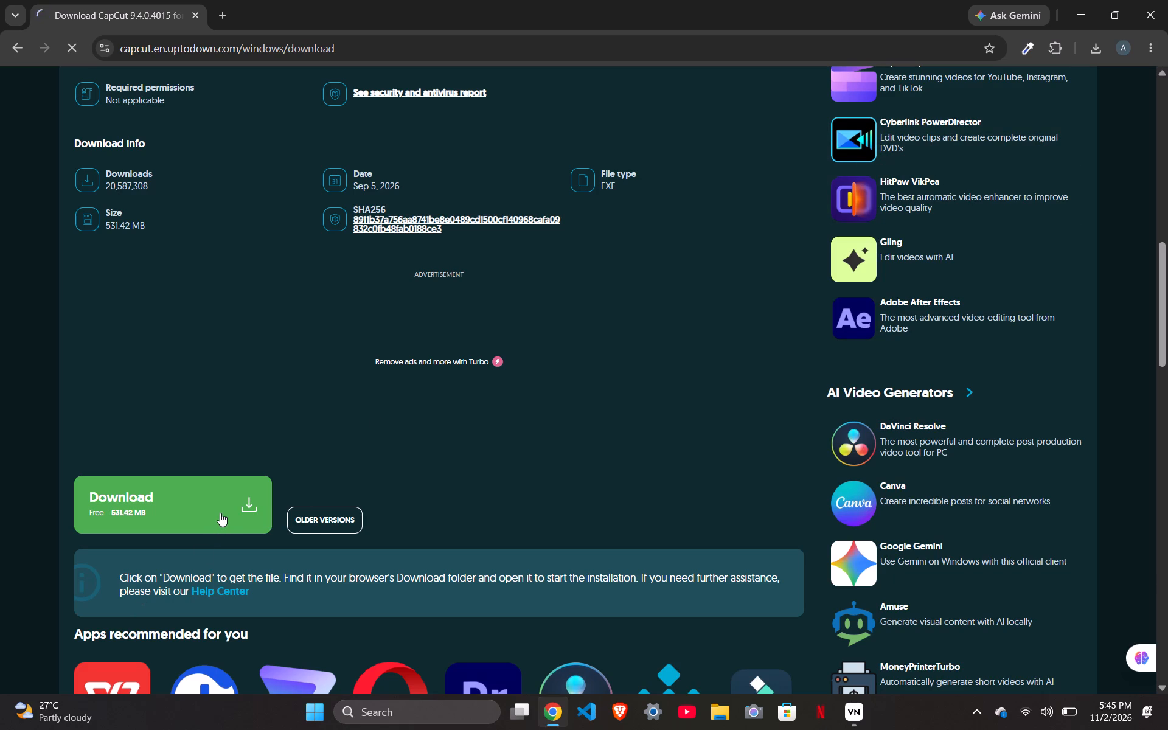
Allow multiple downloads from the site, cancel the duplicate capcut-9-4-0-4015 (1).exe download, and open the full download history.
click(1091, 41)
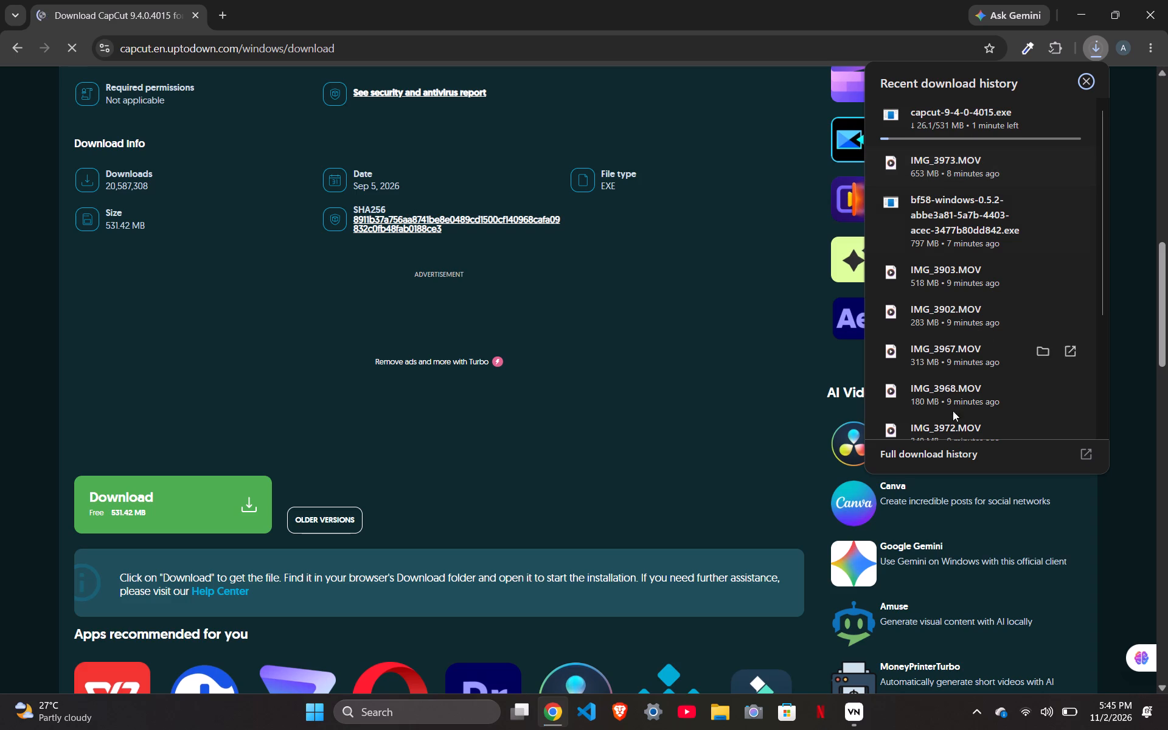
click(936, 450)
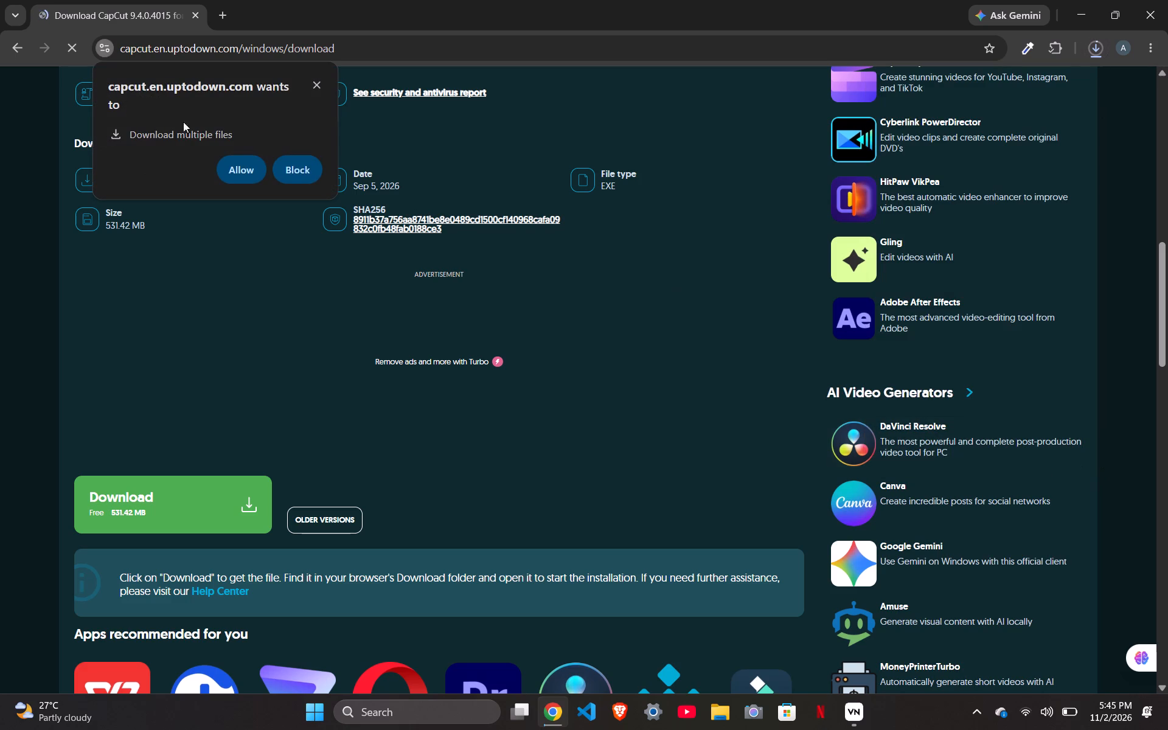
click(238, 173)
click(1099, 44)
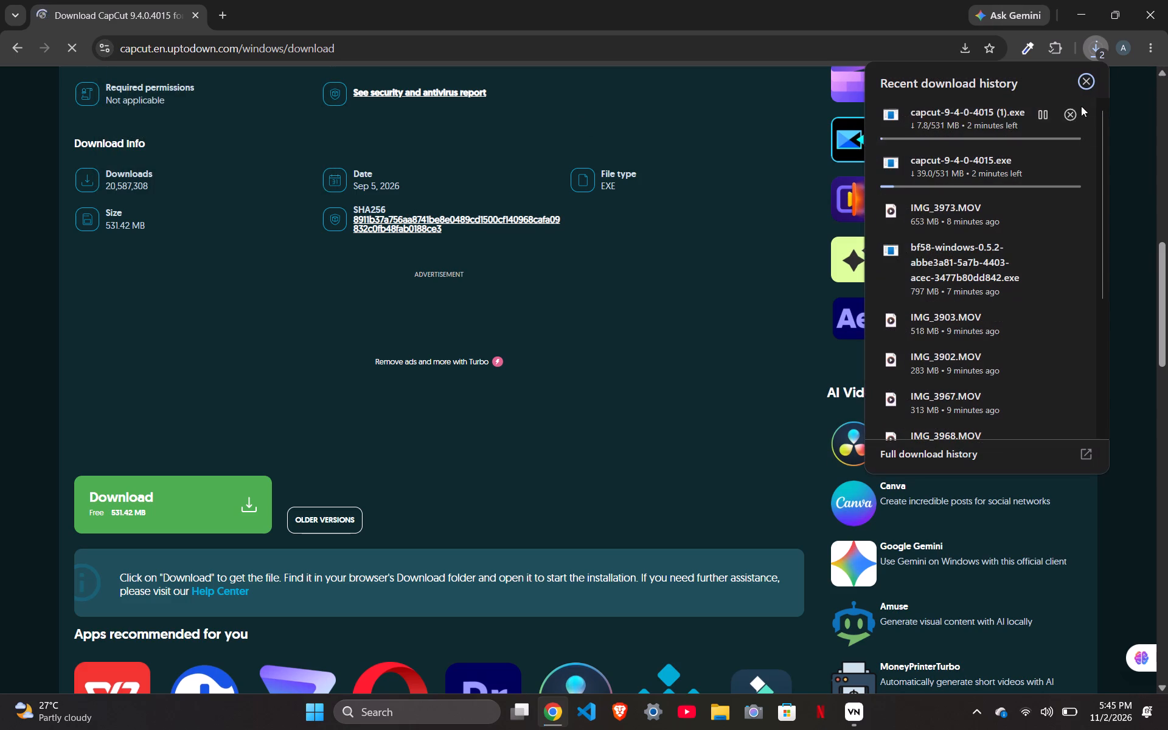
click(1068, 122)
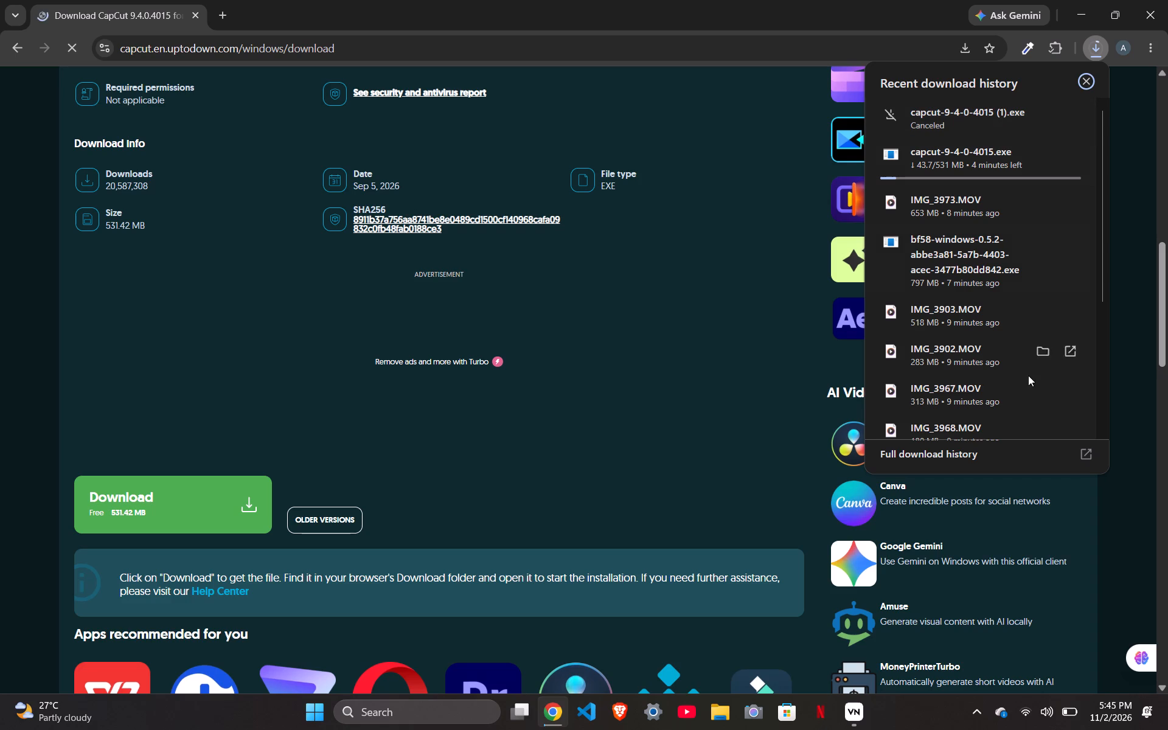
click(1051, 454)
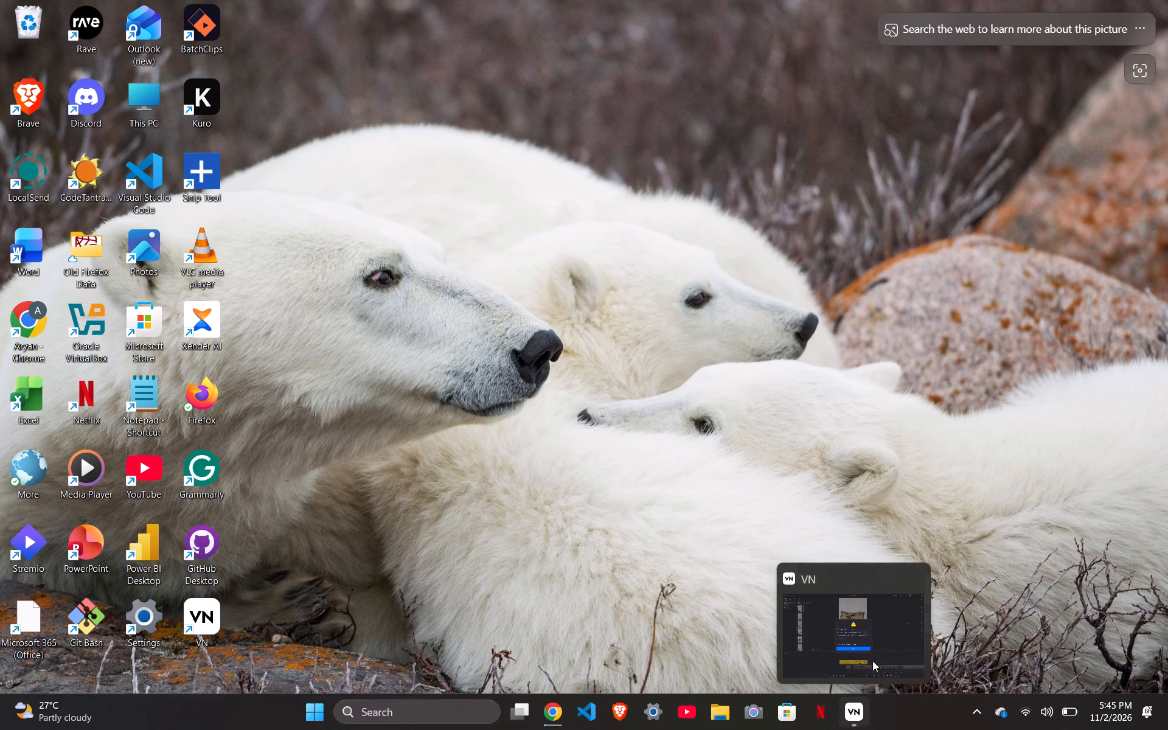
Close the running VN window from the desktop.
click(911, 579)
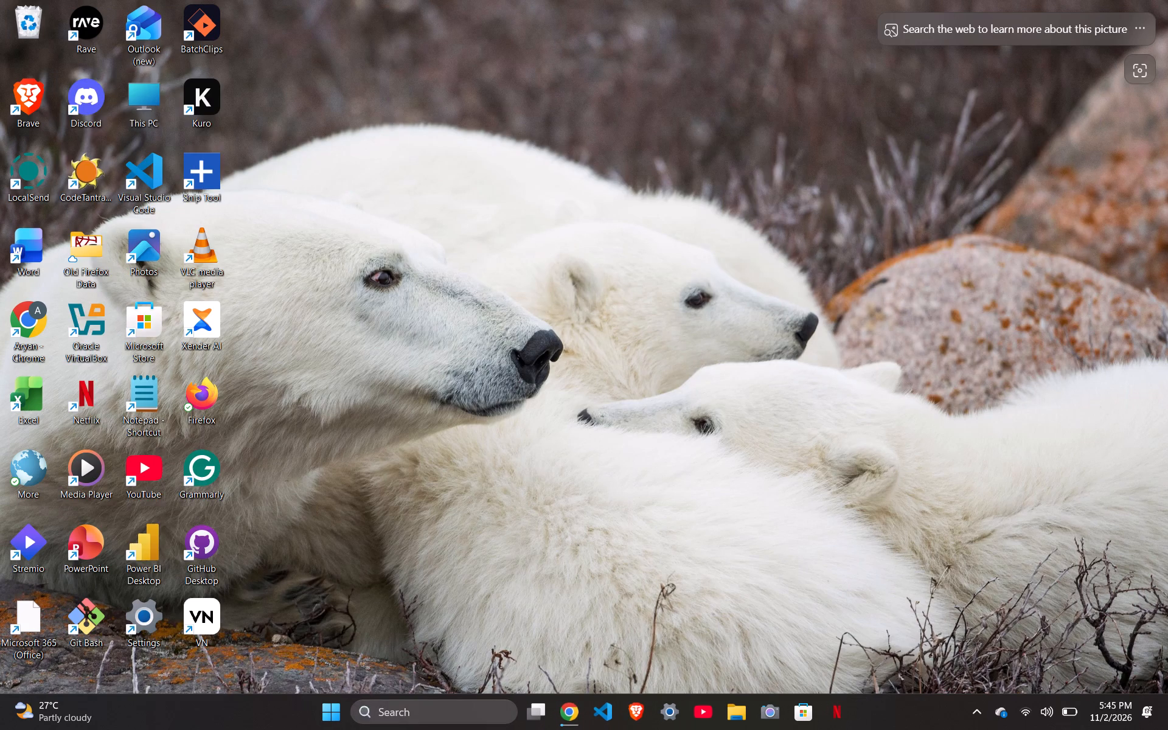
Open Windows Settings and go to the list of installed apps.
click(334, 719)
text(sett)
key(Return)
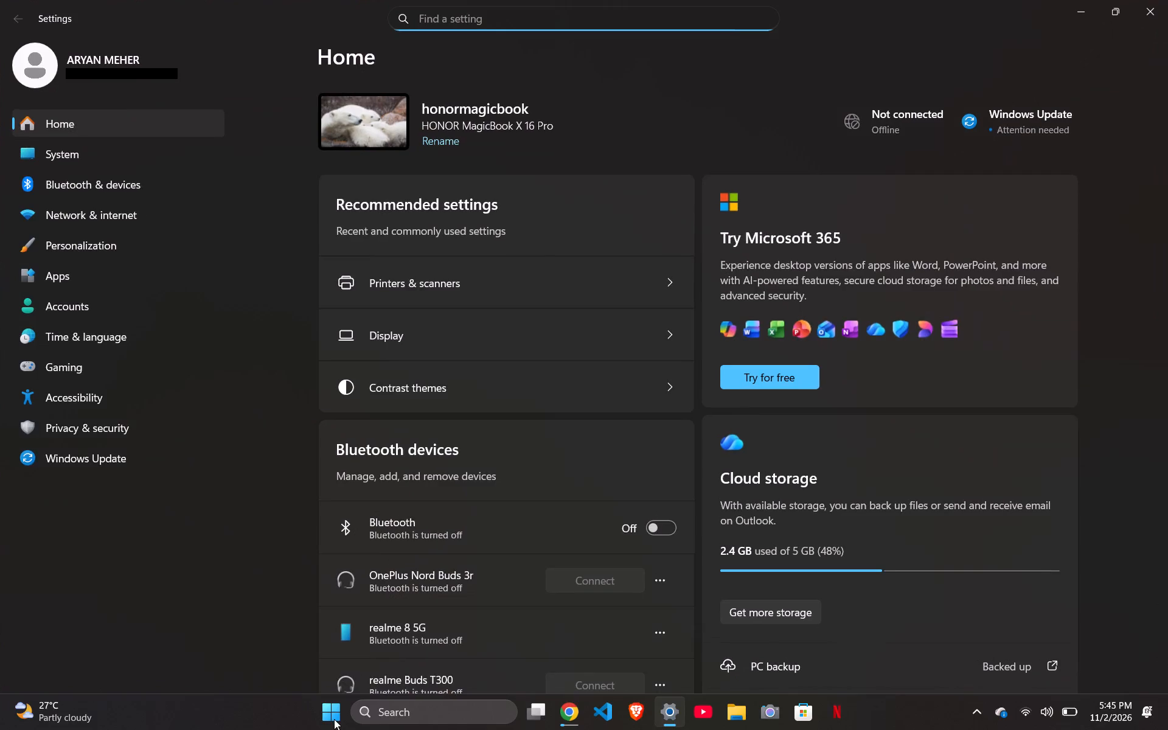
click(93, 279)
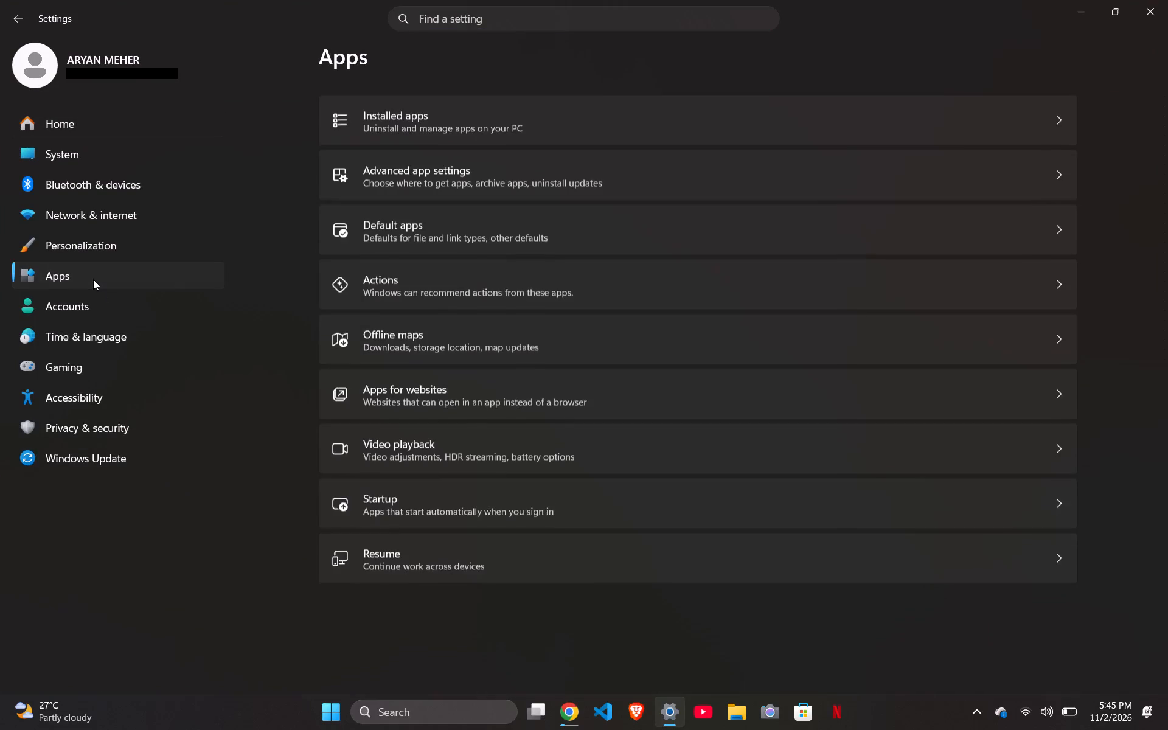
click(398, 124)
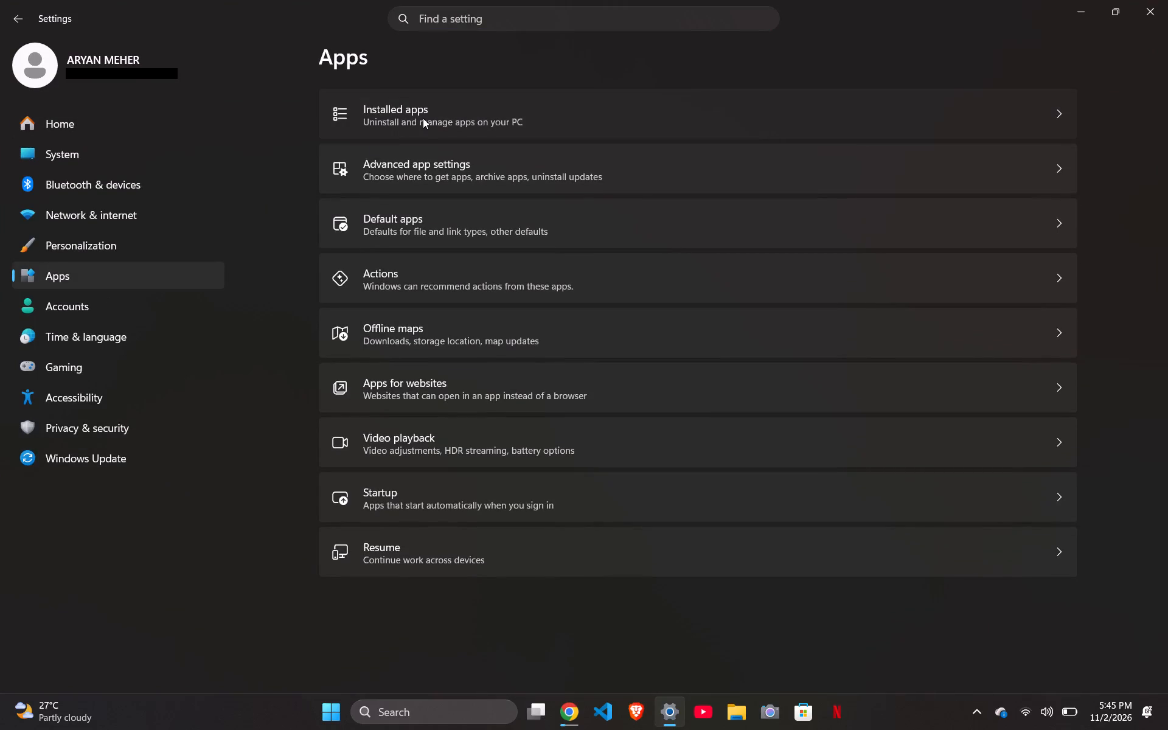
double_click(423, 118)
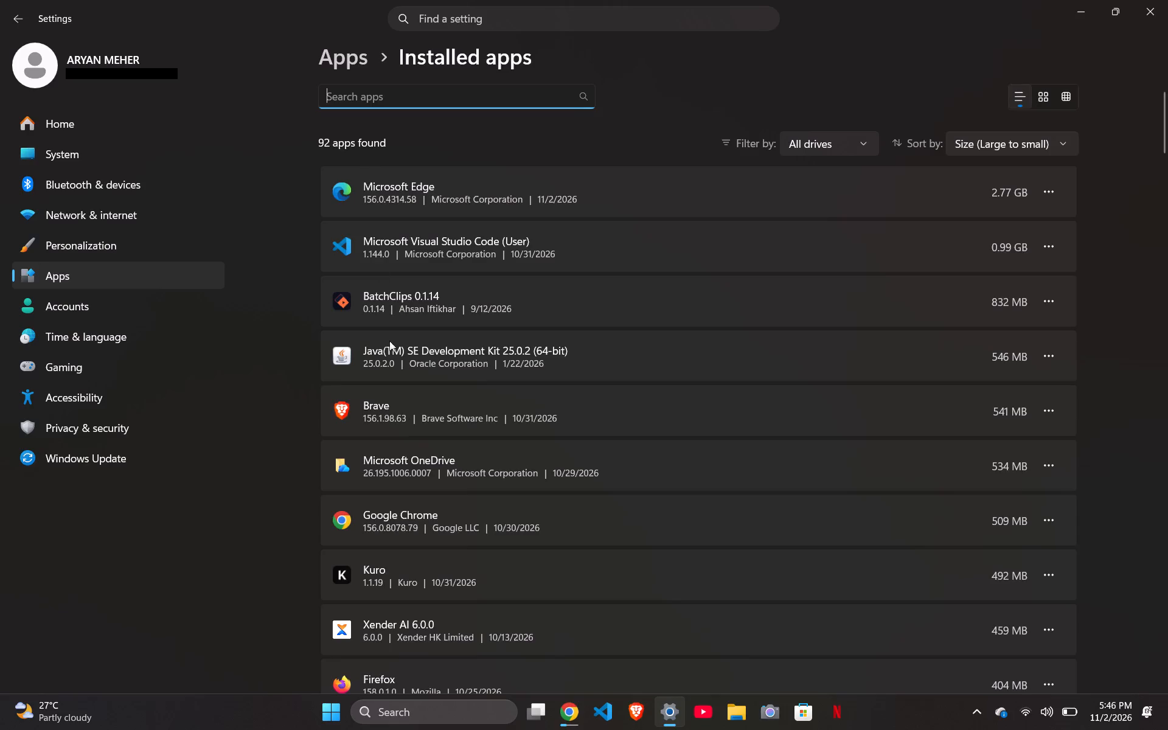
Uninstall VN from the installed apps list and confirm the removal in VN's own uninstaller.
scroll(403, 409, down, 4)
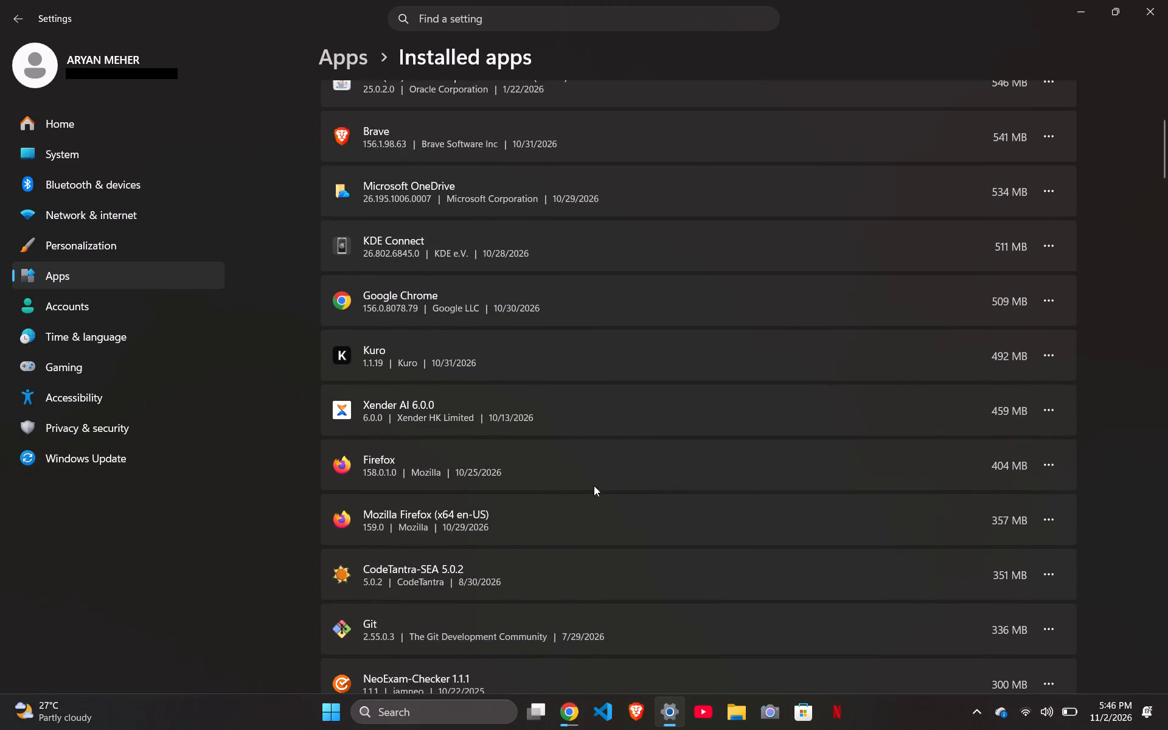
scroll(901, 543, down, 1)
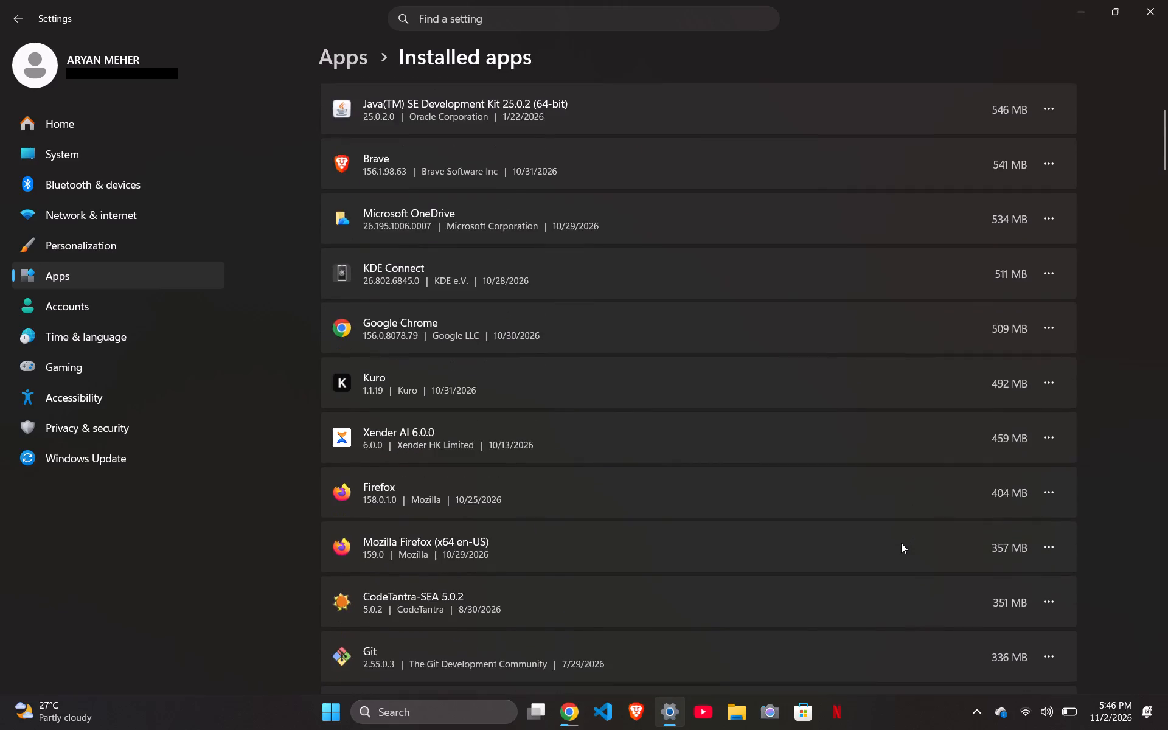
scroll(901, 543, down, 3)
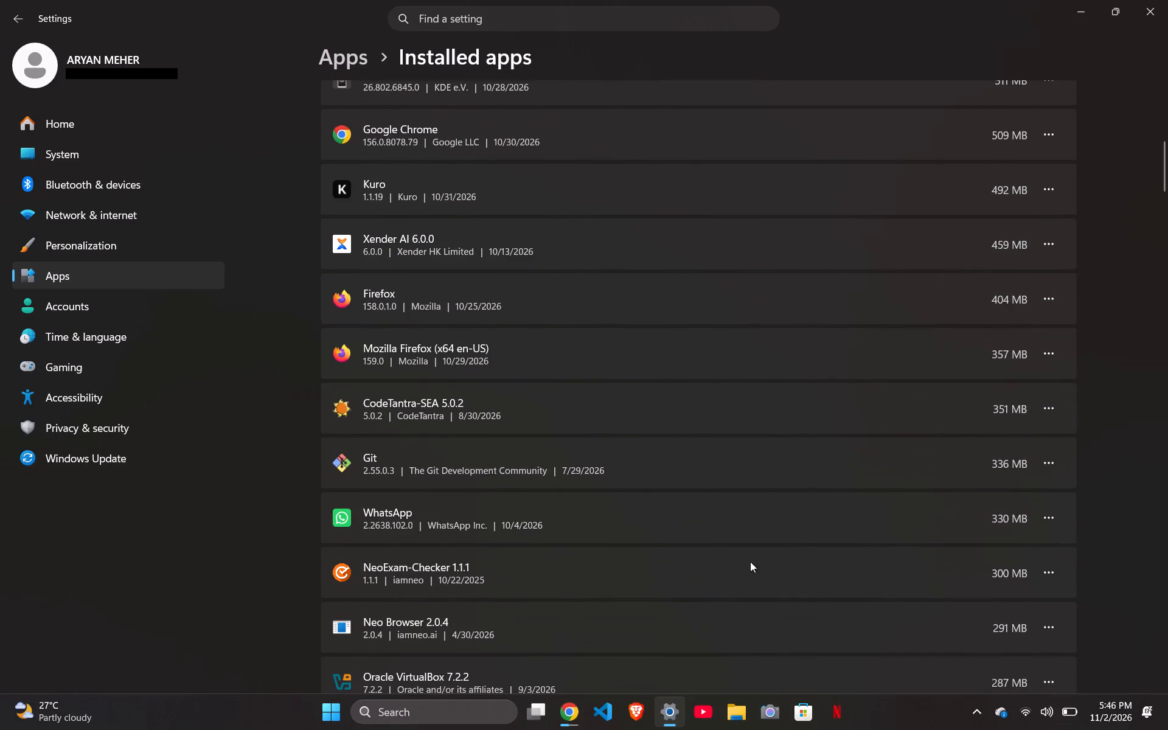
scroll(718, 603, down, 8)
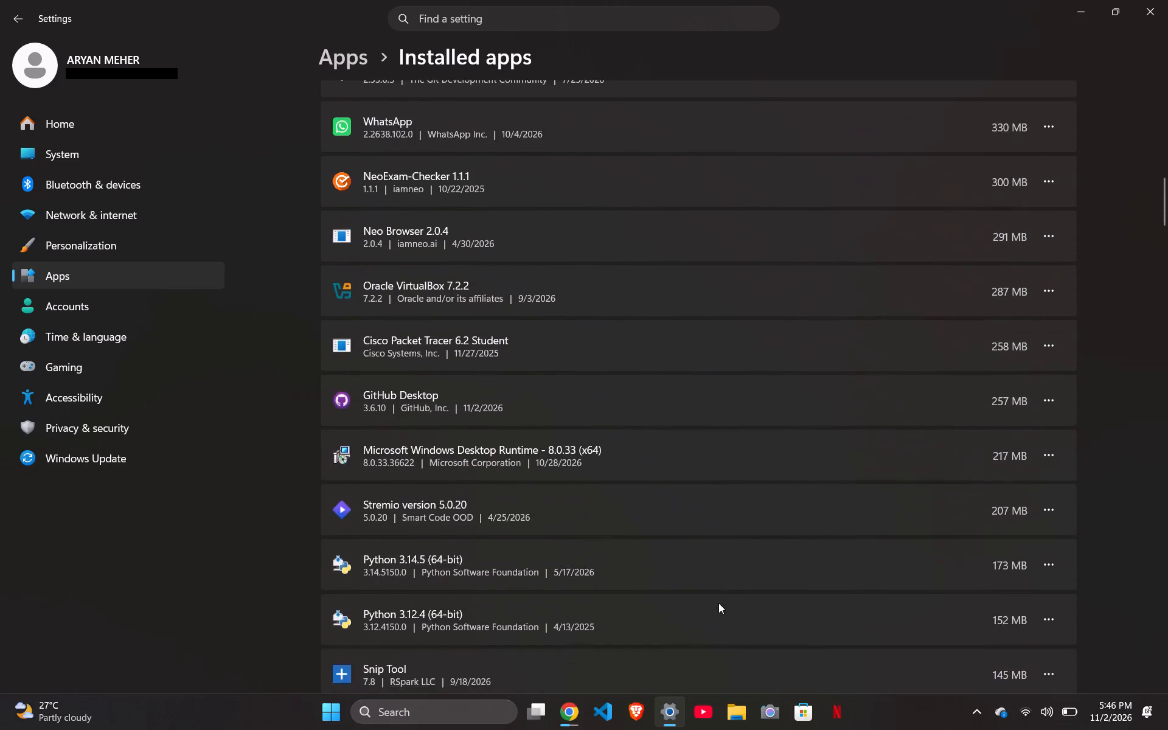
scroll(718, 603, down, 7)
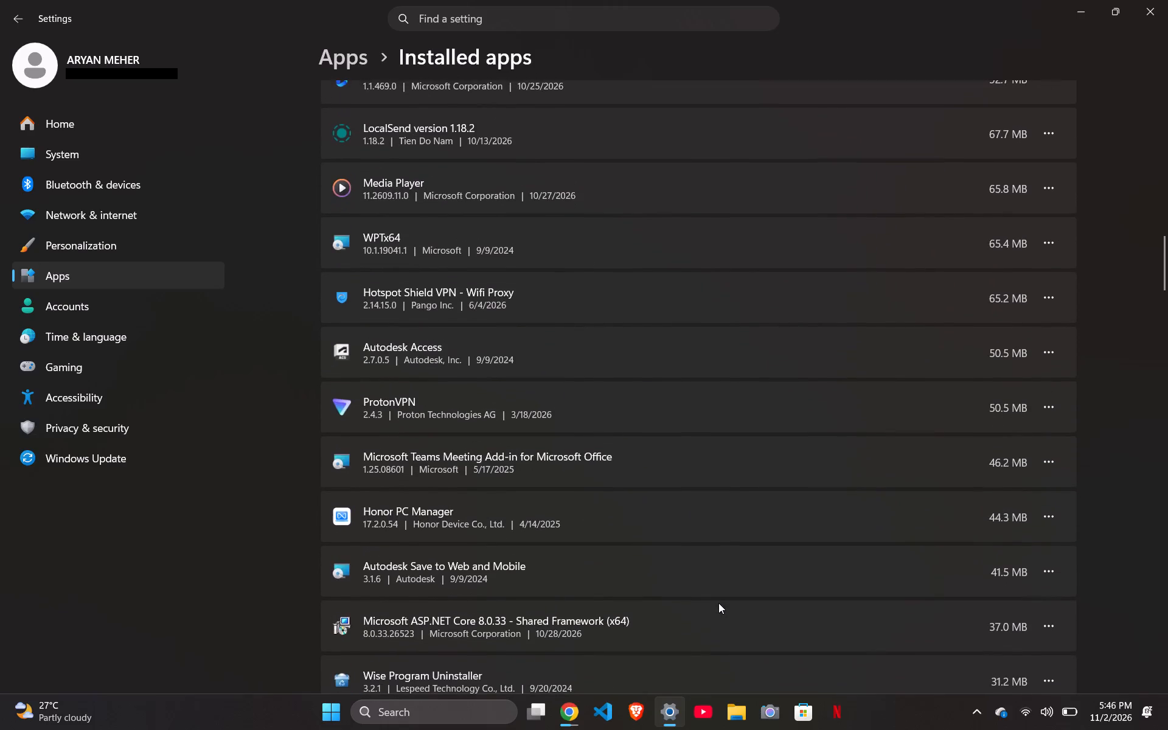
scroll(718, 603, down, 8)
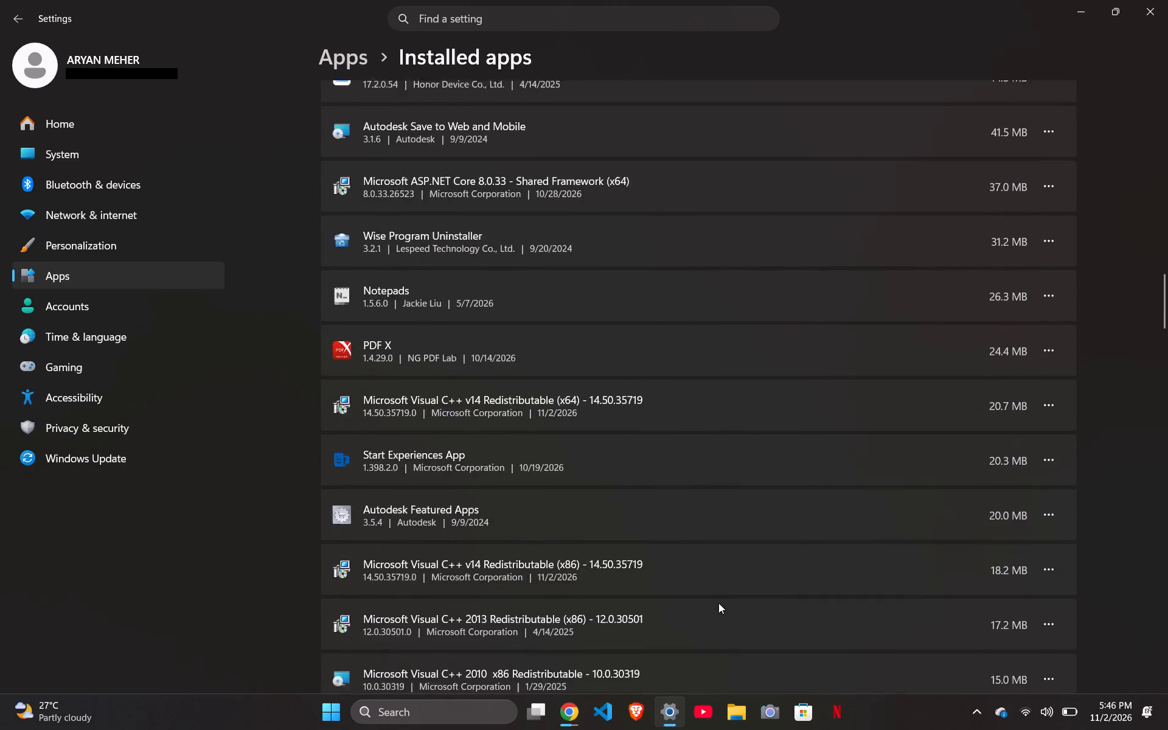
scroll(718, 603, down, 12)
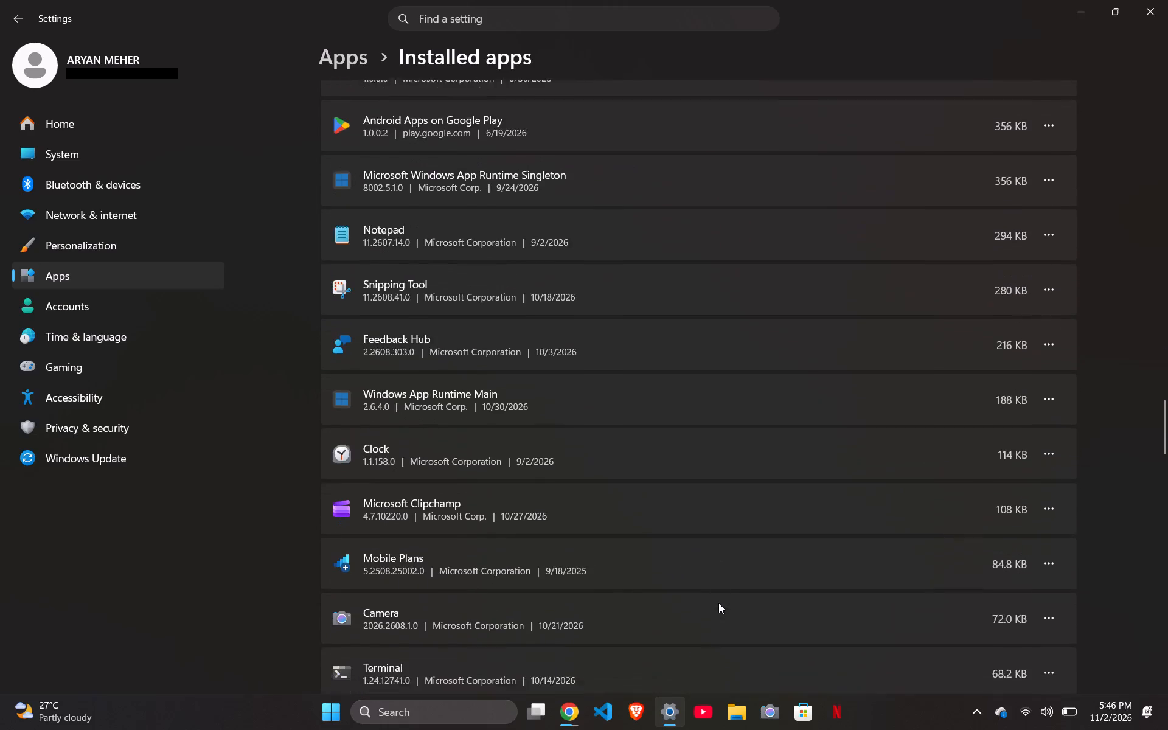
scroll(718, 603, down, 10)
scroll(718, 603, up, 2)
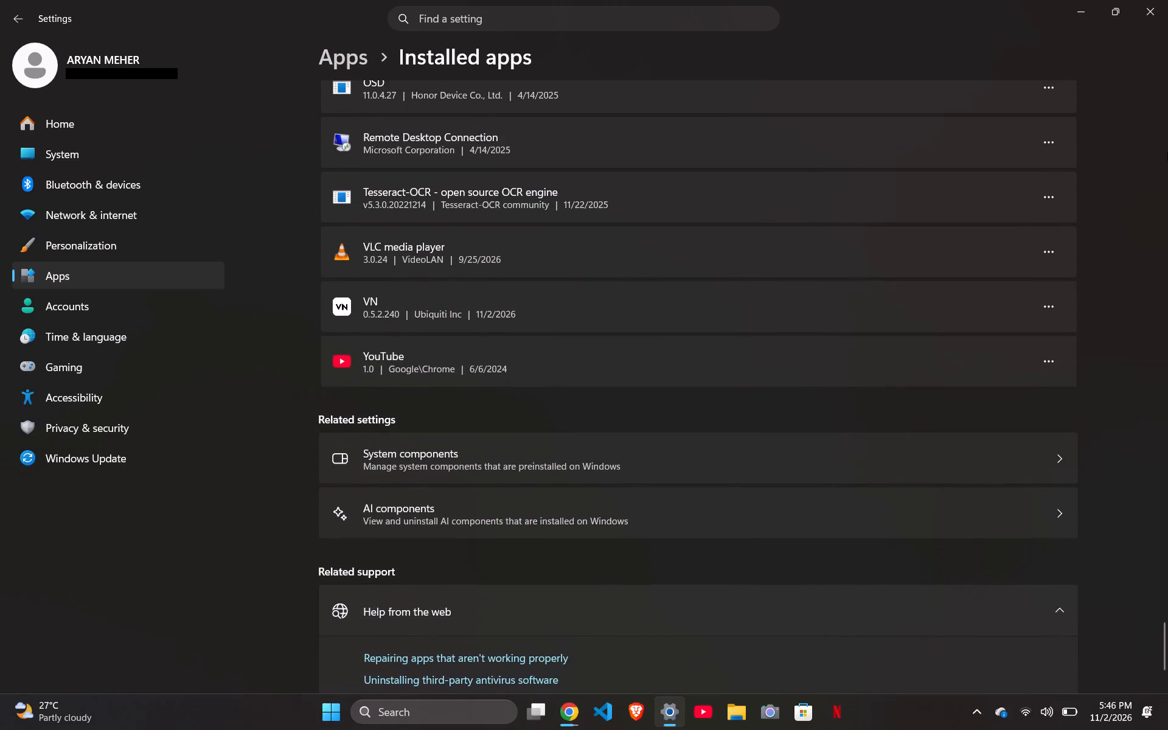
click(1039, 311)
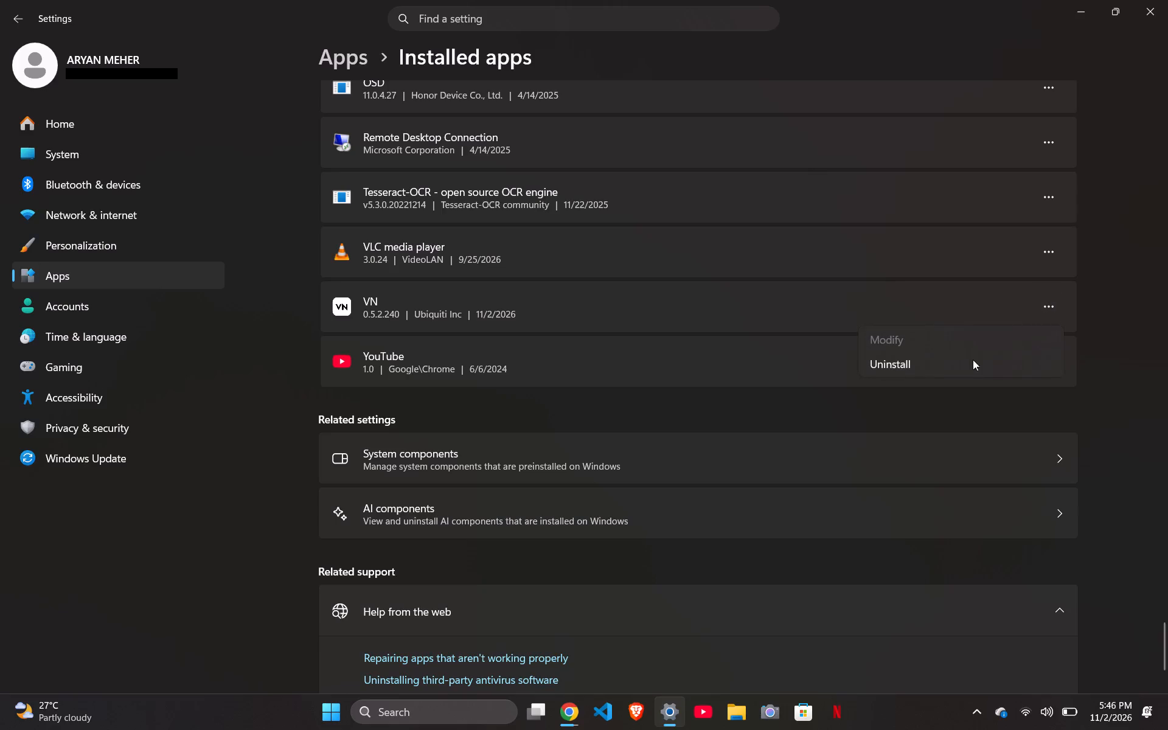
click(919, 365)
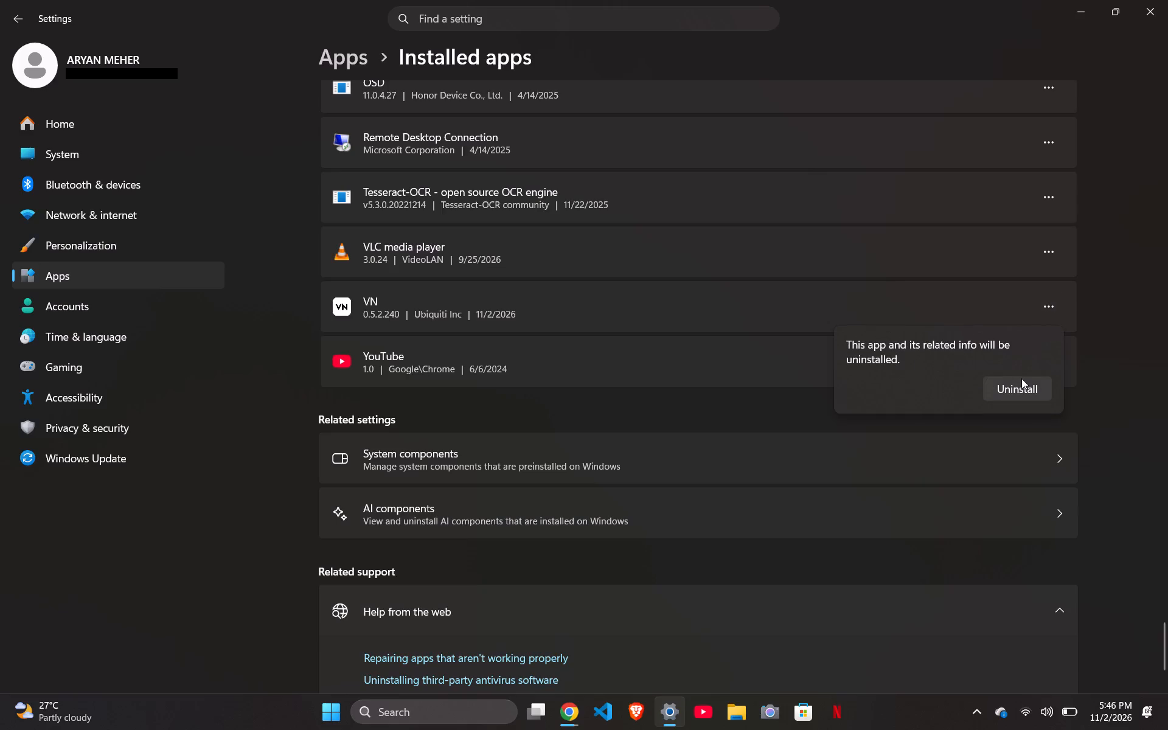
click(1018, 384)
scroll(490, 445, up, 1)
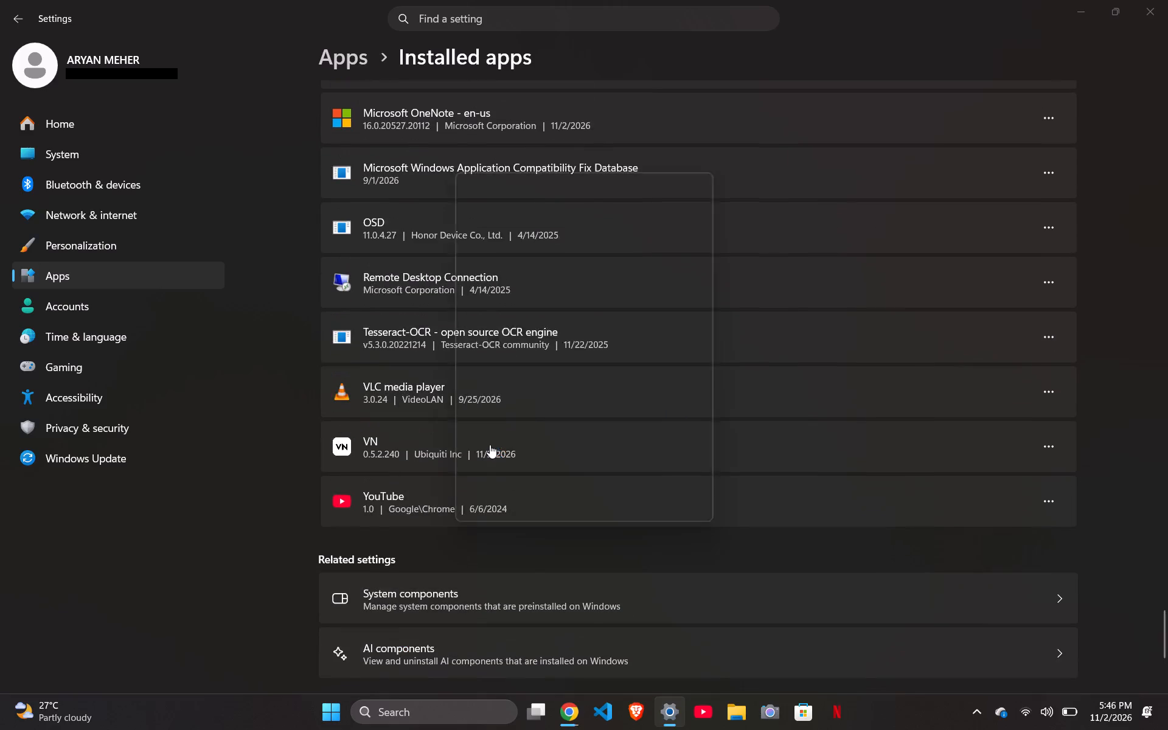
click(536, 457)
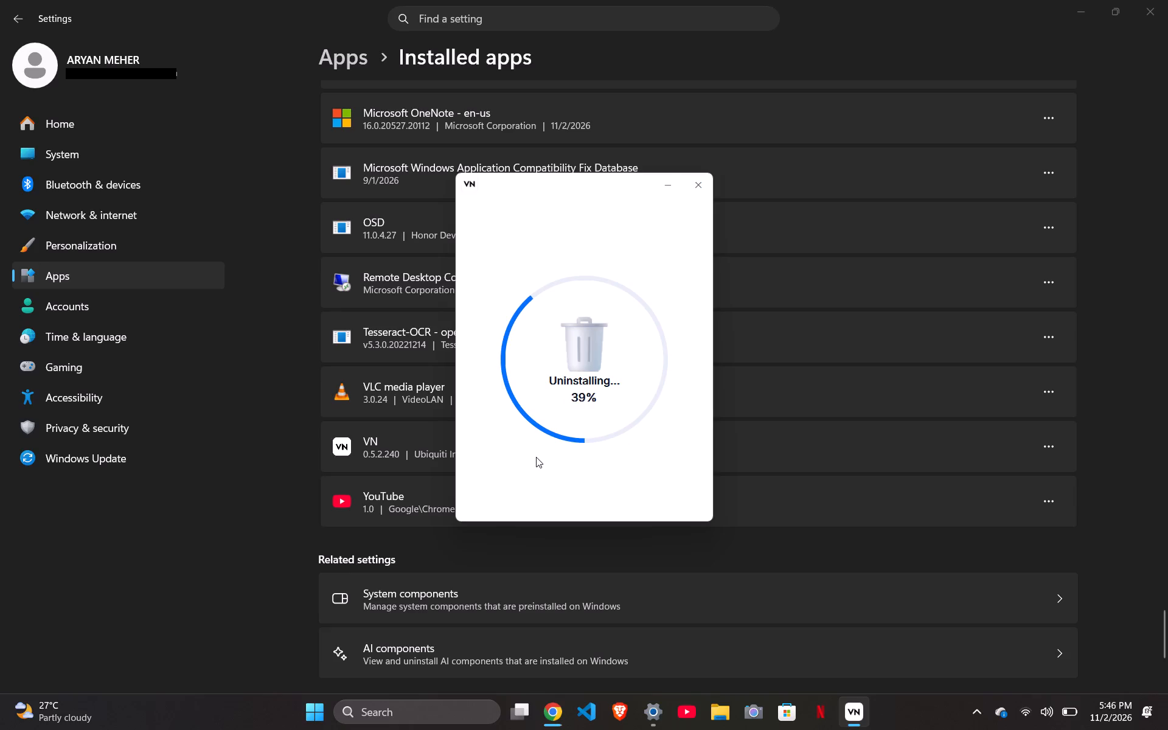
Switch to Chrome's download history and show capcut-9-4-0-4015.exe in its folder, keeping the VN uninstaller minimized.
click(554, 719)
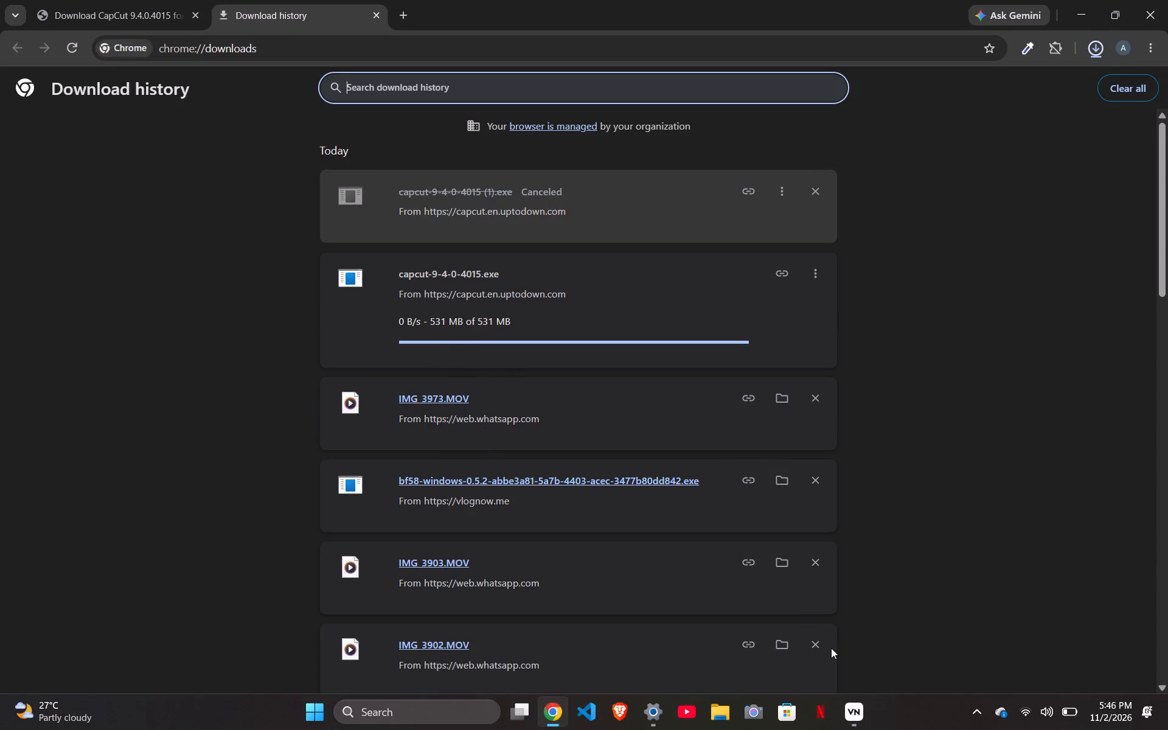
click(850, 637)
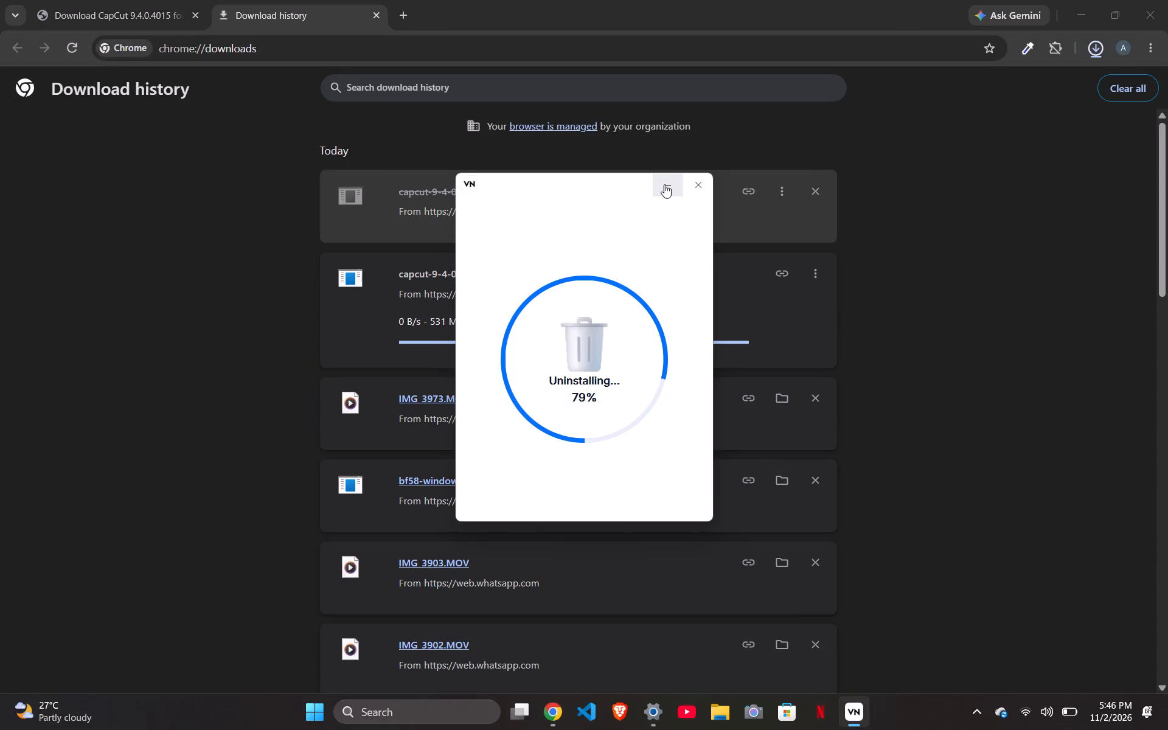
click(664, 184)
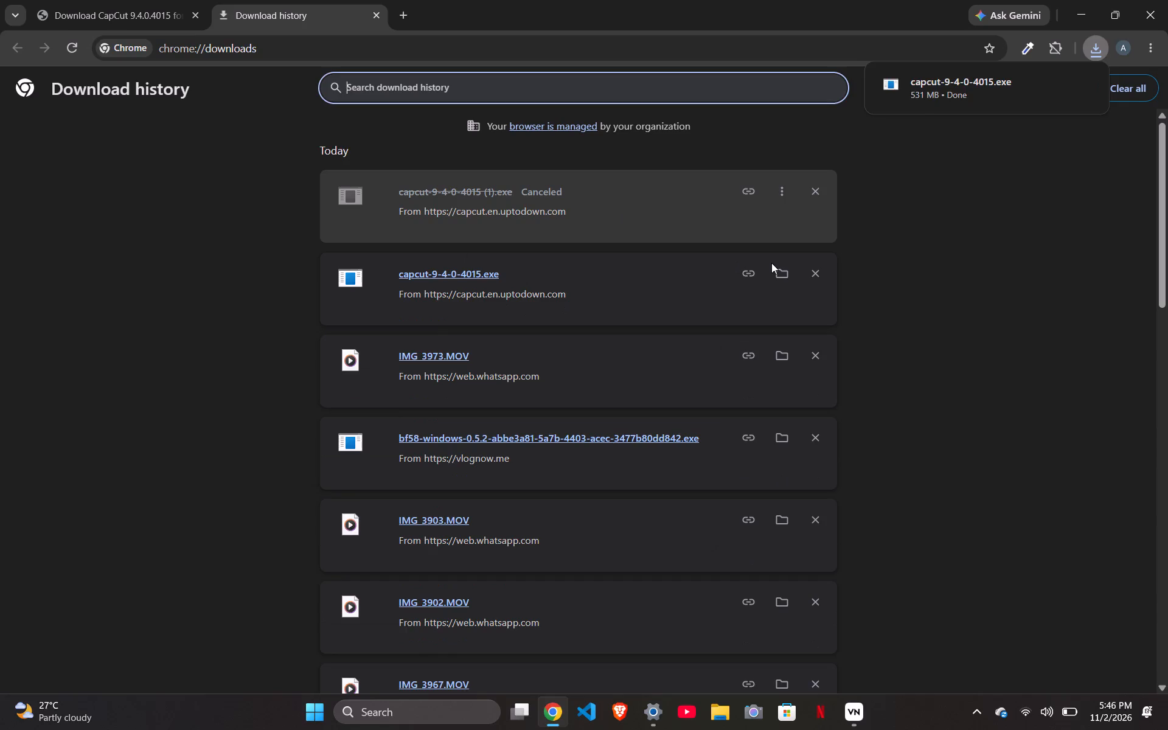
click(771, 263)
click(776, 271)
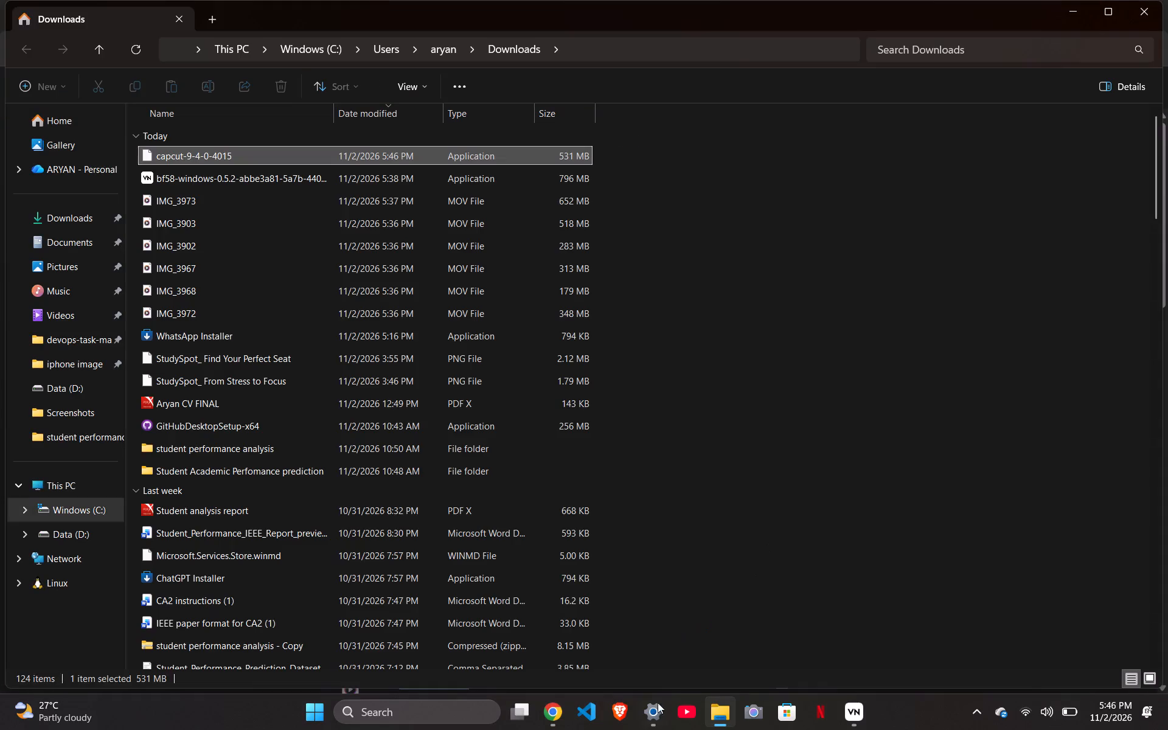
Close the Settings window.
click(715, 579)
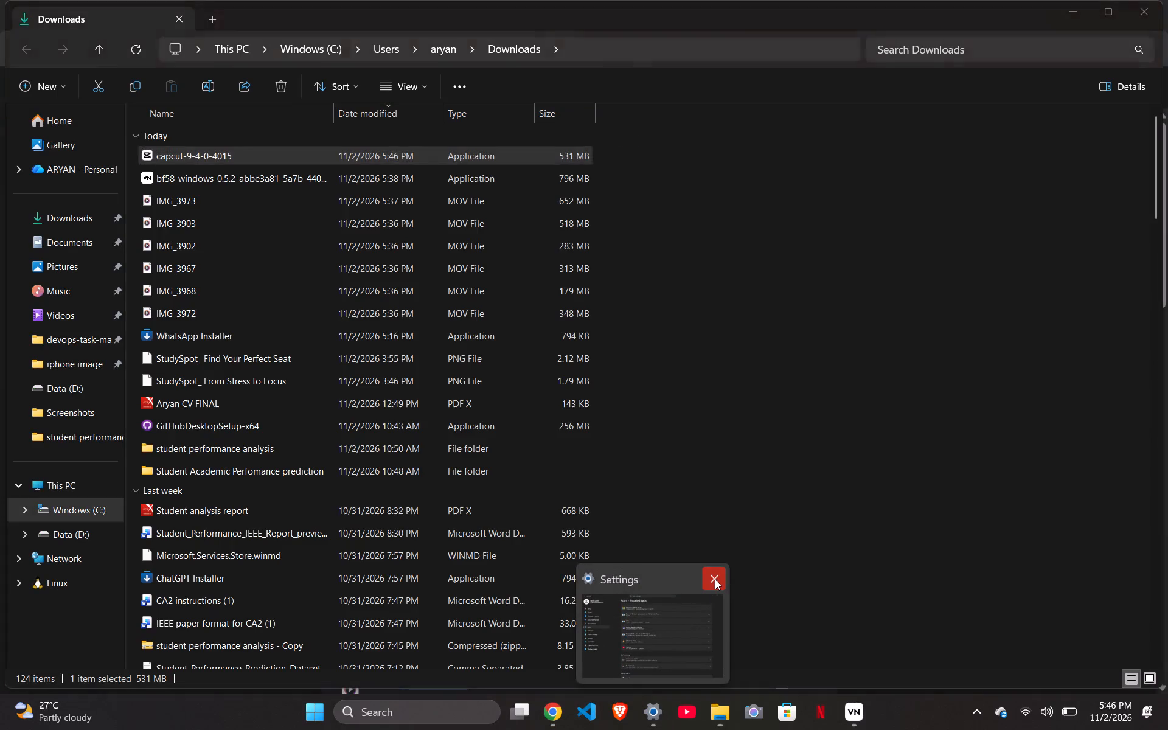
Run capcut-9-4-0-4015 from the Downloads folder and start the CapCut installation, minimizing the VN uninstaller again.
double_click(255, 159)
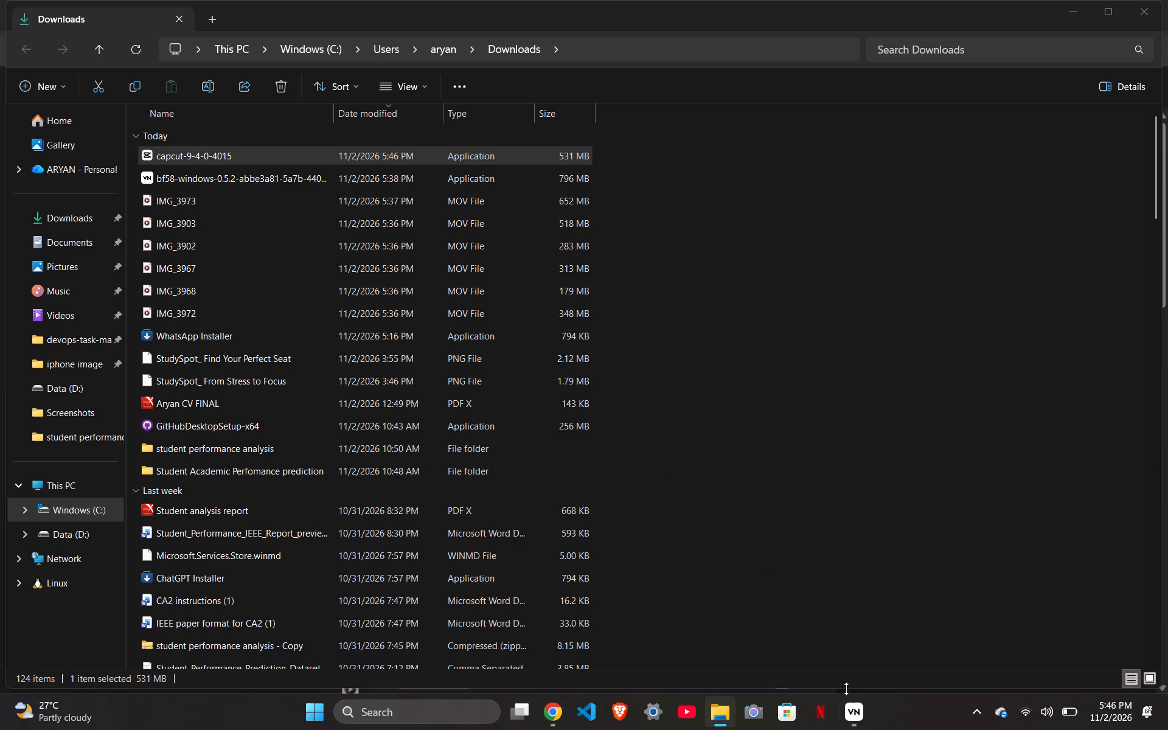
click(850, 648)
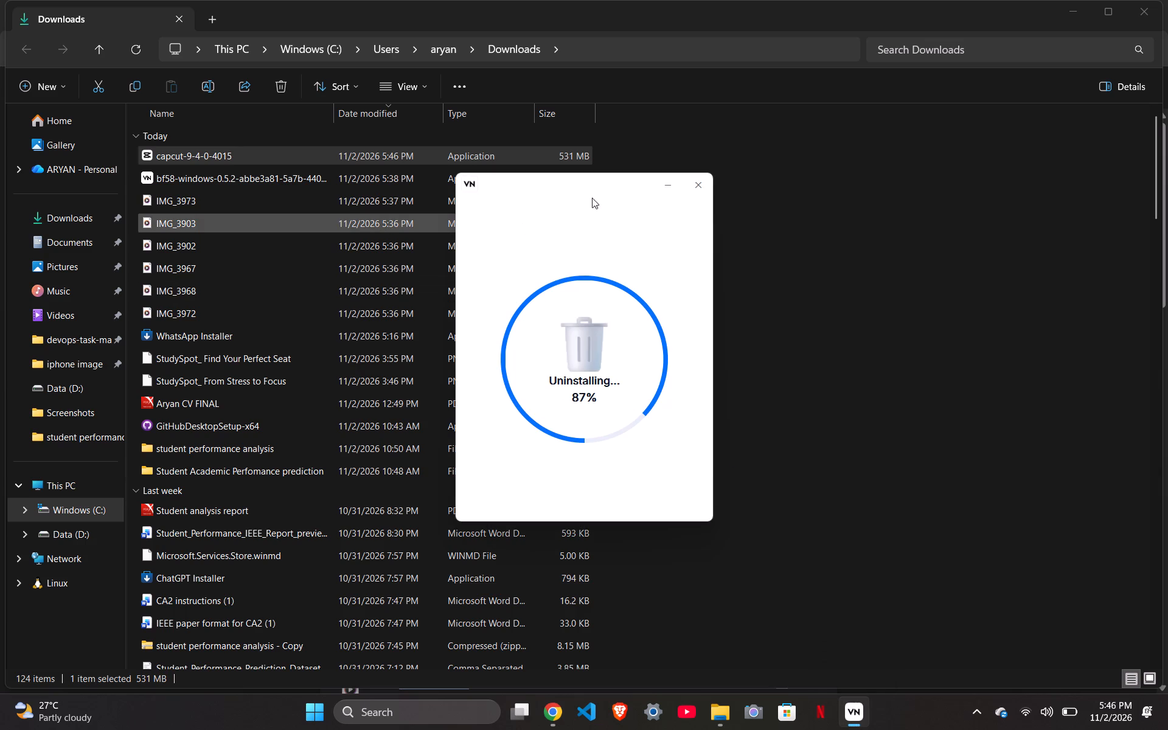
click(668, 186)
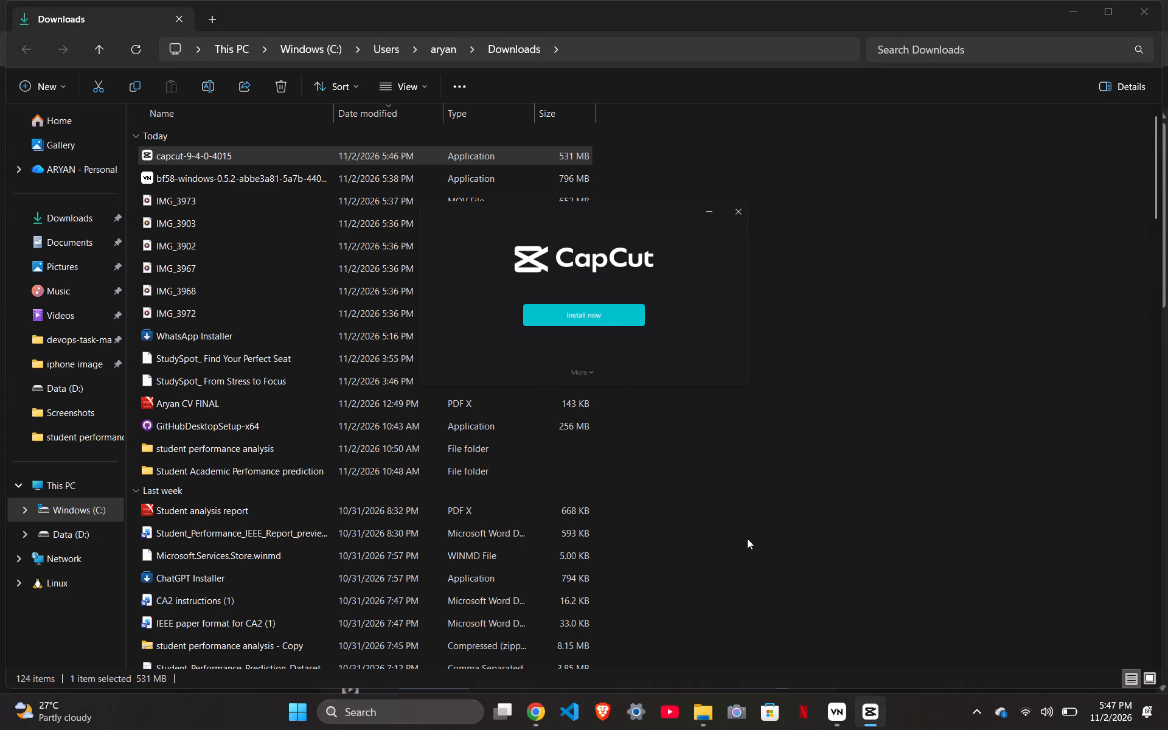
click(607, 321)
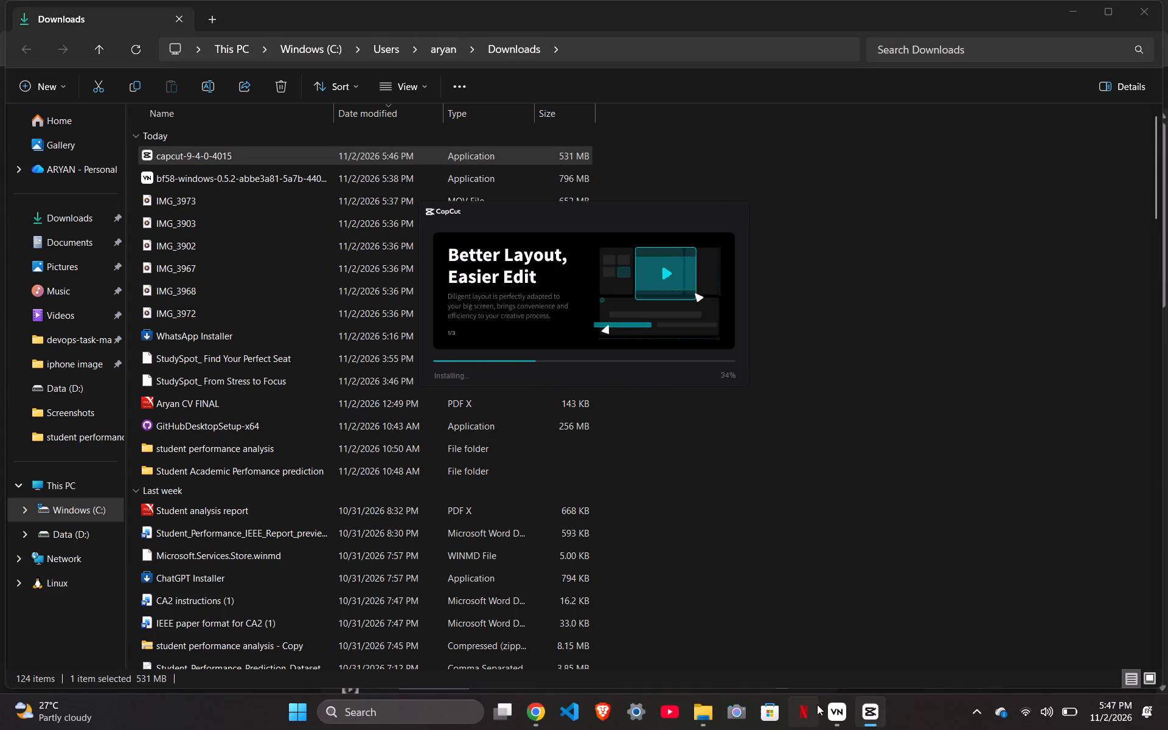
Check the VN uninstaller's progress and close it once the removal is done.
click(832, 709)
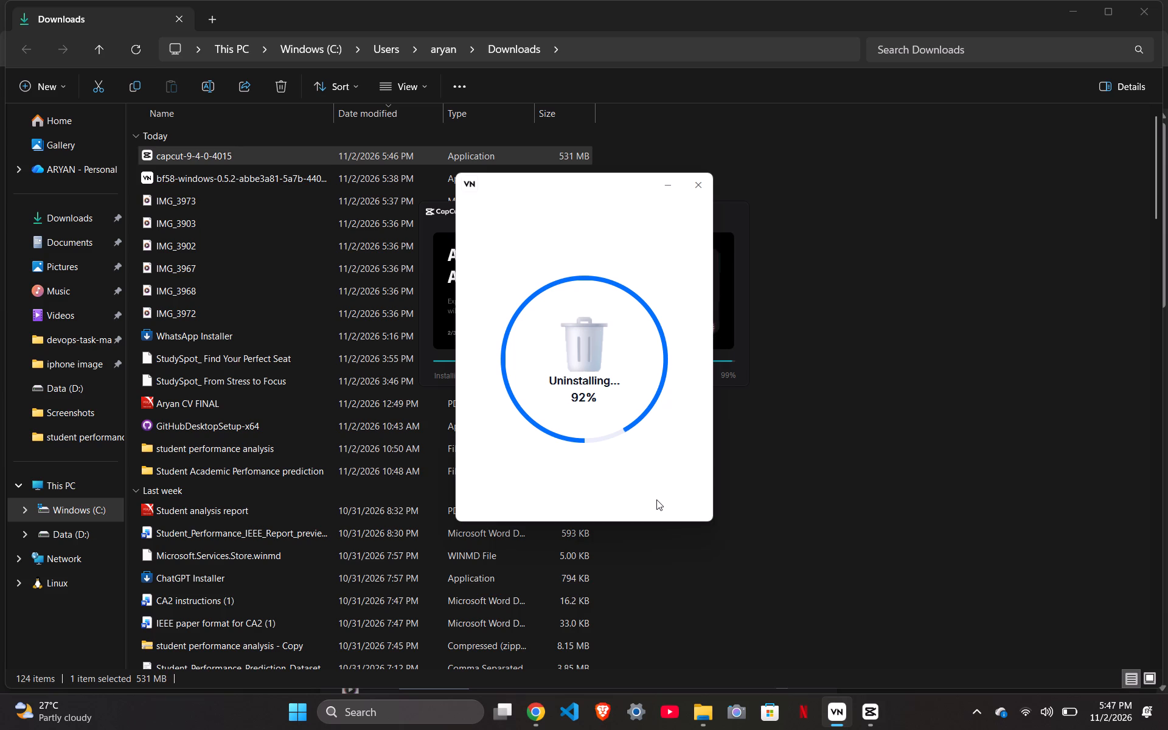
click(669, 186)
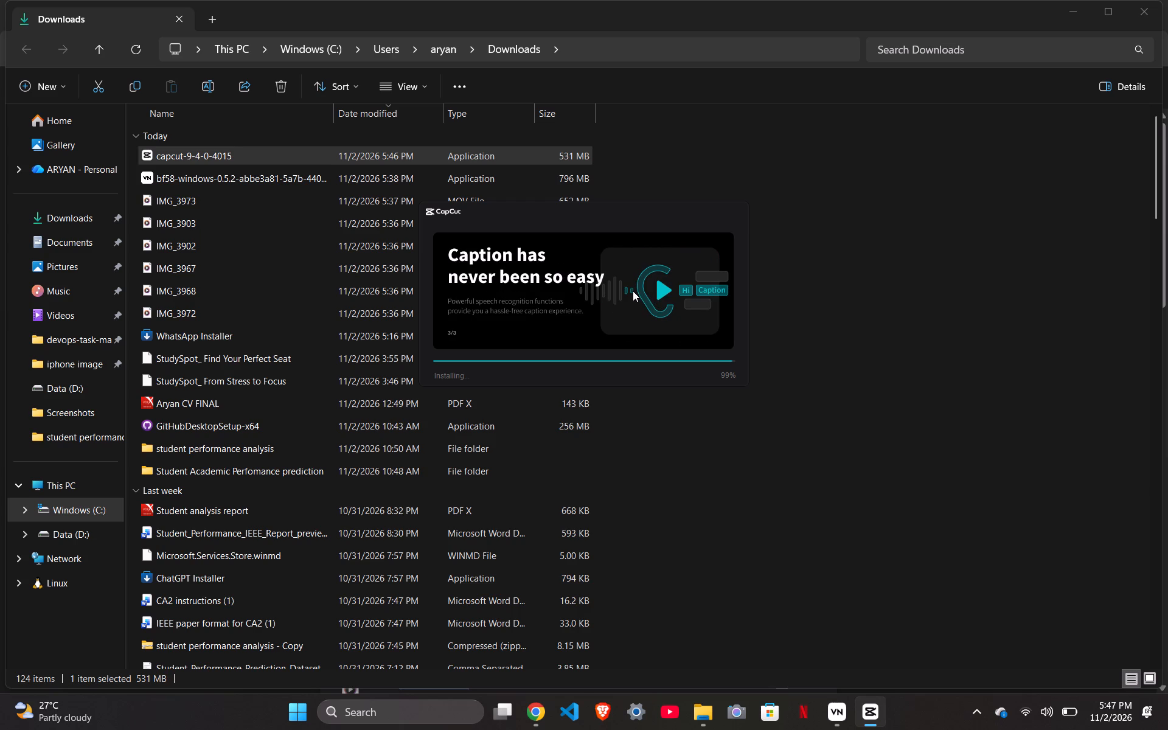
click(837, 718)
click(638, 454)
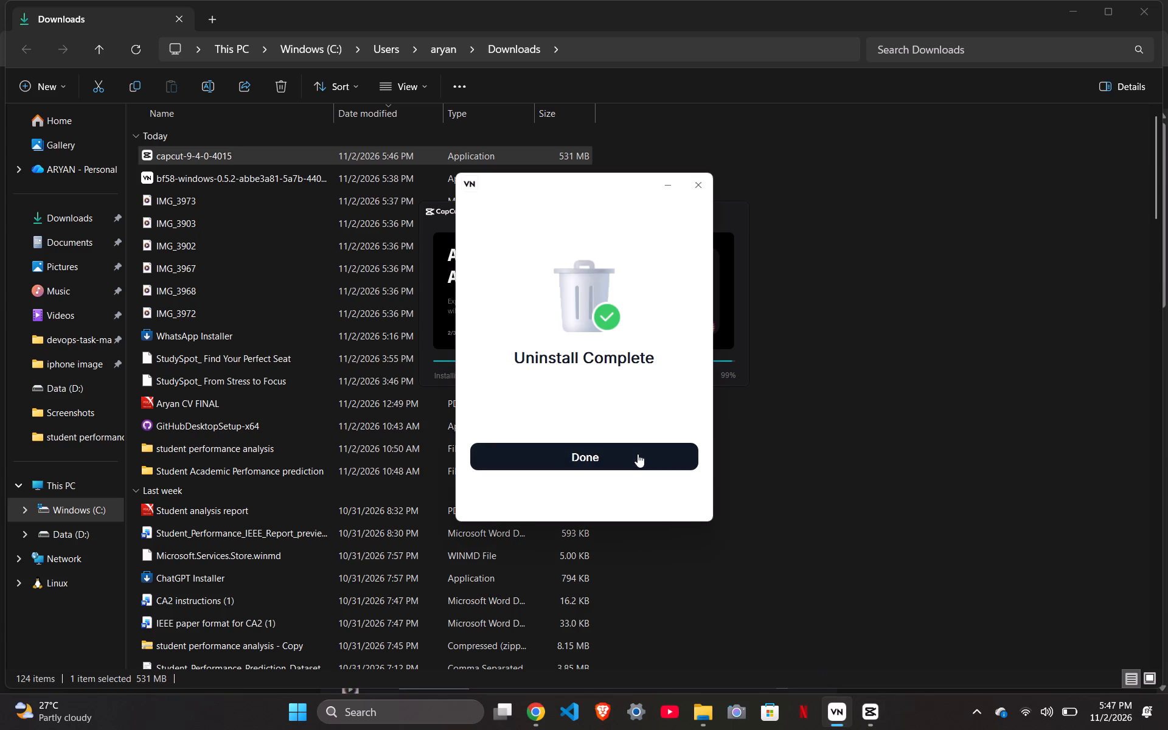
Delete the VN installer file, bf58-windows-0.5.2, from the Downloads folder.
click(319, 176)
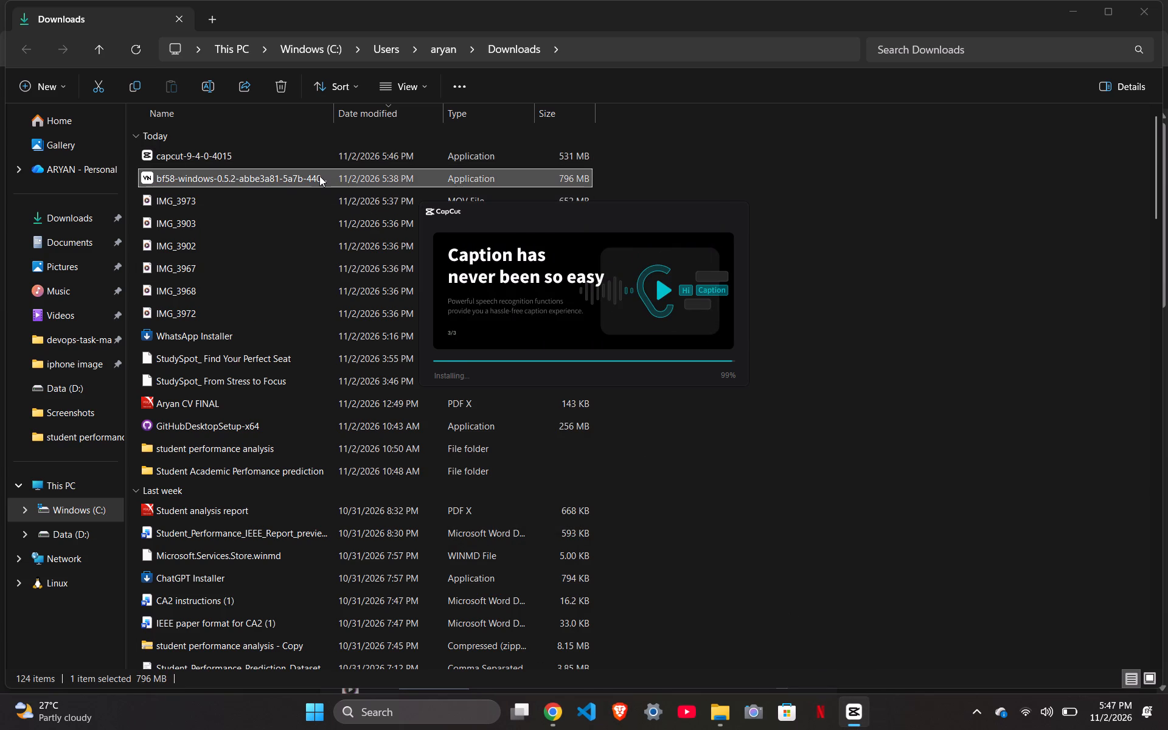
key(Delete)
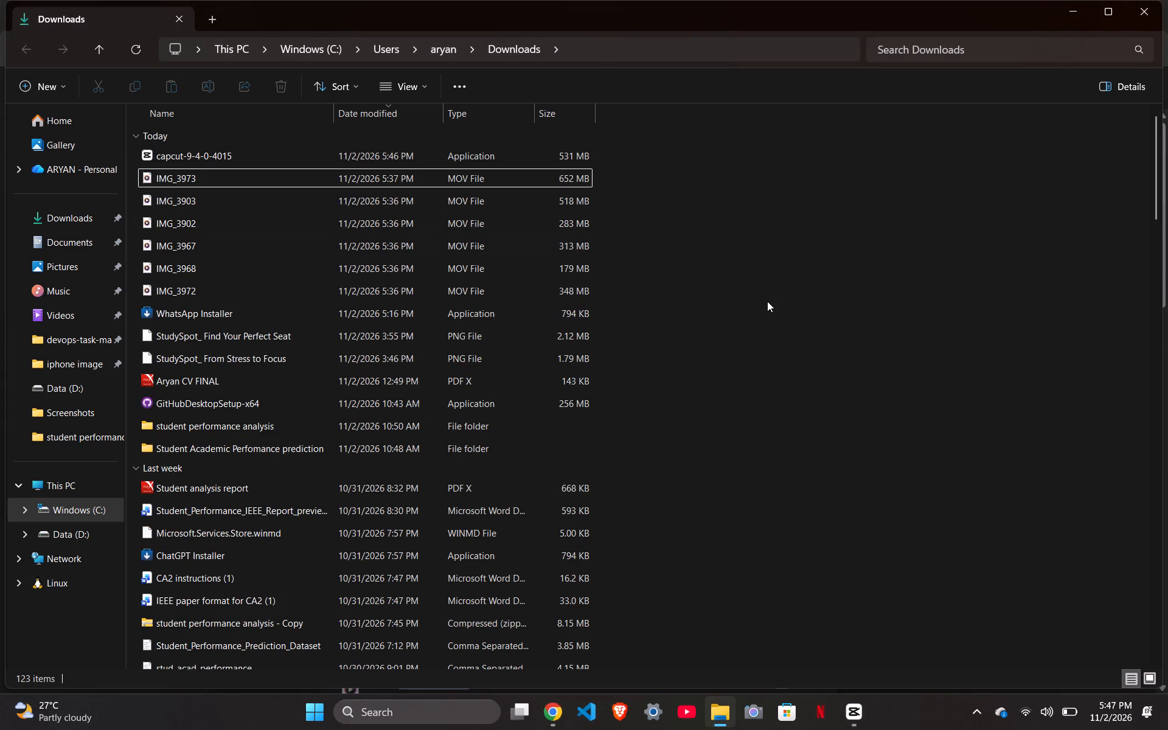
click(767, 301)
Close the Downloads folder and Chrome windows.
click(1133, 21)
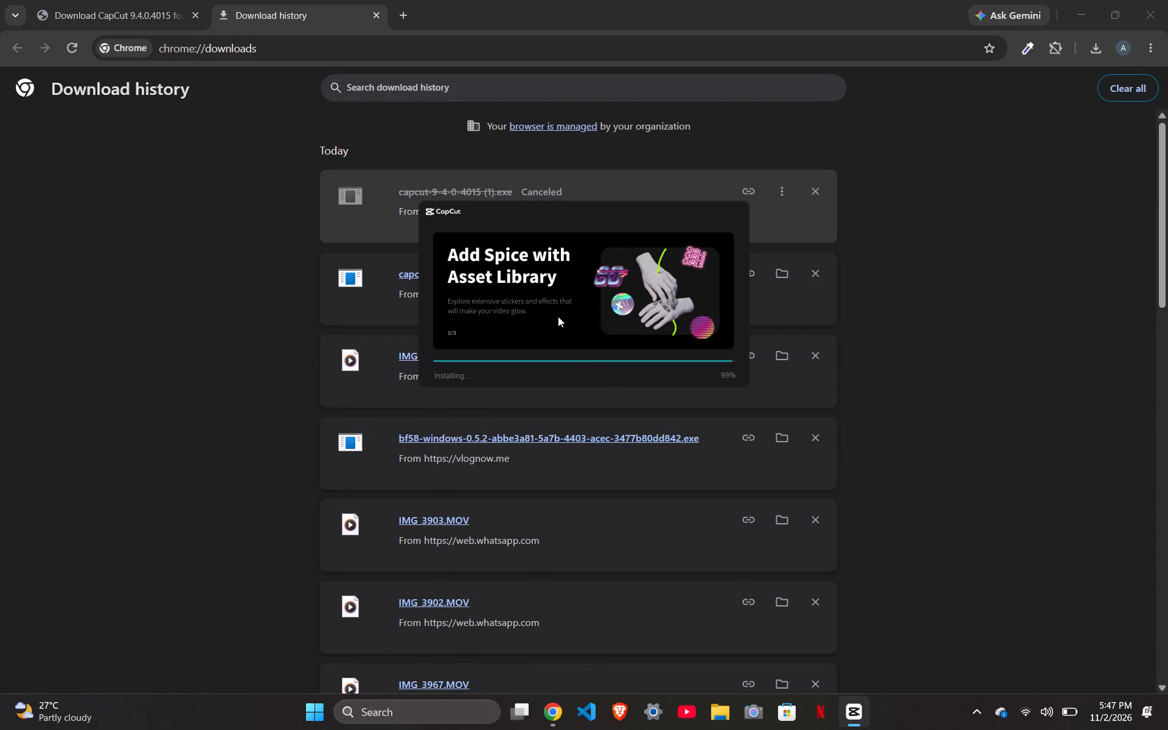
click(1167, 0)
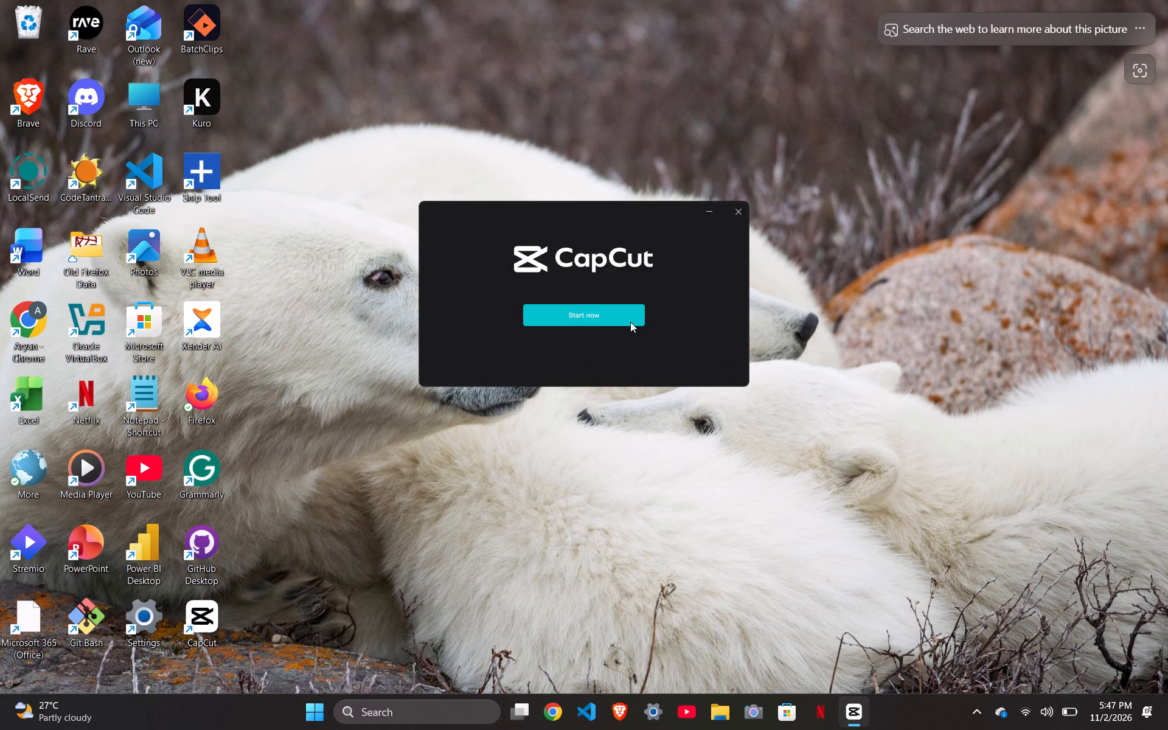
Launch CapCut from the finished installer.
click(630, 322)
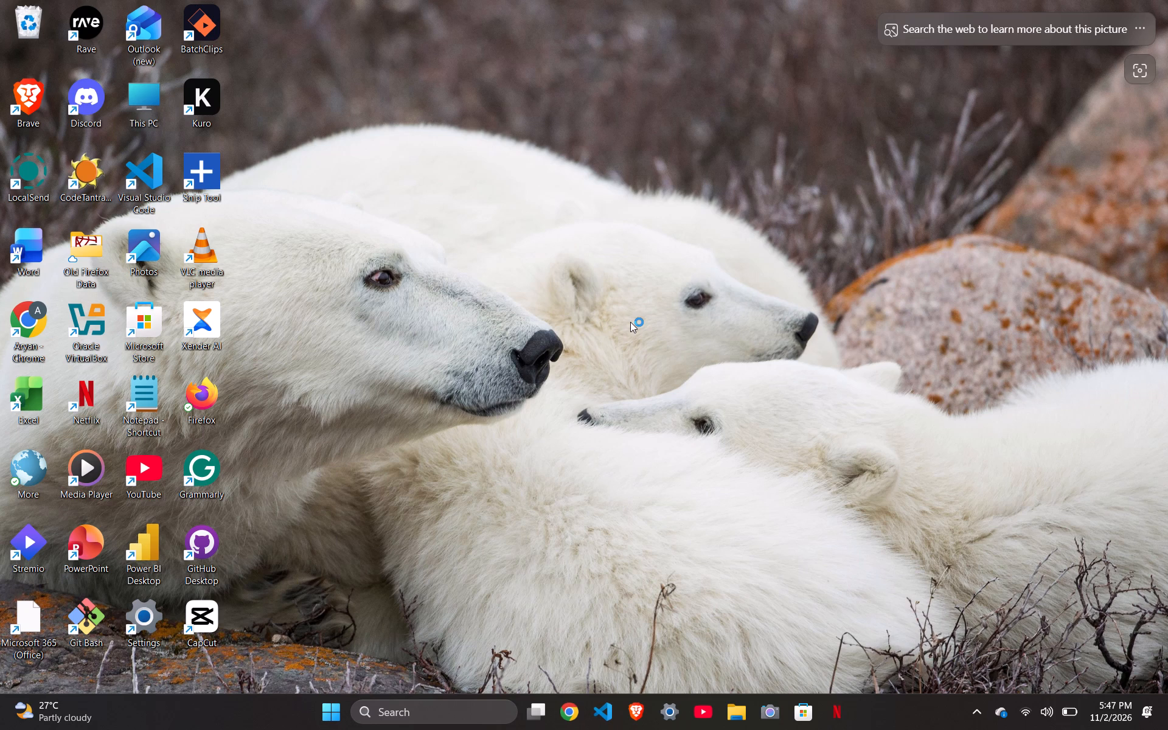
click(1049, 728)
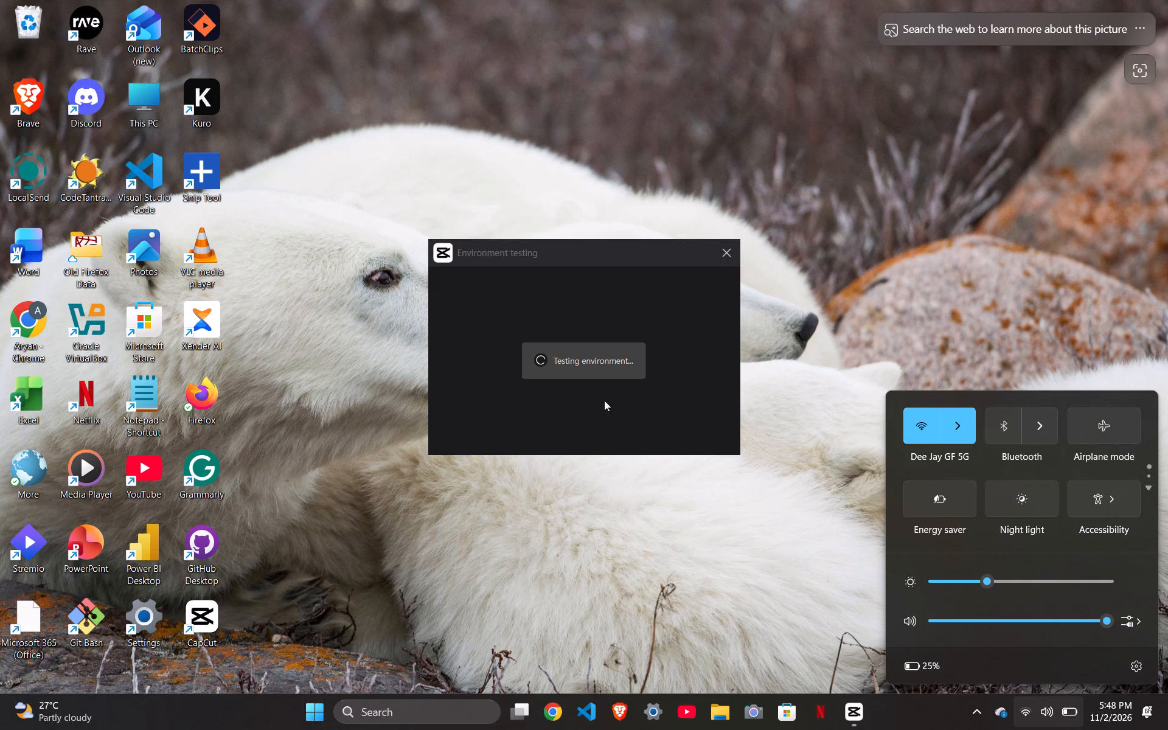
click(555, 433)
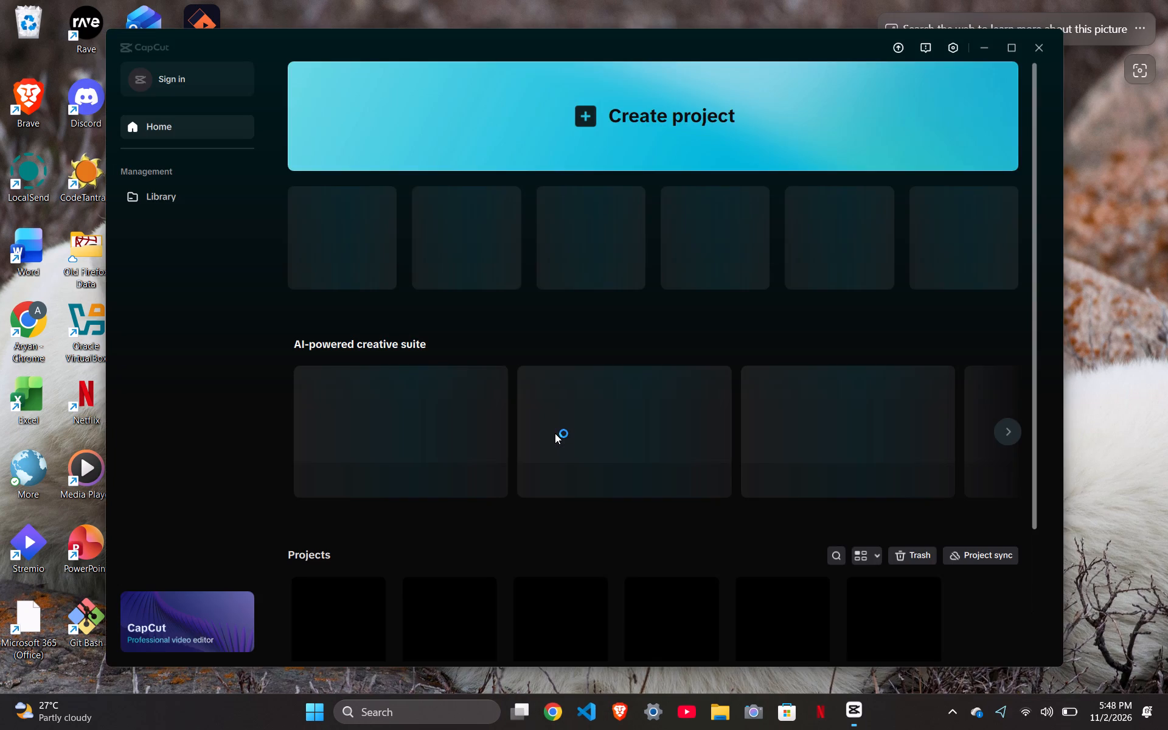
Create a new CapCut project, exit the introductory walkthrough and dismiss its help tip.
click(615, 113)
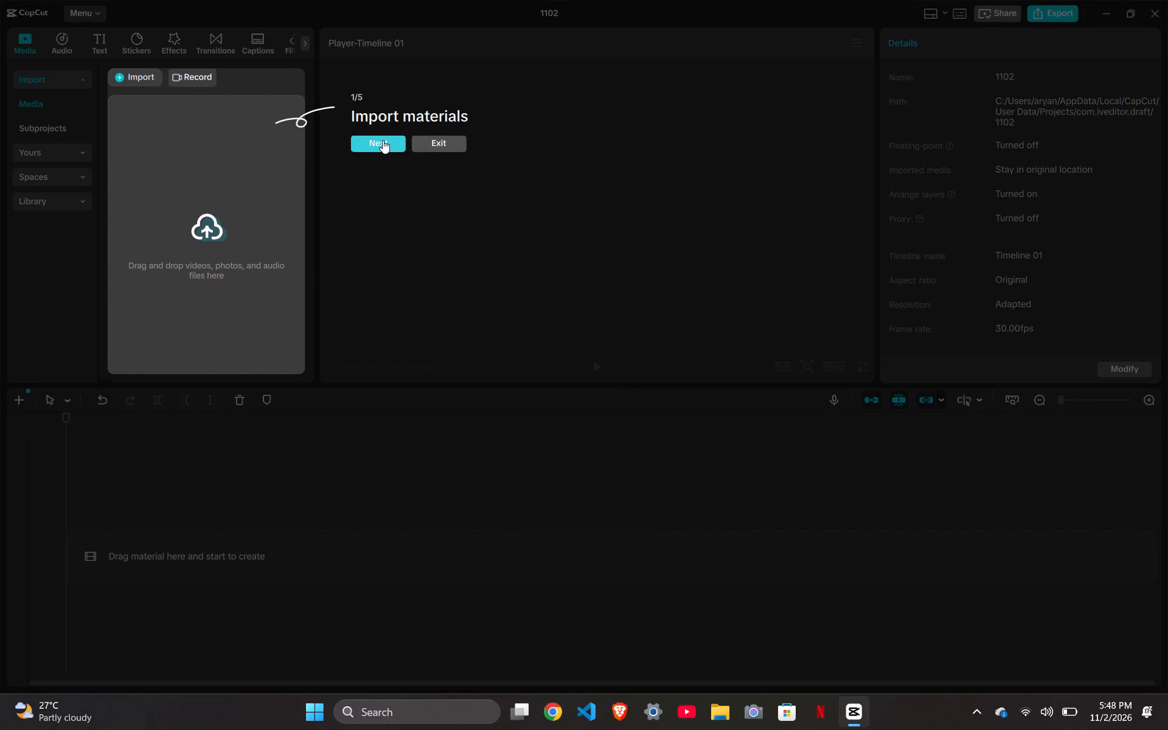
click(422, 142)
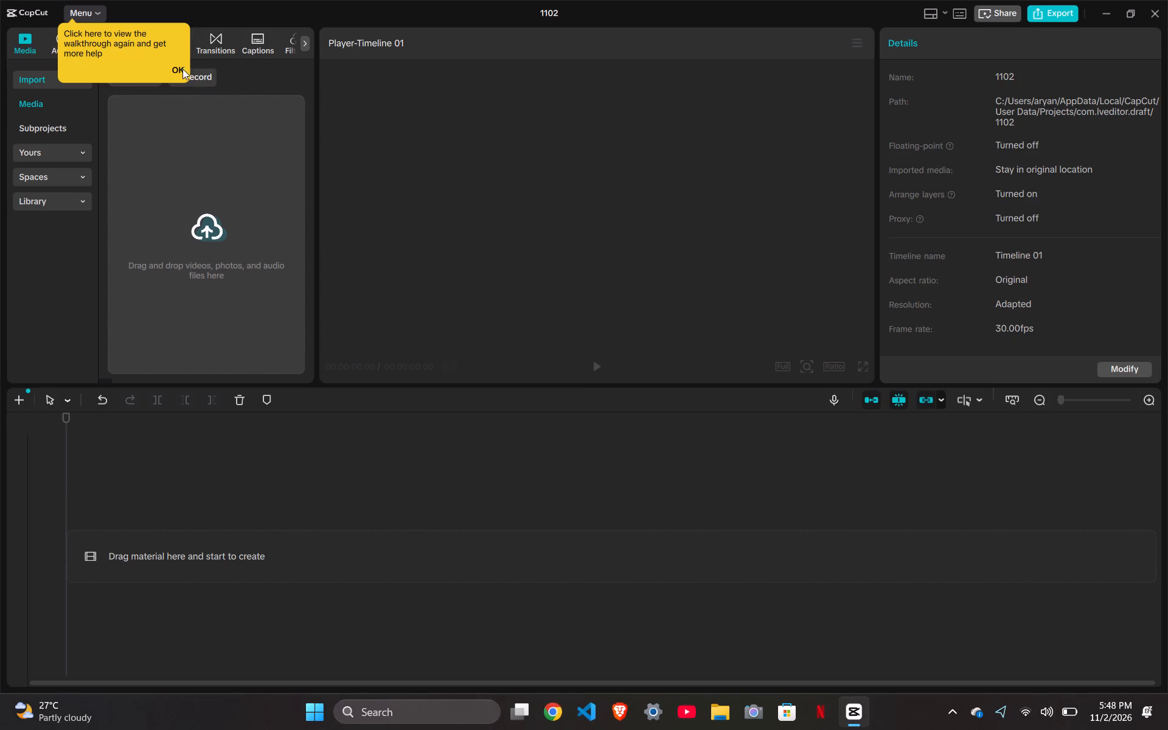
click(180, 68)
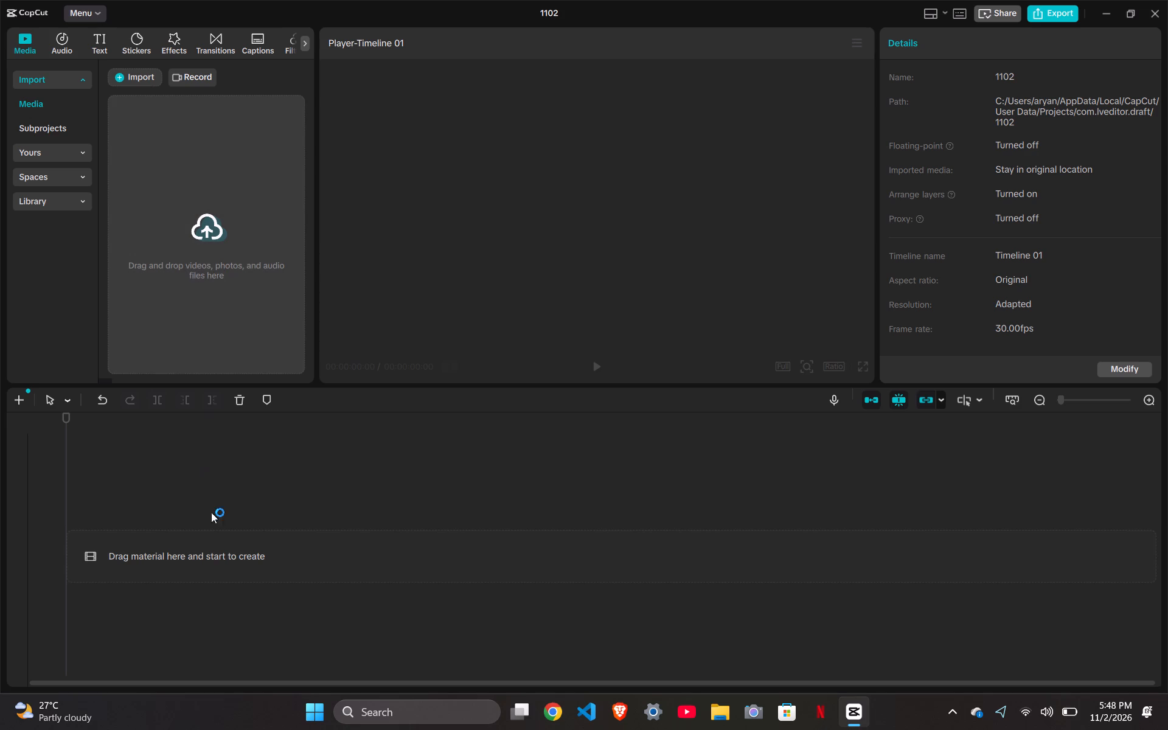
Import the six MOV videos IMG_3902, IMG_3903, IMG_3967, IMG_3968, IMG_3972 and IMG_3973 from the Downloads folder into the project media.
click(214, 565)
click(153, 302)
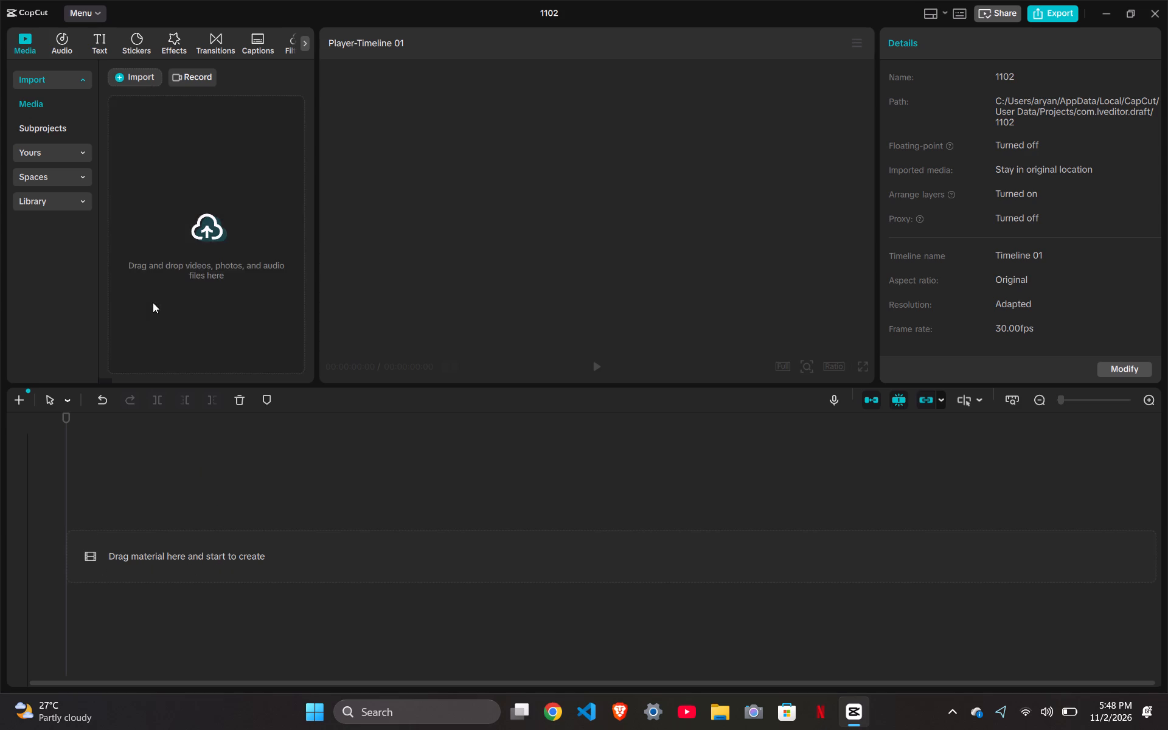
click(174, 257)
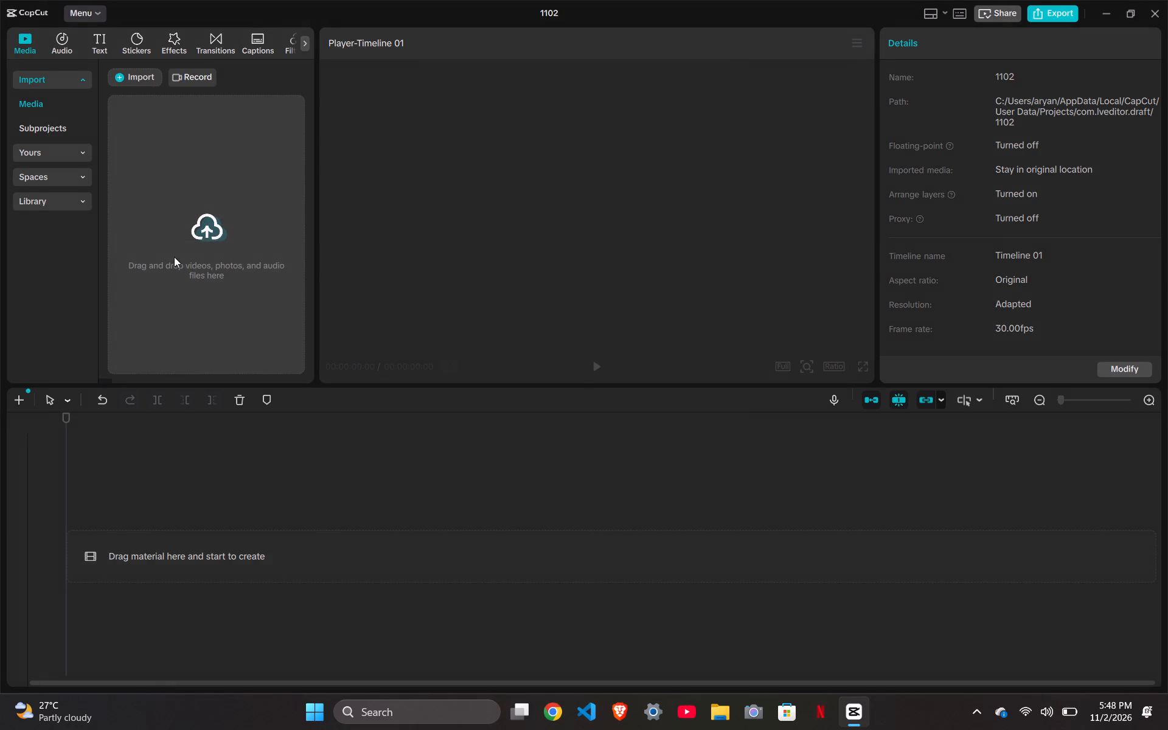
click(86, 159)
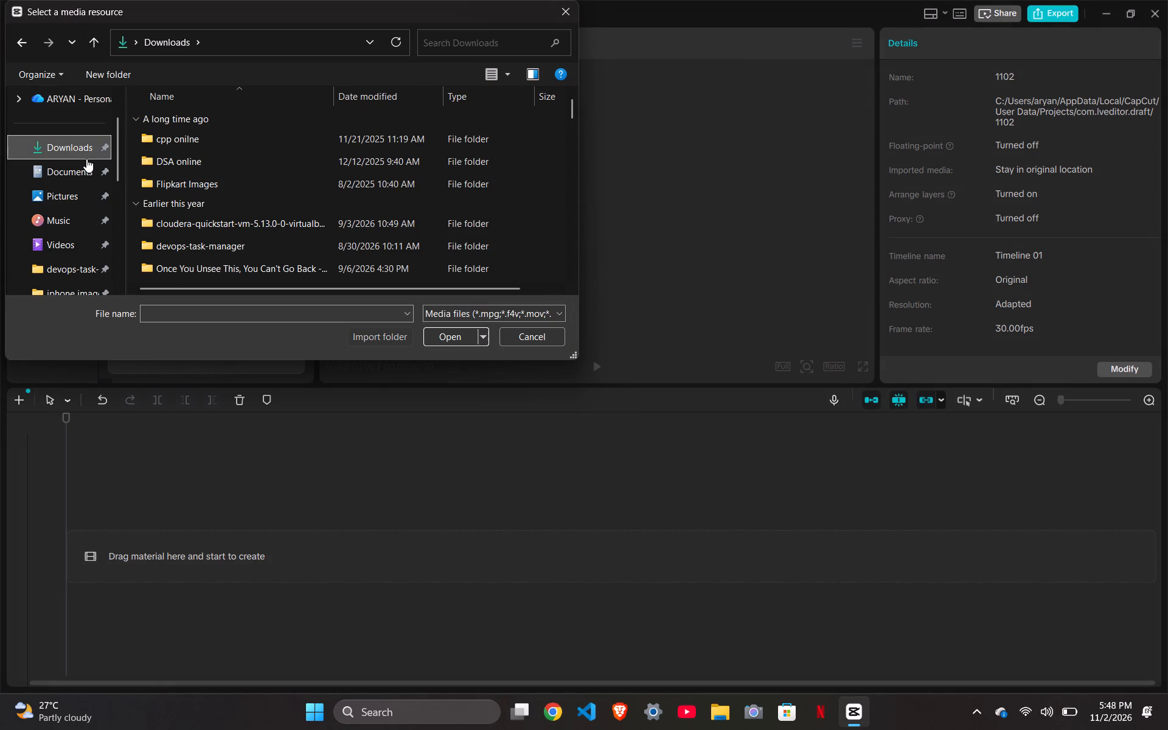
scroll(248, 206, down, 9)
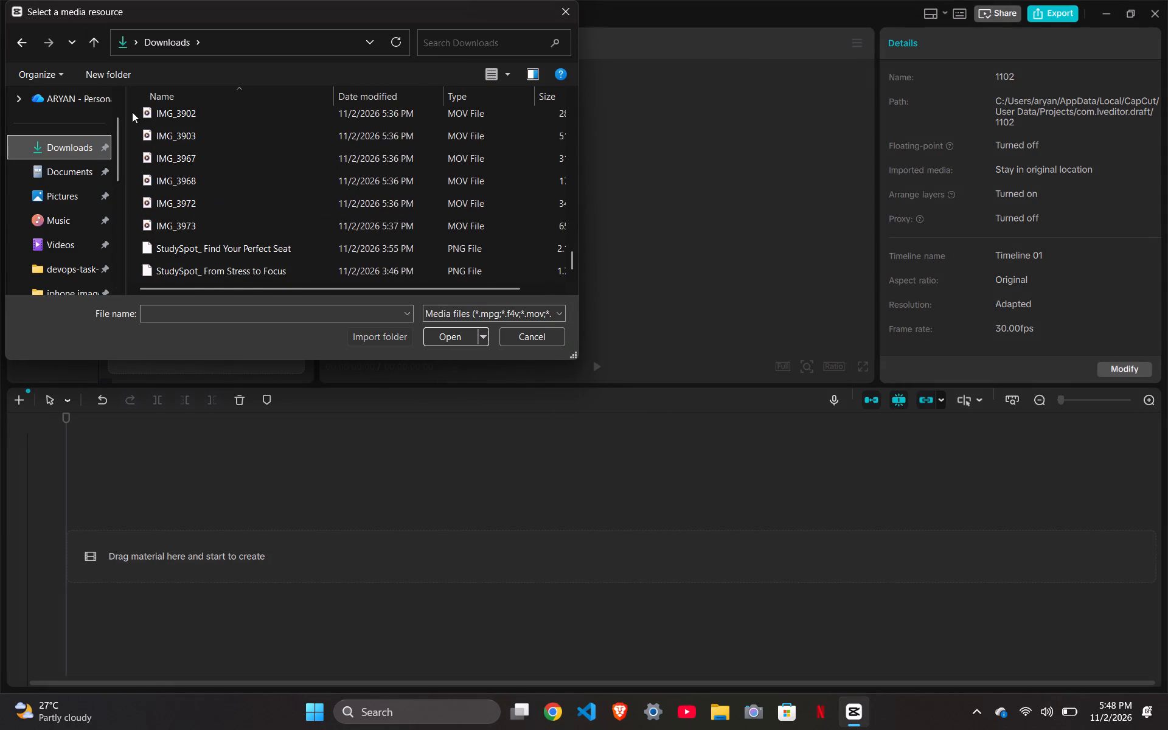
drag(135, 108, 201, 222)
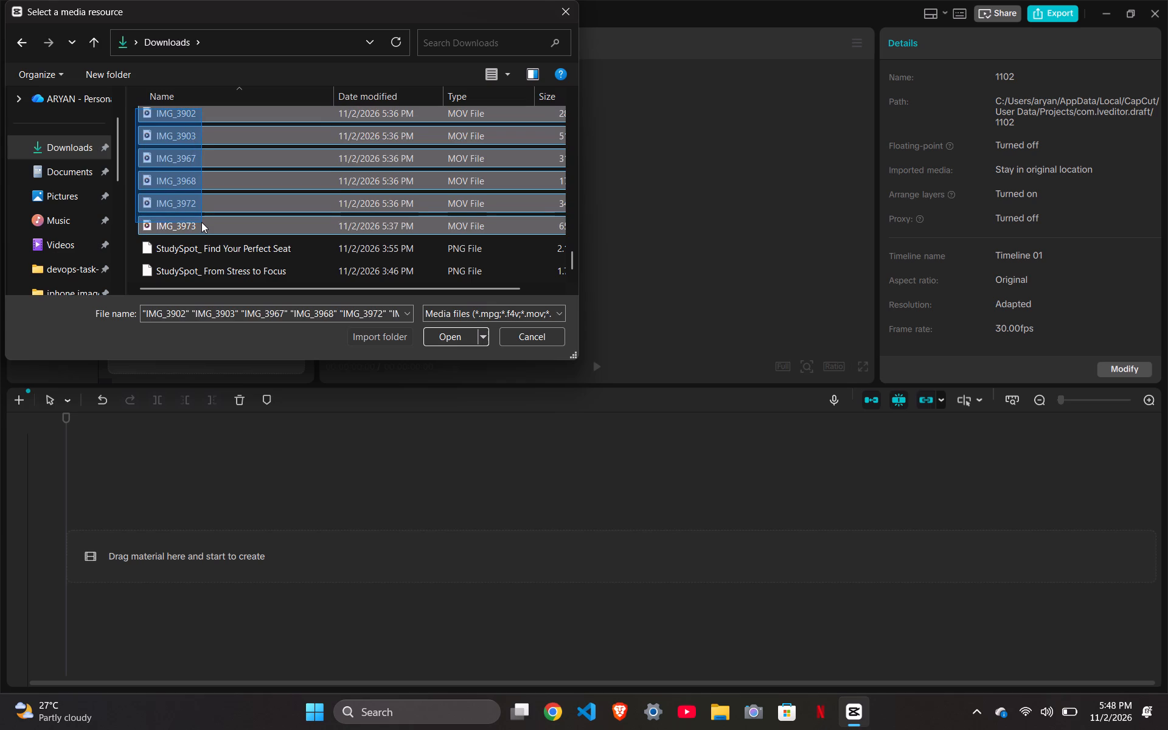
drag(201, 222, 201, 223)
click(449, 337)
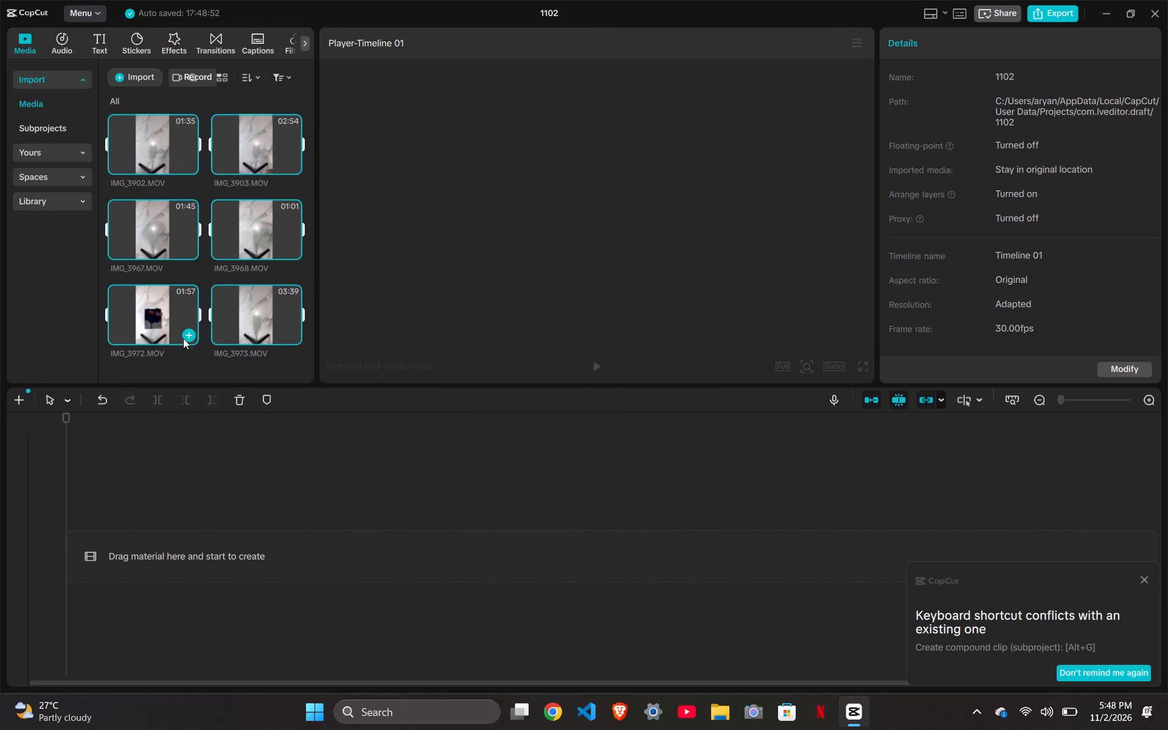
Add all six imported clips to the timeline together and accept the use of SDR colour space.
click(190, 338)
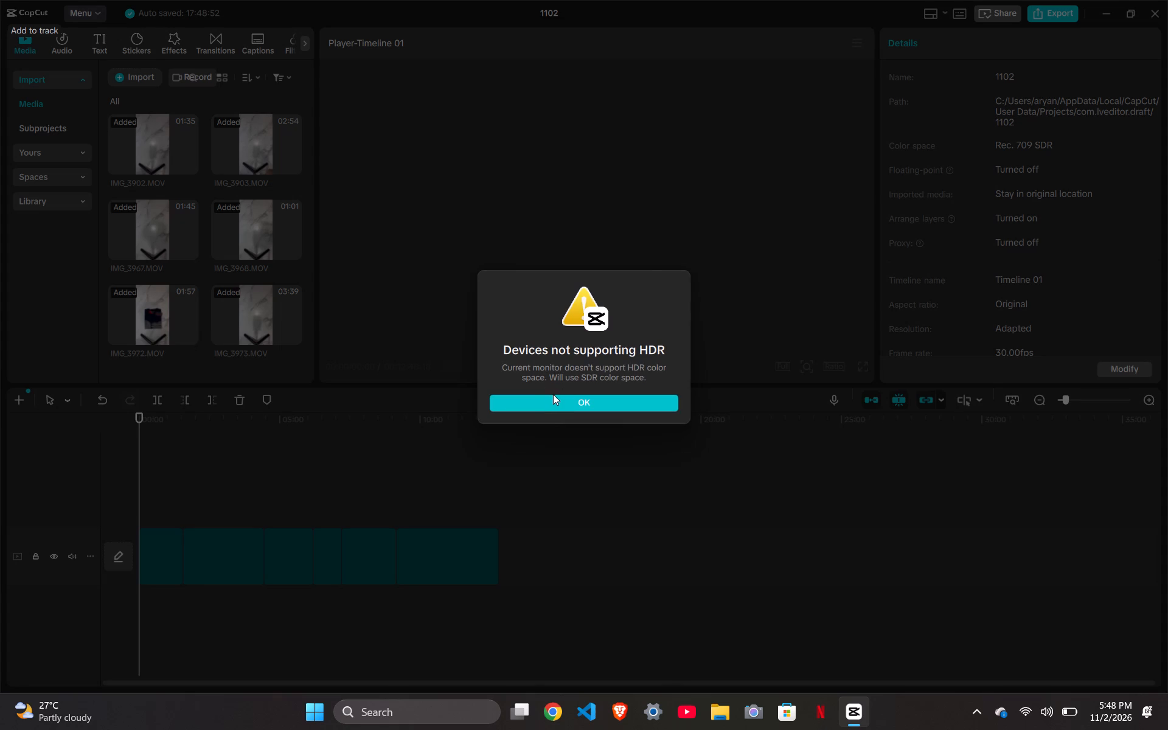
click(550, 398)
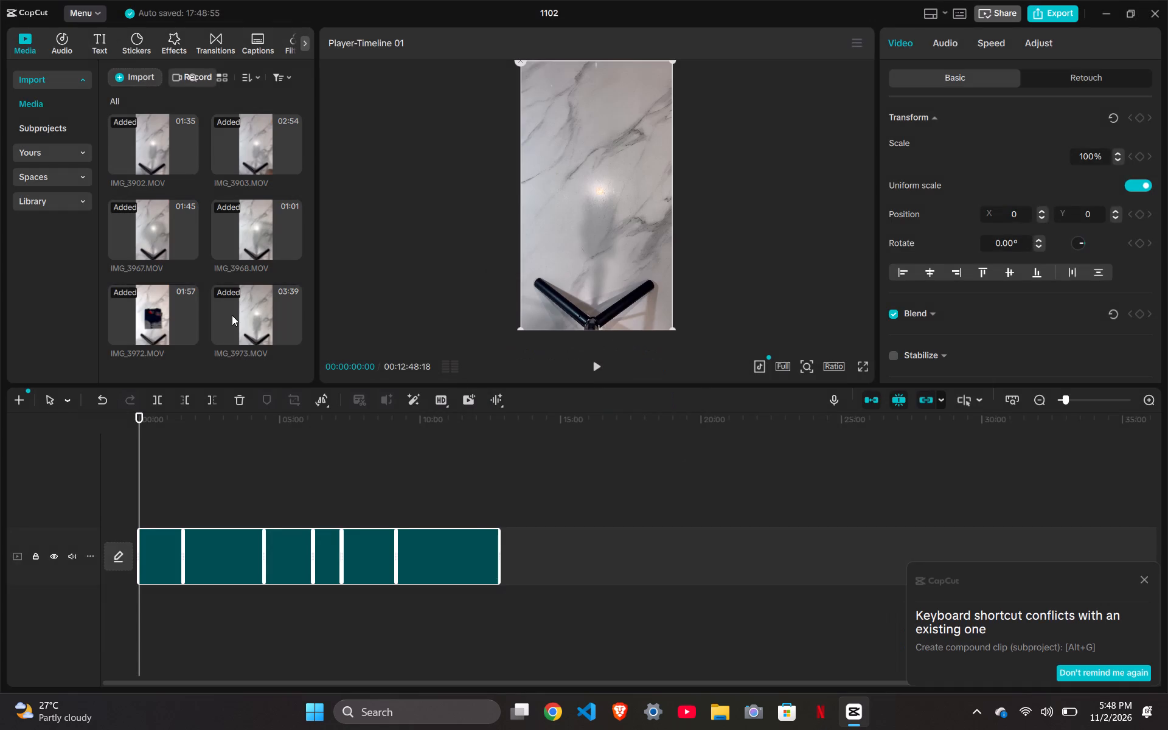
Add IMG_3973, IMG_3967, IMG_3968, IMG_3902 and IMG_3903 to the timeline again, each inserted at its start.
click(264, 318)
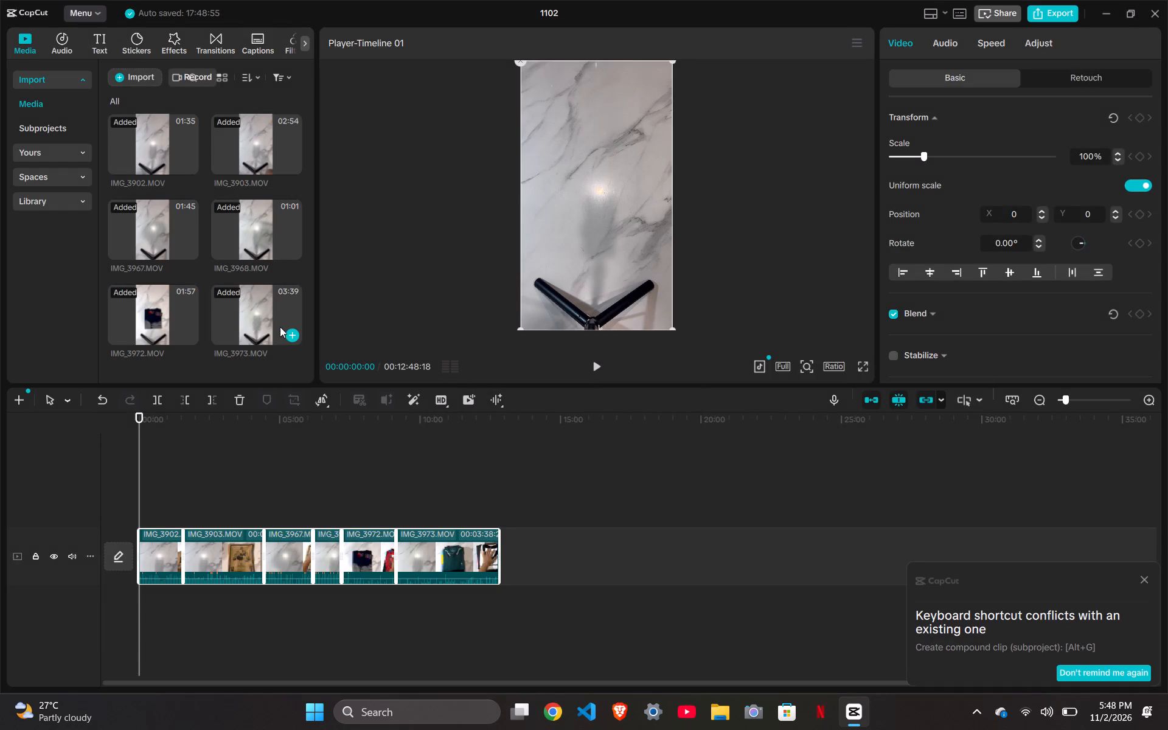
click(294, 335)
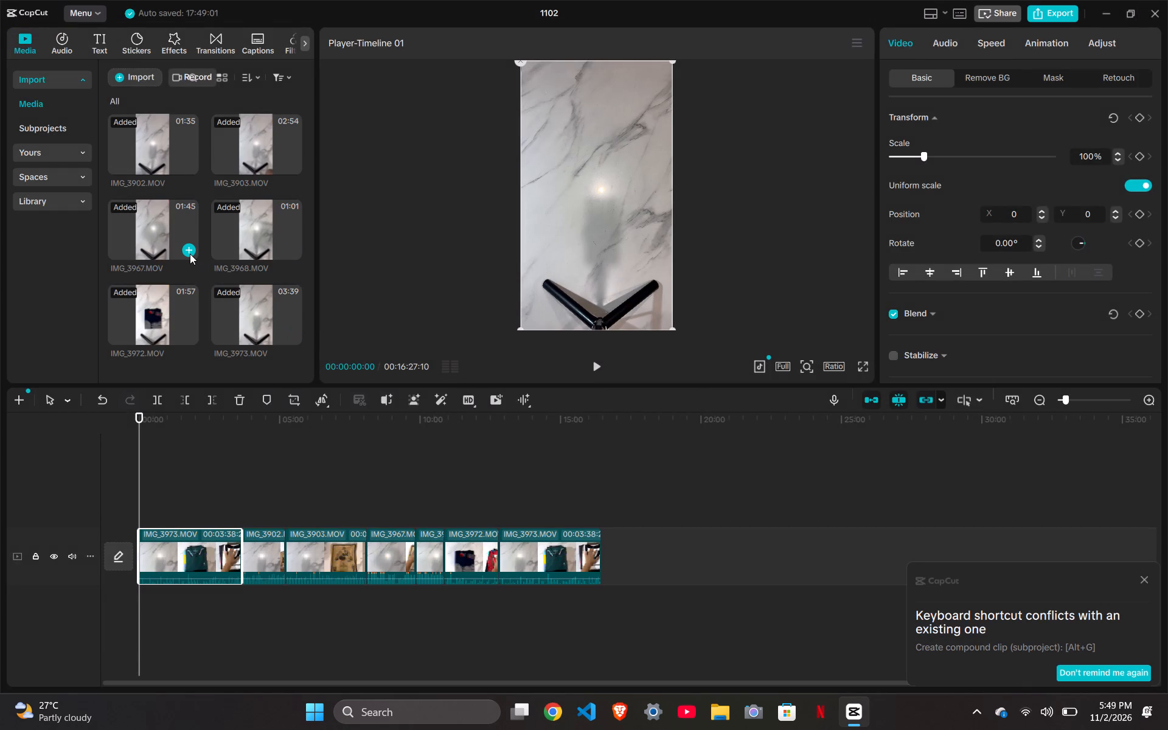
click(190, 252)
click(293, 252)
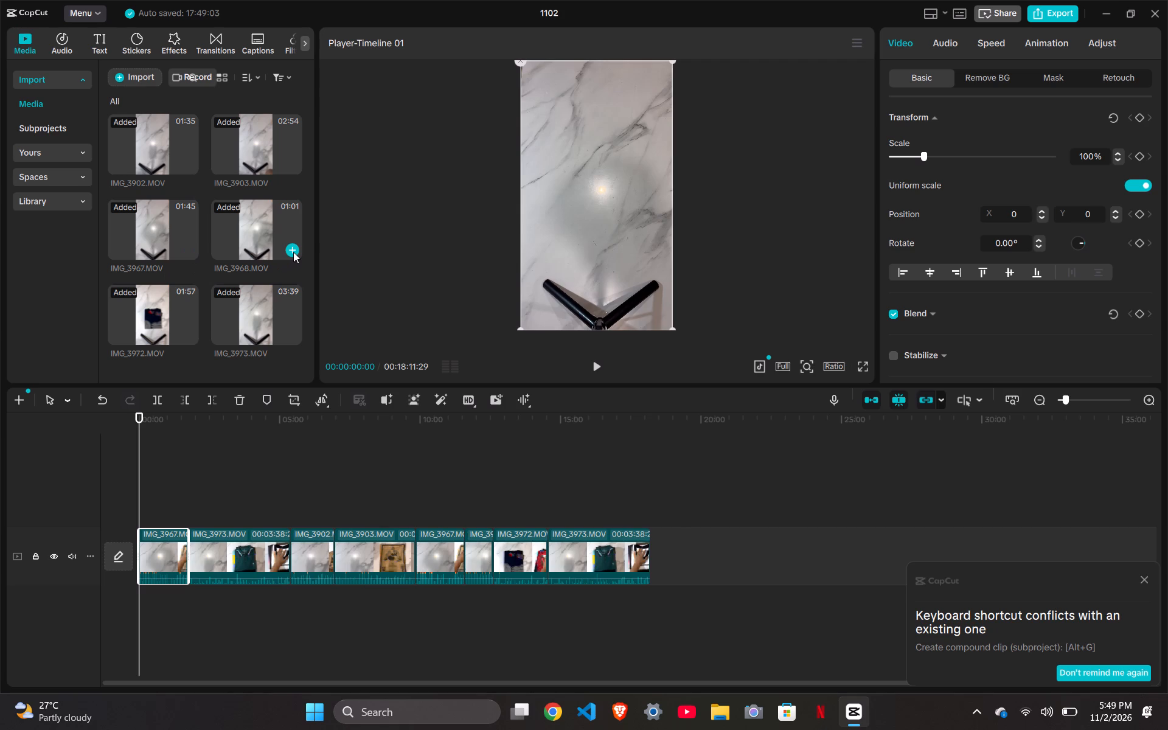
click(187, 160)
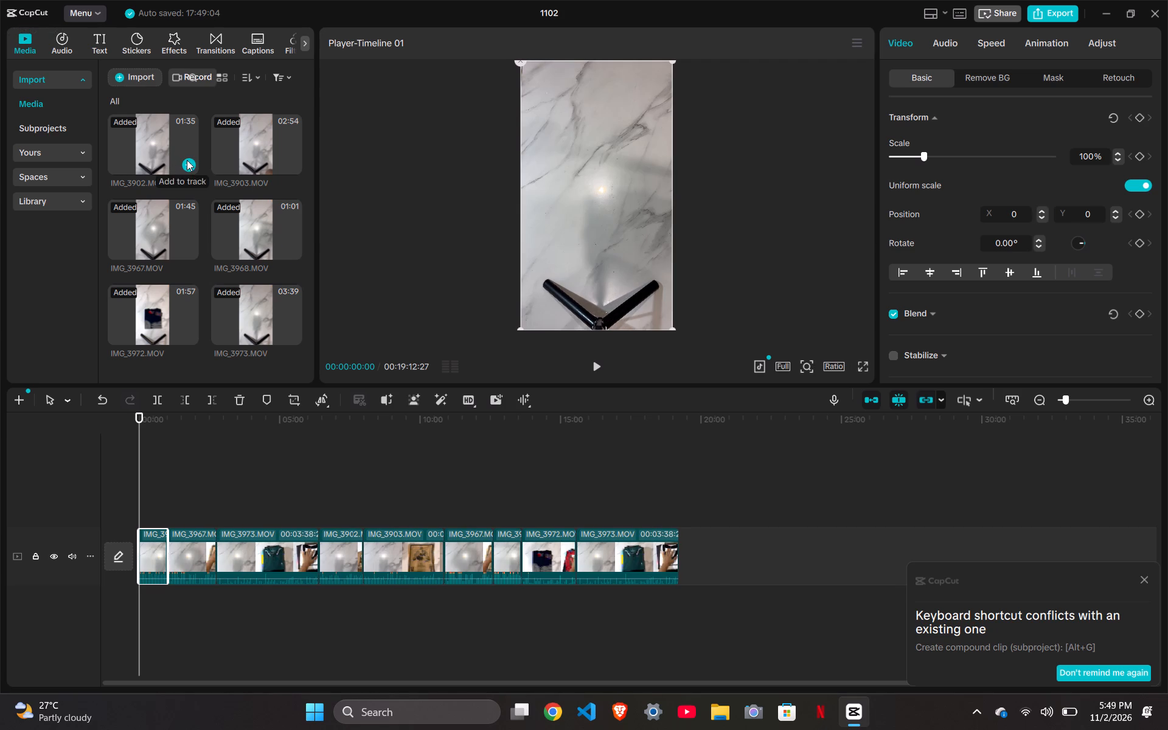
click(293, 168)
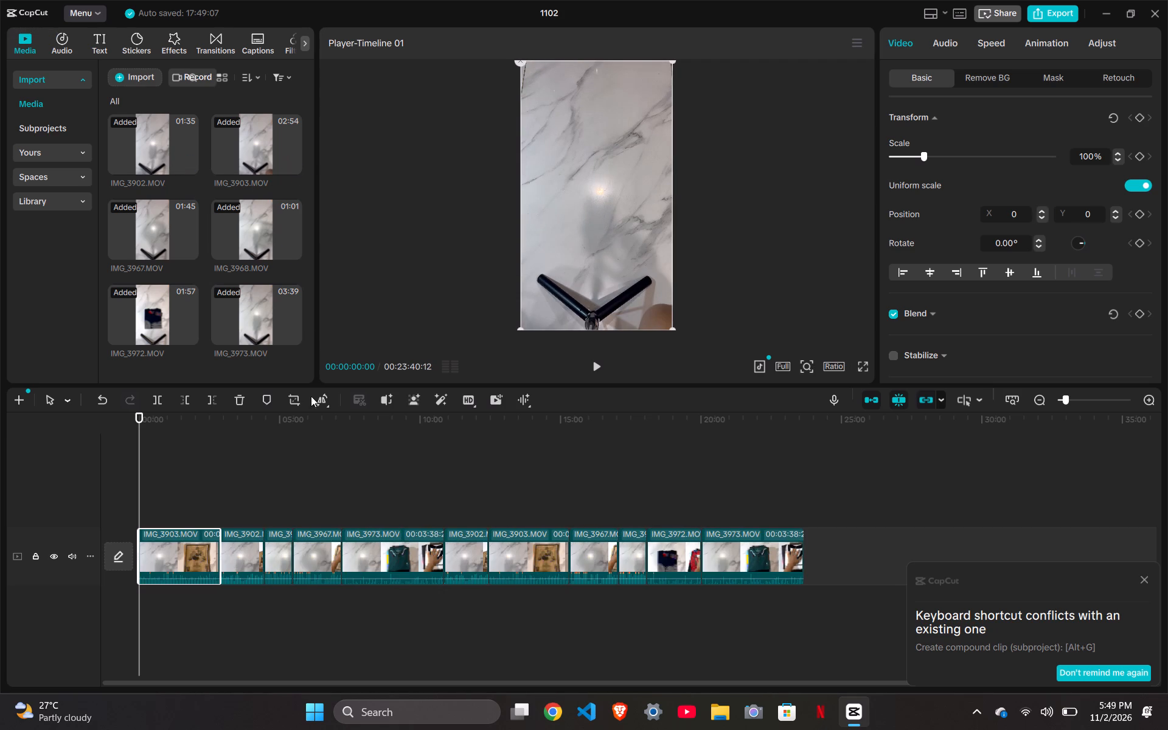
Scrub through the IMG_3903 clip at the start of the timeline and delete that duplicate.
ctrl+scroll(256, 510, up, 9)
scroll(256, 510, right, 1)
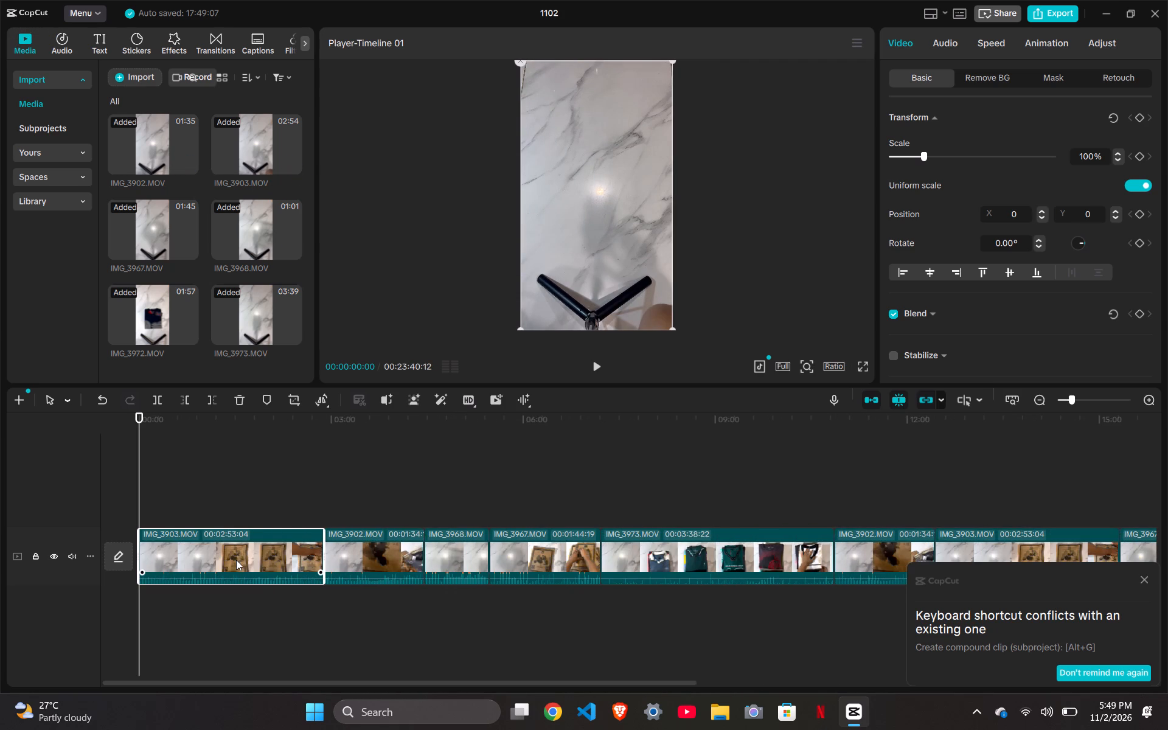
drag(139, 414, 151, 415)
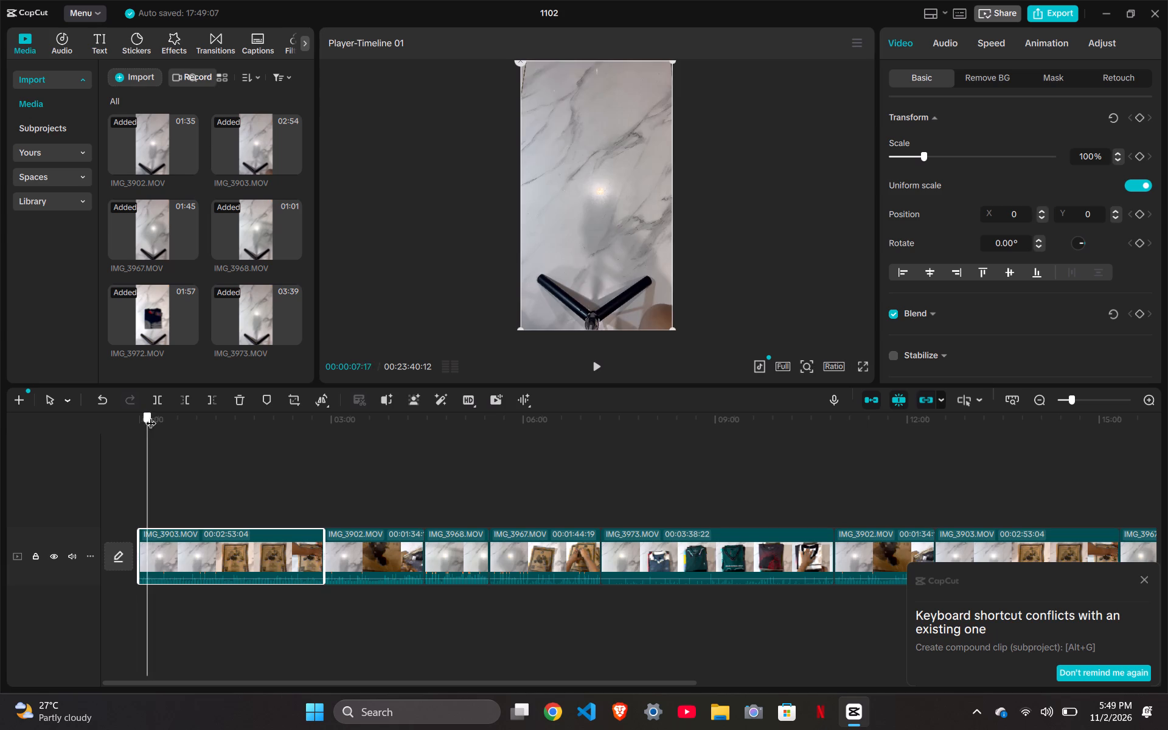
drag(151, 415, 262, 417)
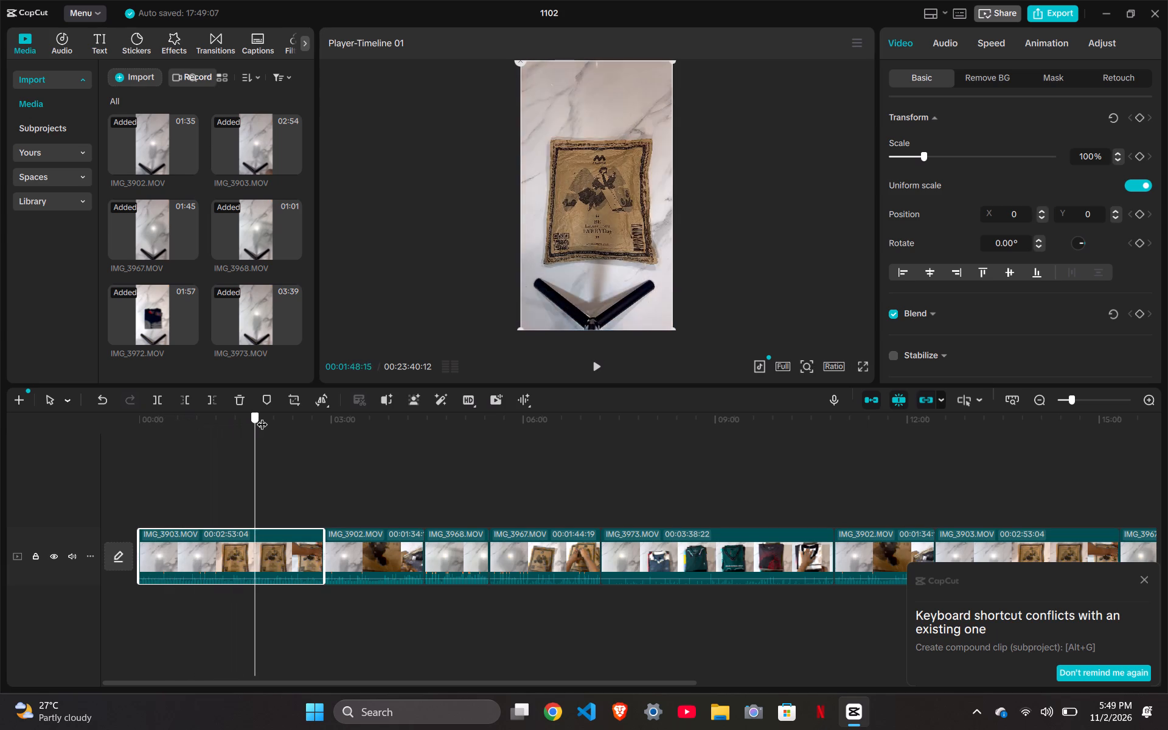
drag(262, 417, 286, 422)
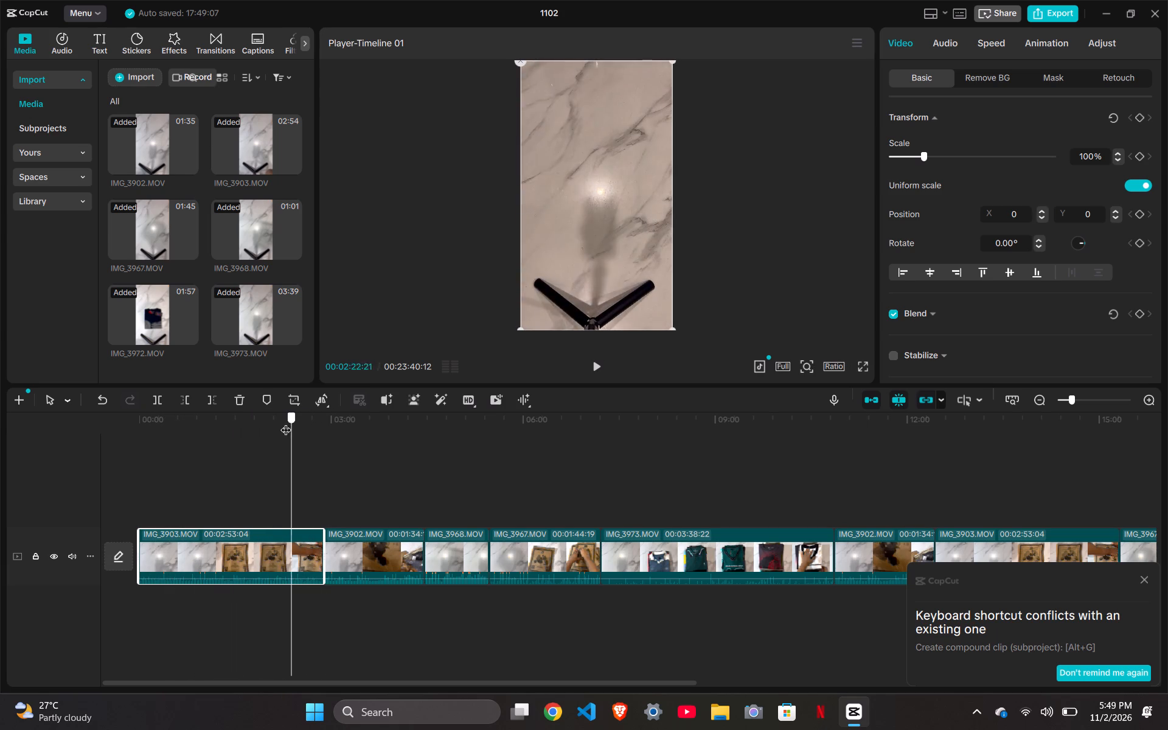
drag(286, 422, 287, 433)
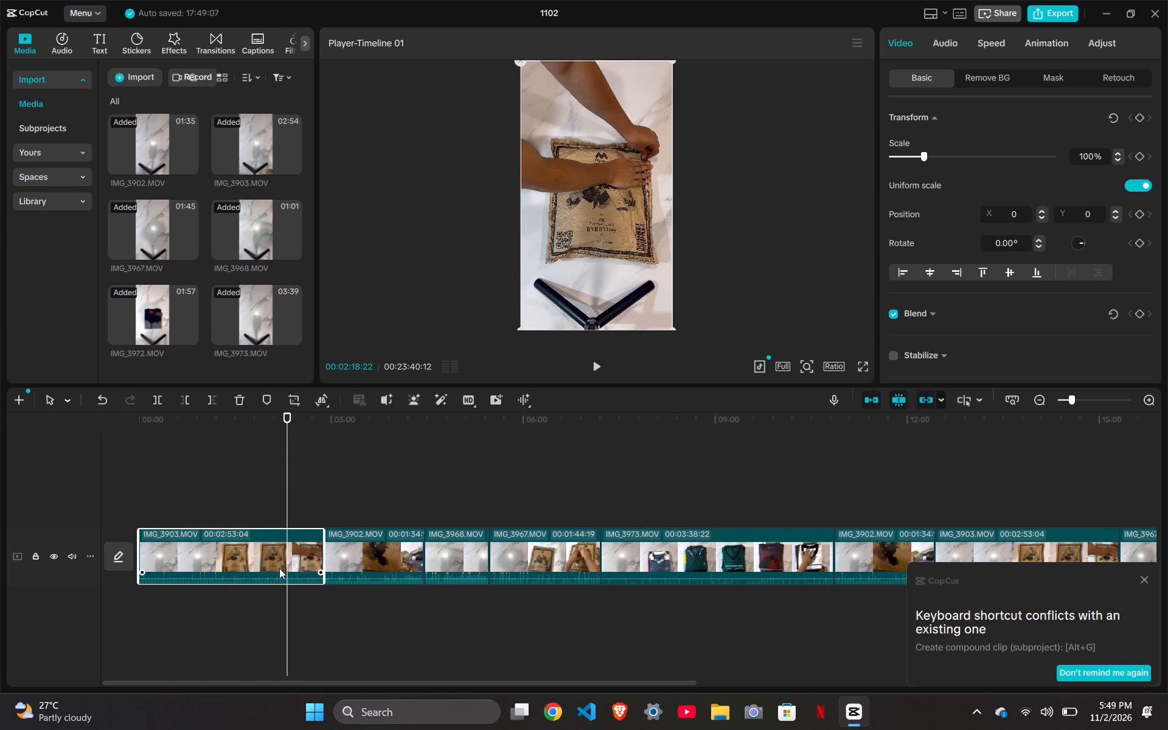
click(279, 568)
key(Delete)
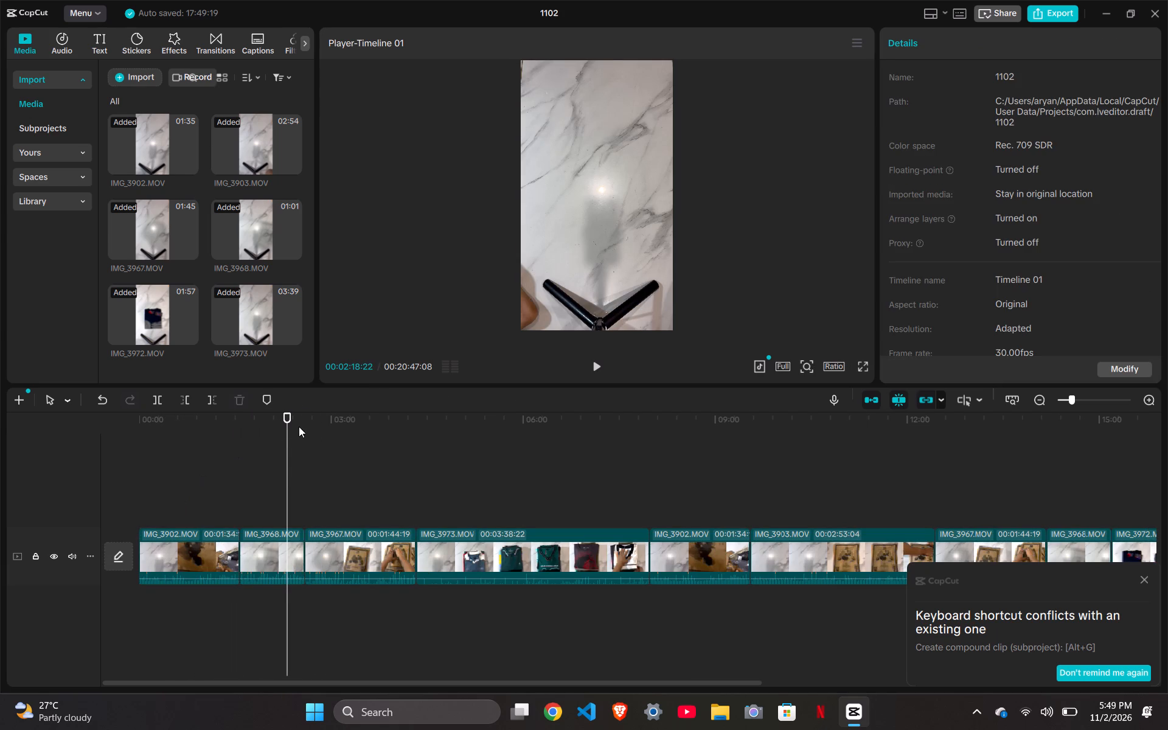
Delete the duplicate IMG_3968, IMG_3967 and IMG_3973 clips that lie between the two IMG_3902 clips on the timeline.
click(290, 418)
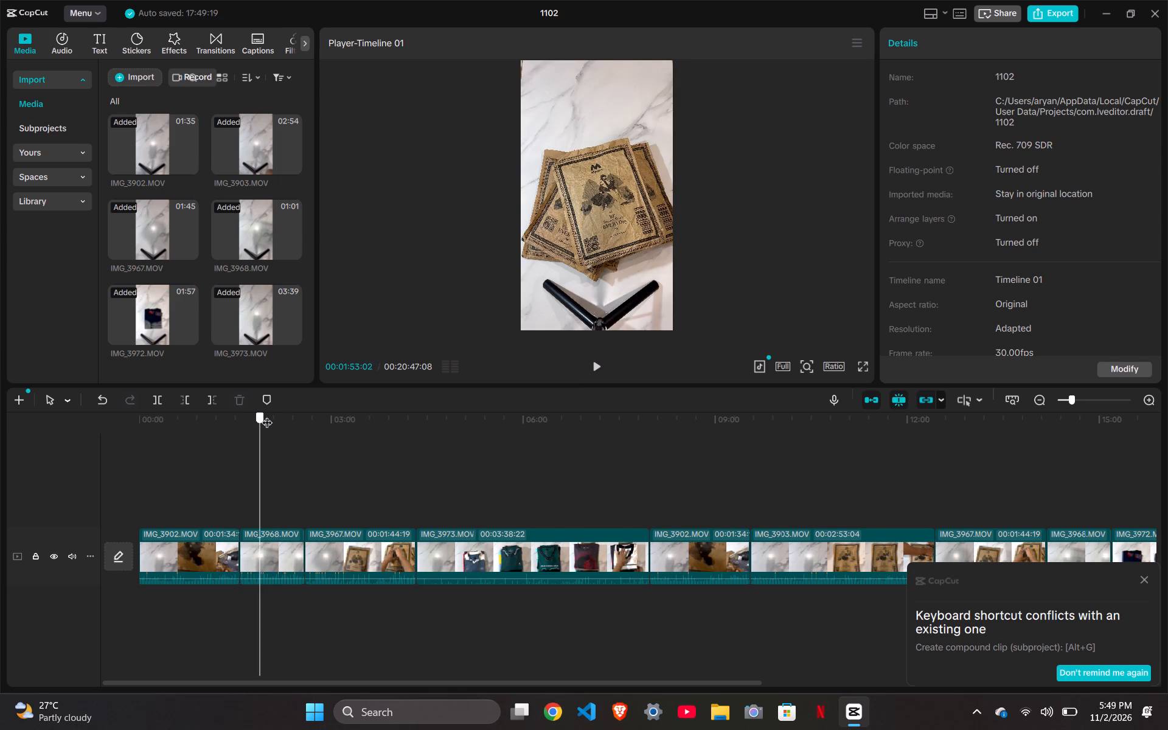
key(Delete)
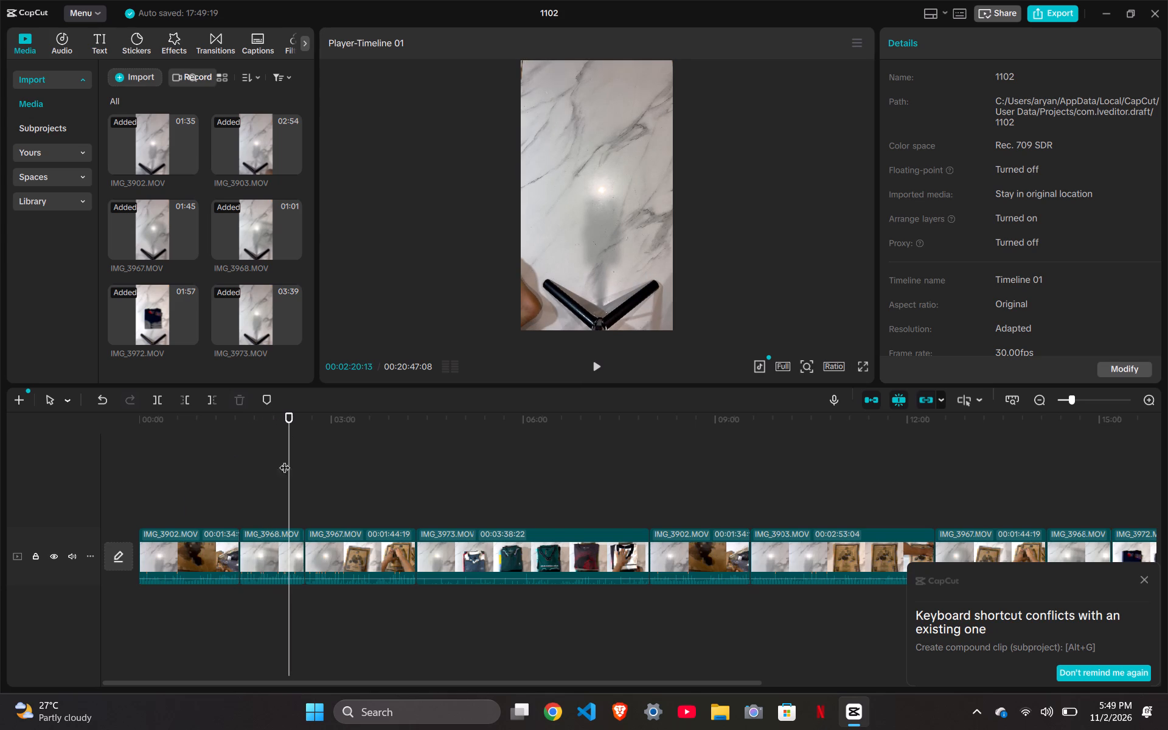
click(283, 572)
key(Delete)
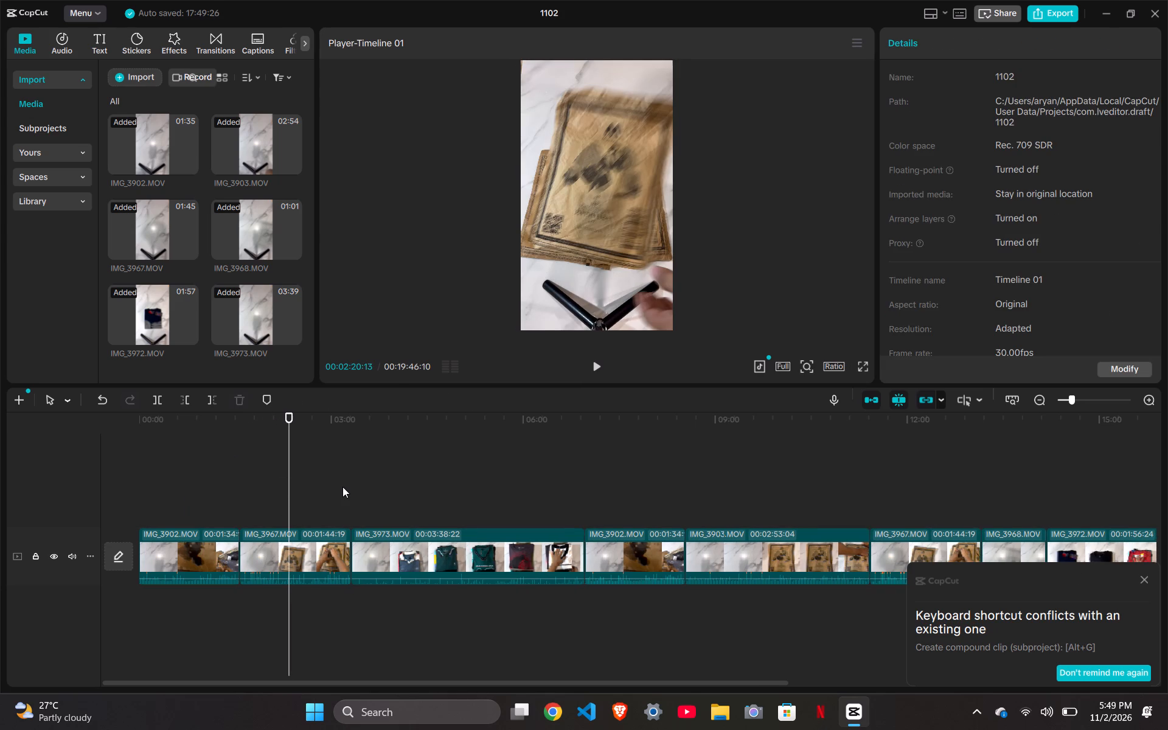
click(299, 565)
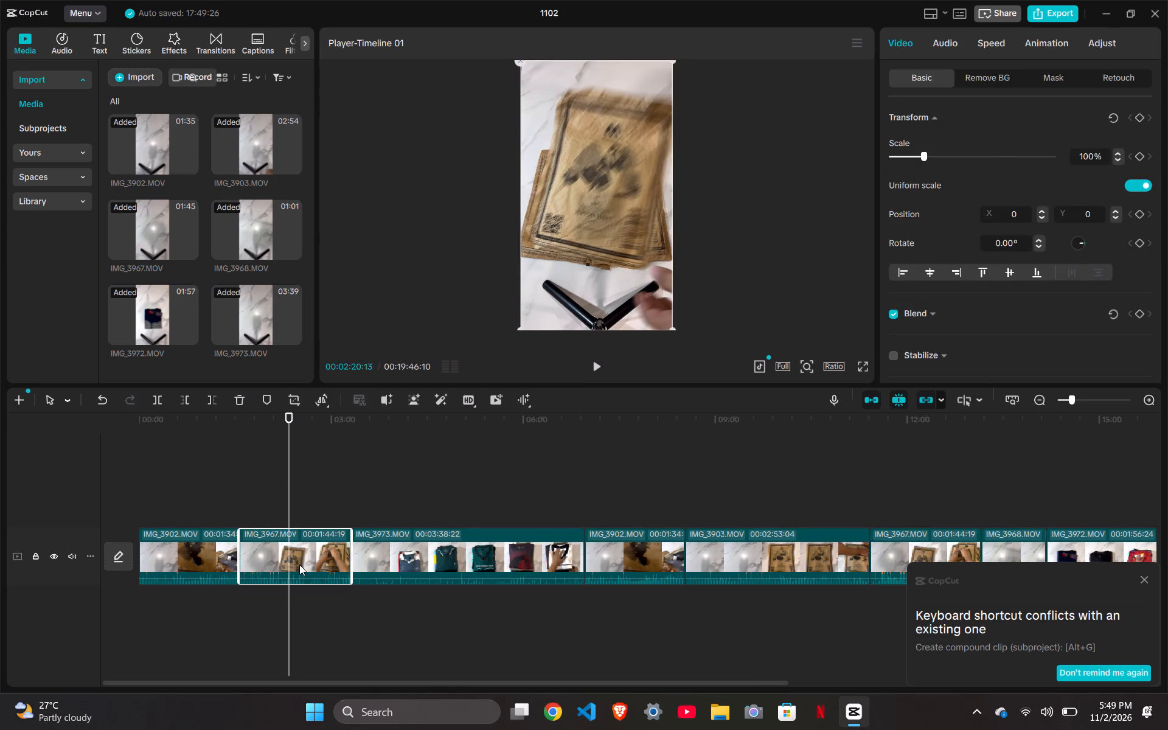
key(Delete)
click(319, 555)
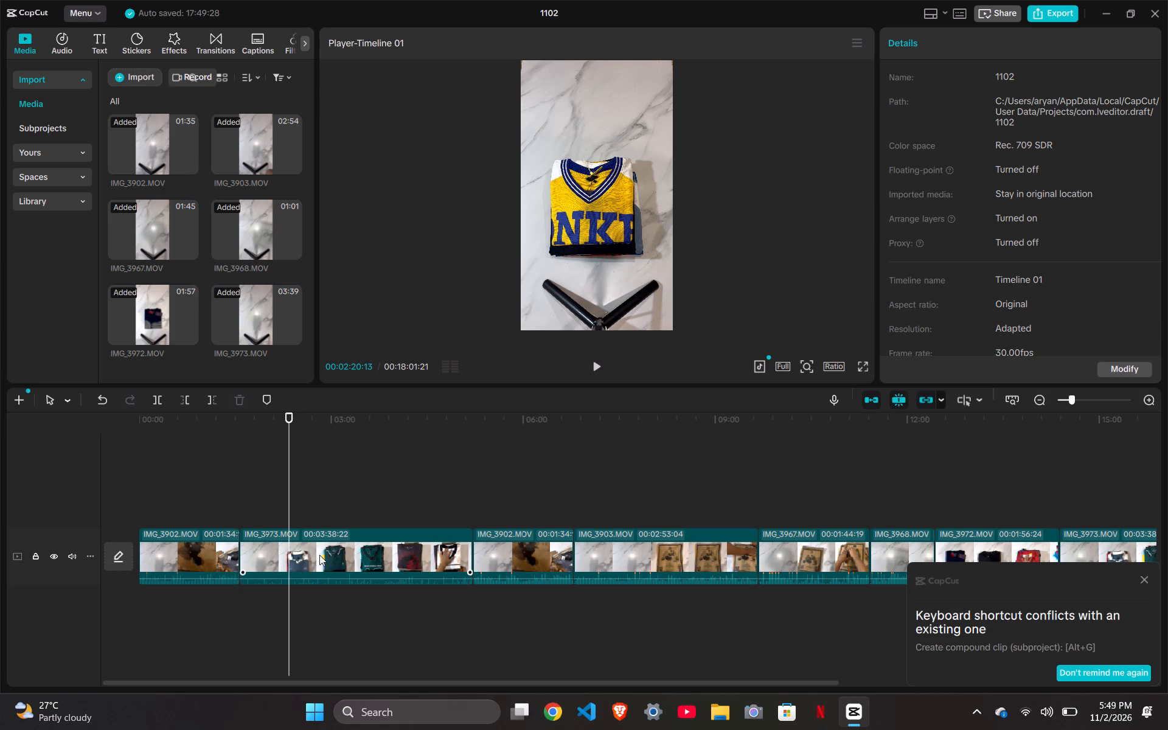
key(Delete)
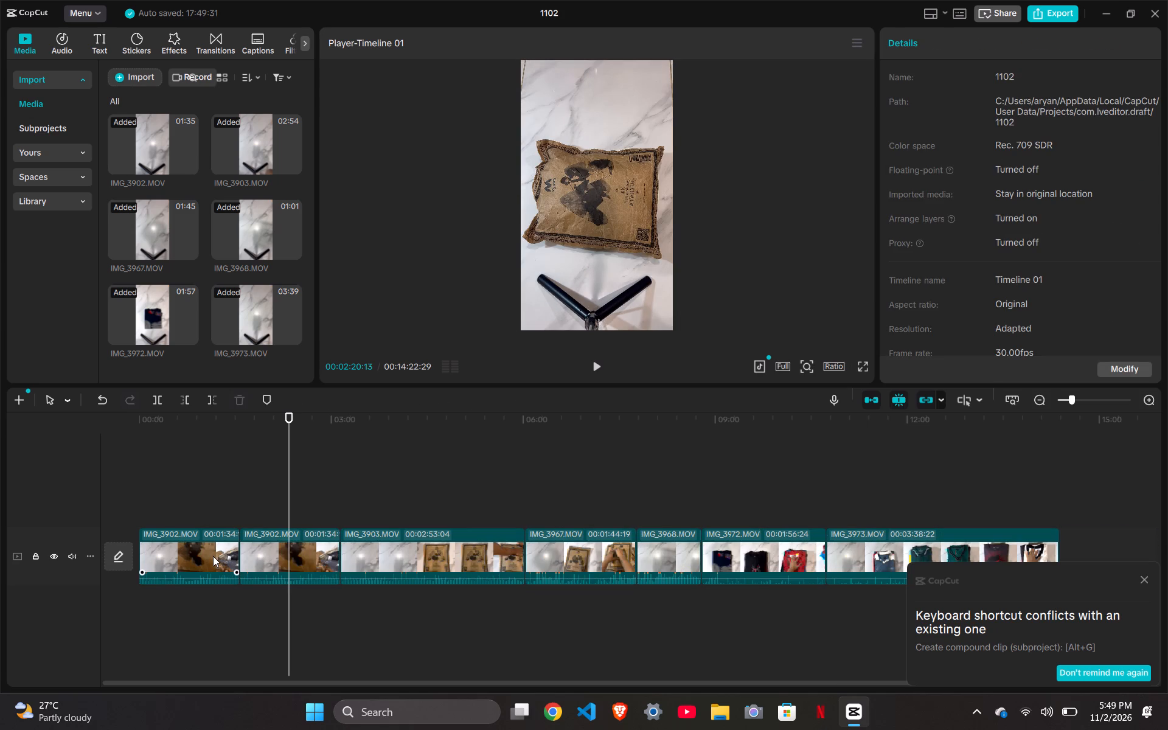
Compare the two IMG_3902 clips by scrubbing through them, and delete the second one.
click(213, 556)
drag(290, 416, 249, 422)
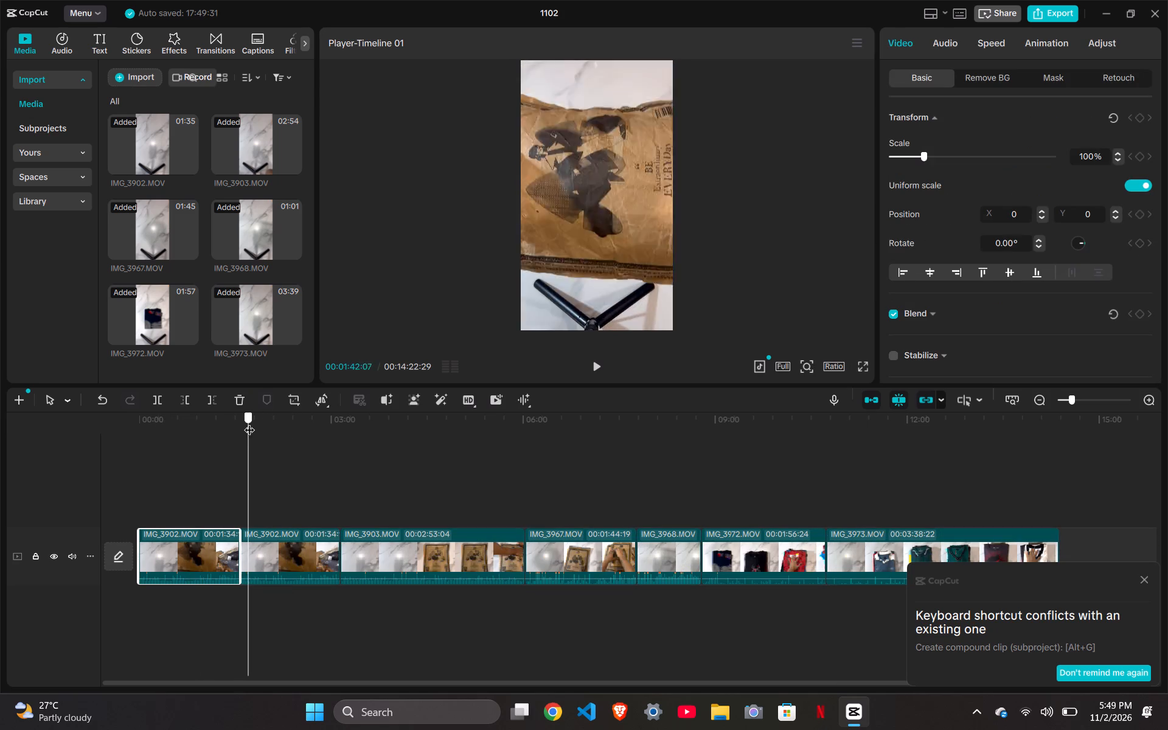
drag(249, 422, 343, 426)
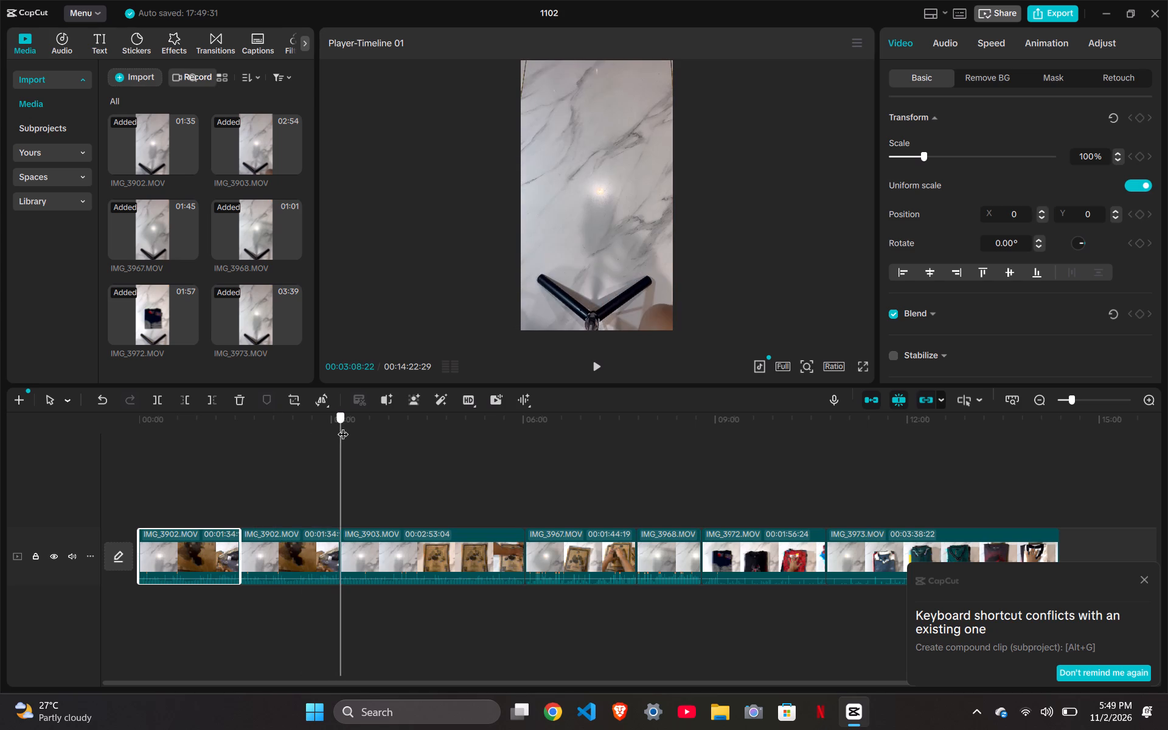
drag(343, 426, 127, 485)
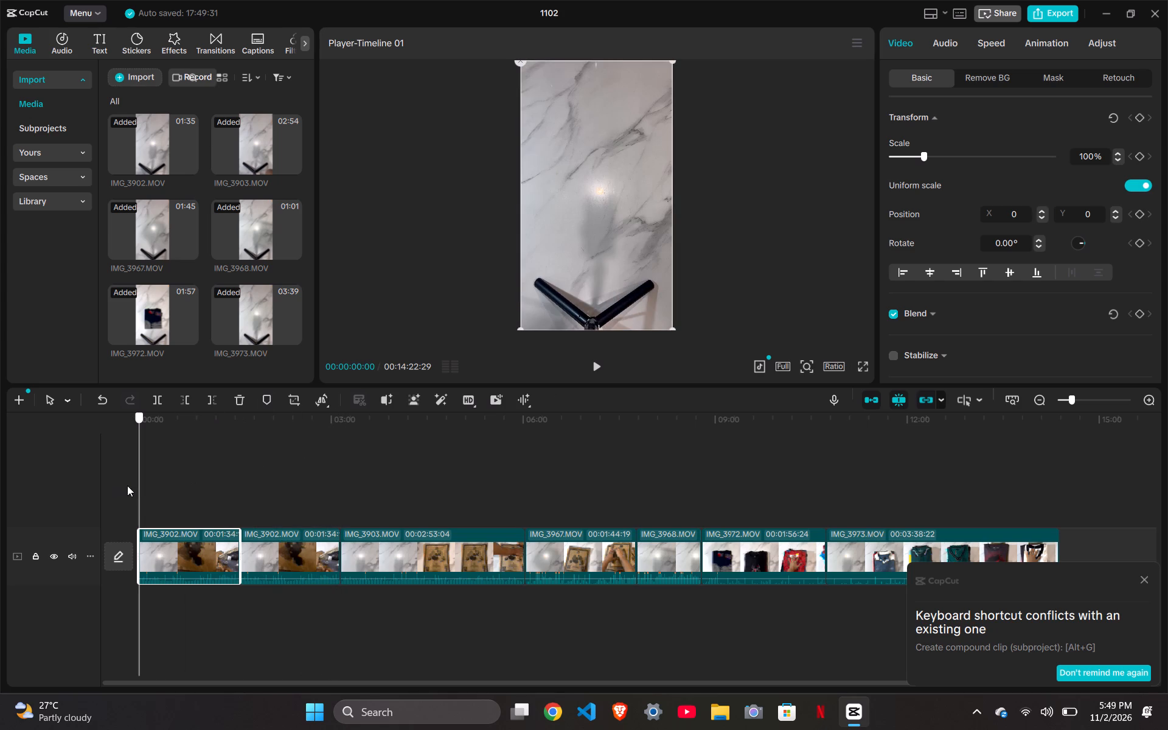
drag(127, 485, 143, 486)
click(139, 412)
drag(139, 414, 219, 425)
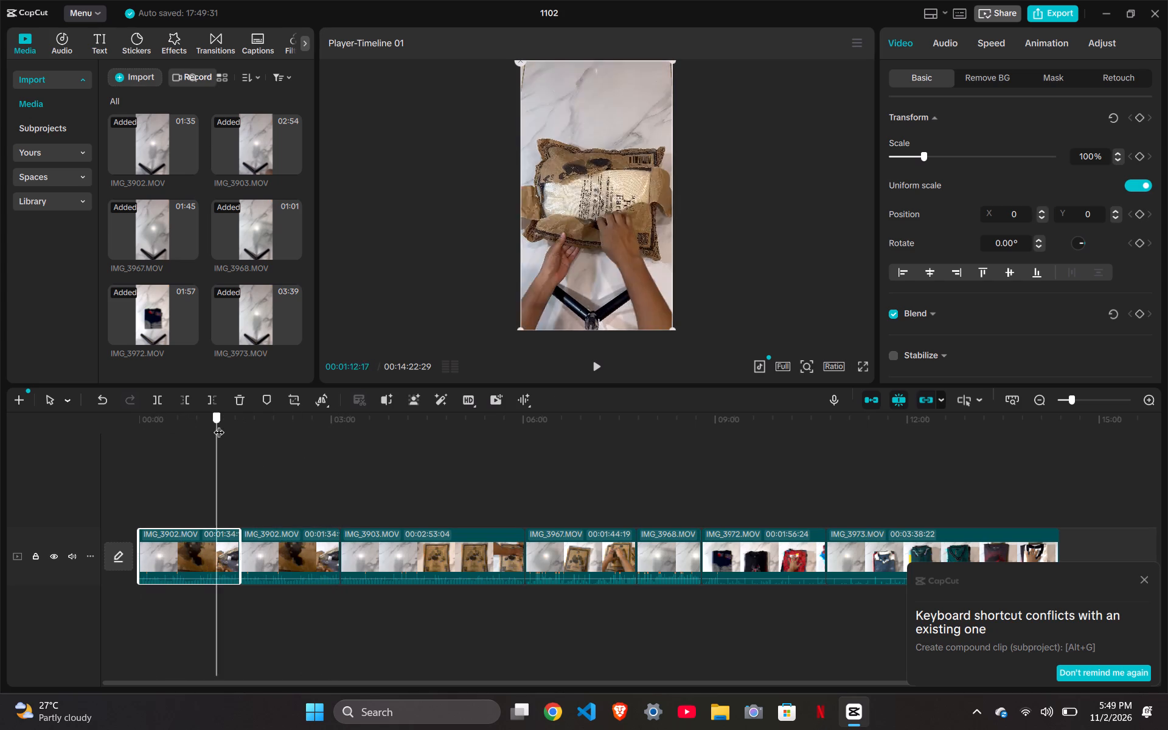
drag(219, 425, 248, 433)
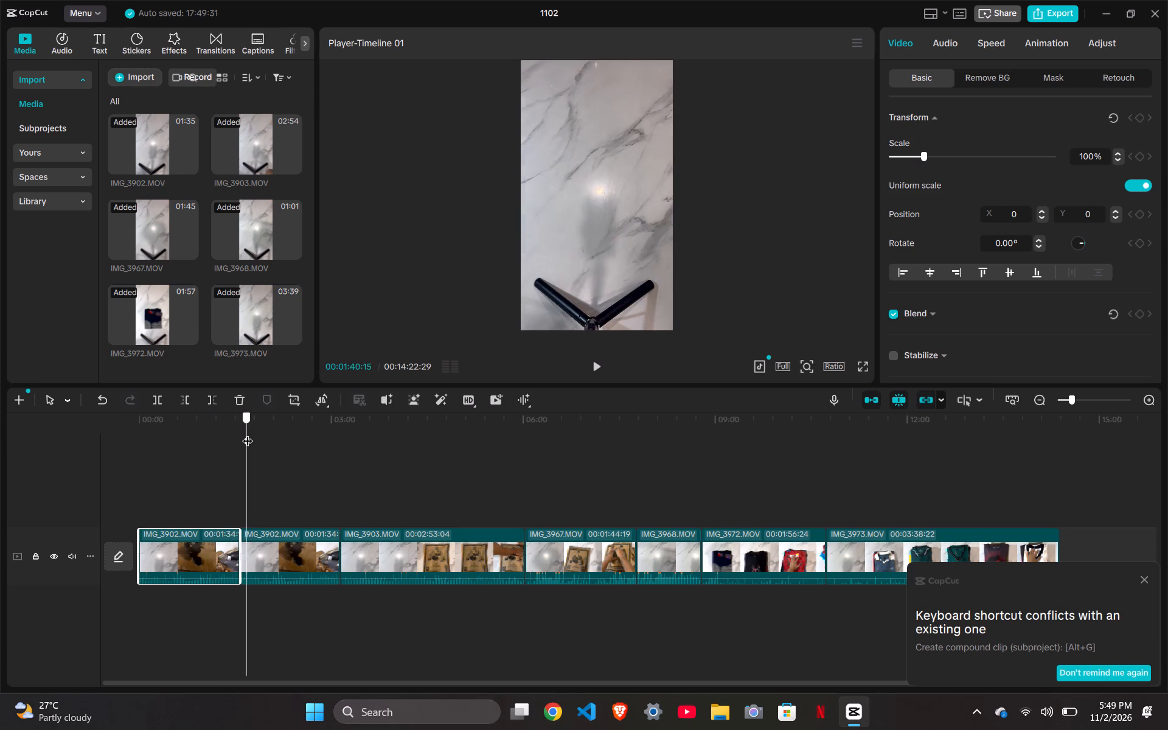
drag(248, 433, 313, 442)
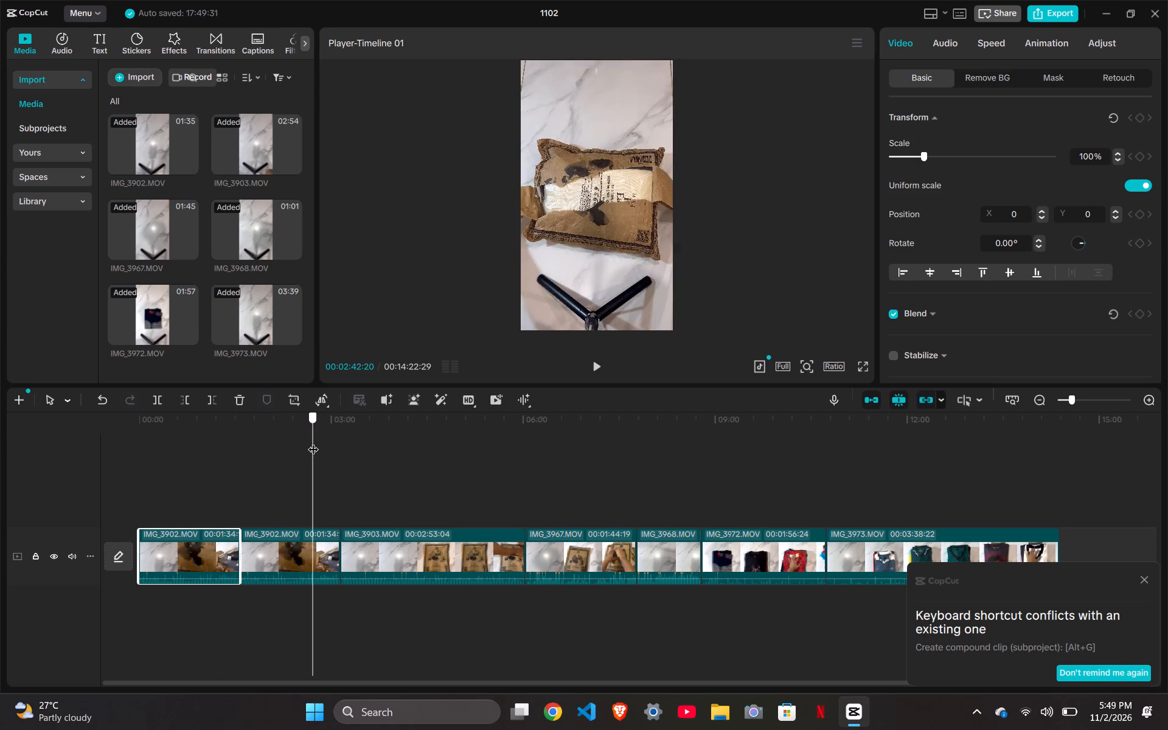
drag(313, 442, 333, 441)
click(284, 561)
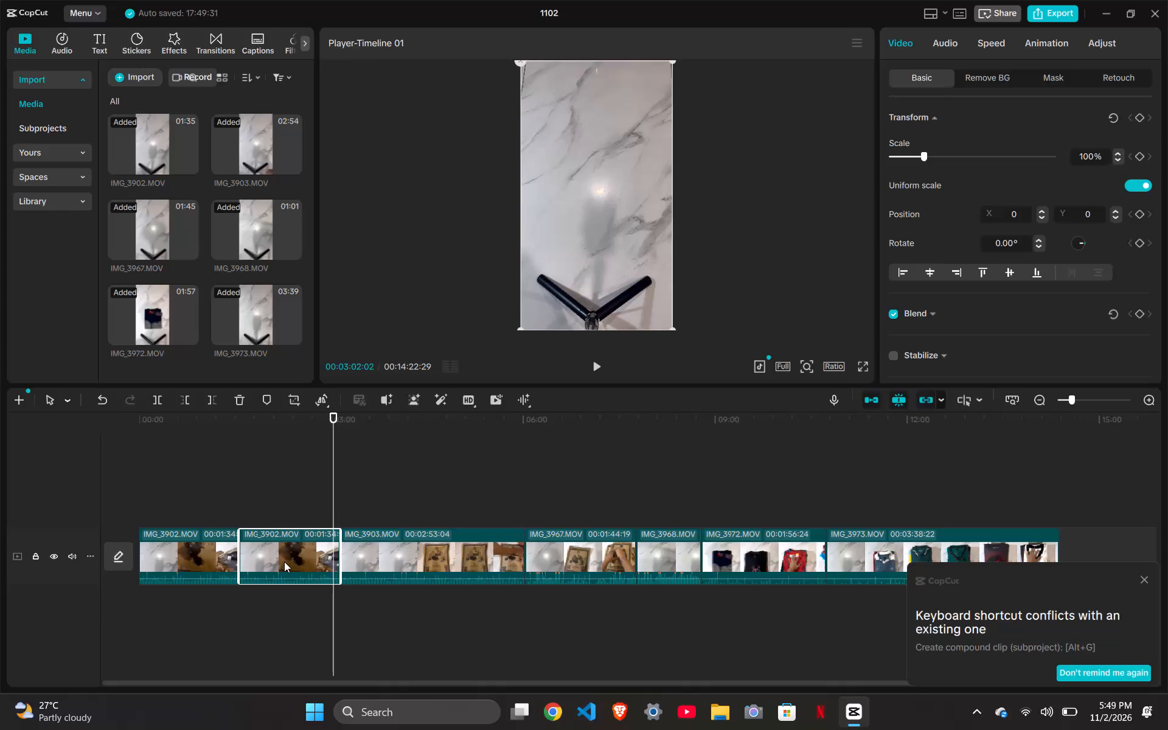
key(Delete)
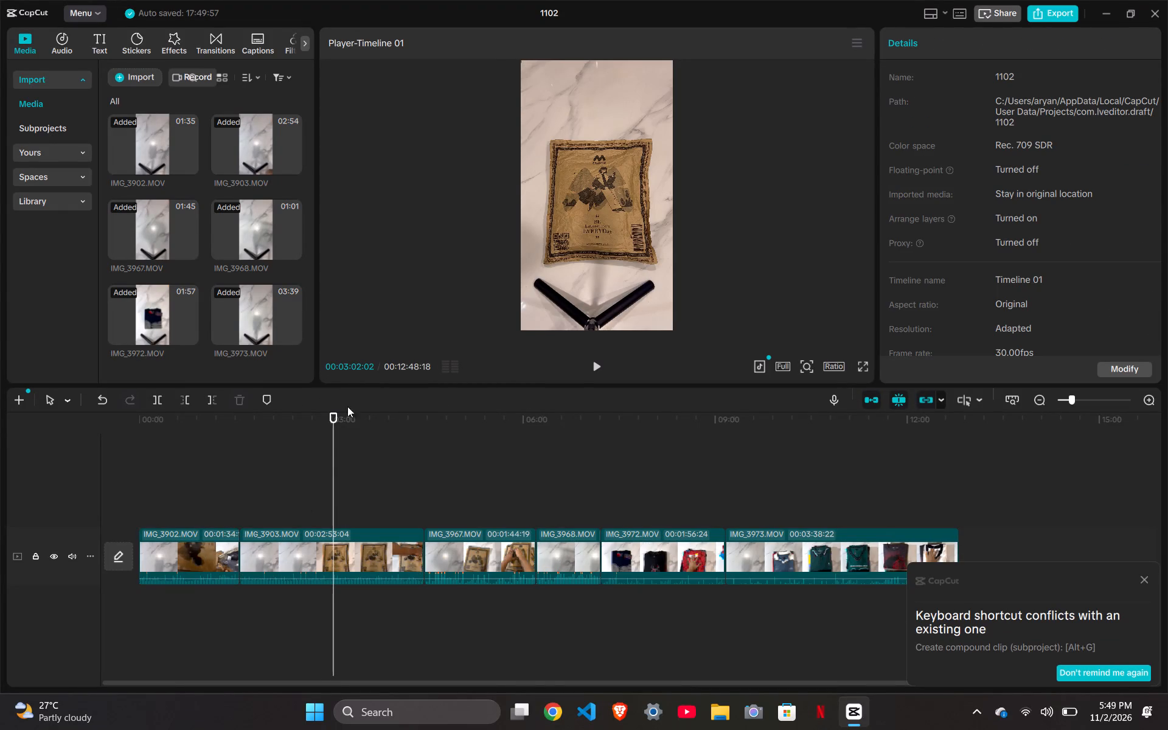
Scrub through the IMG_3903 clip on the timeline and delete it.
drag(334, 414, 324, 426)
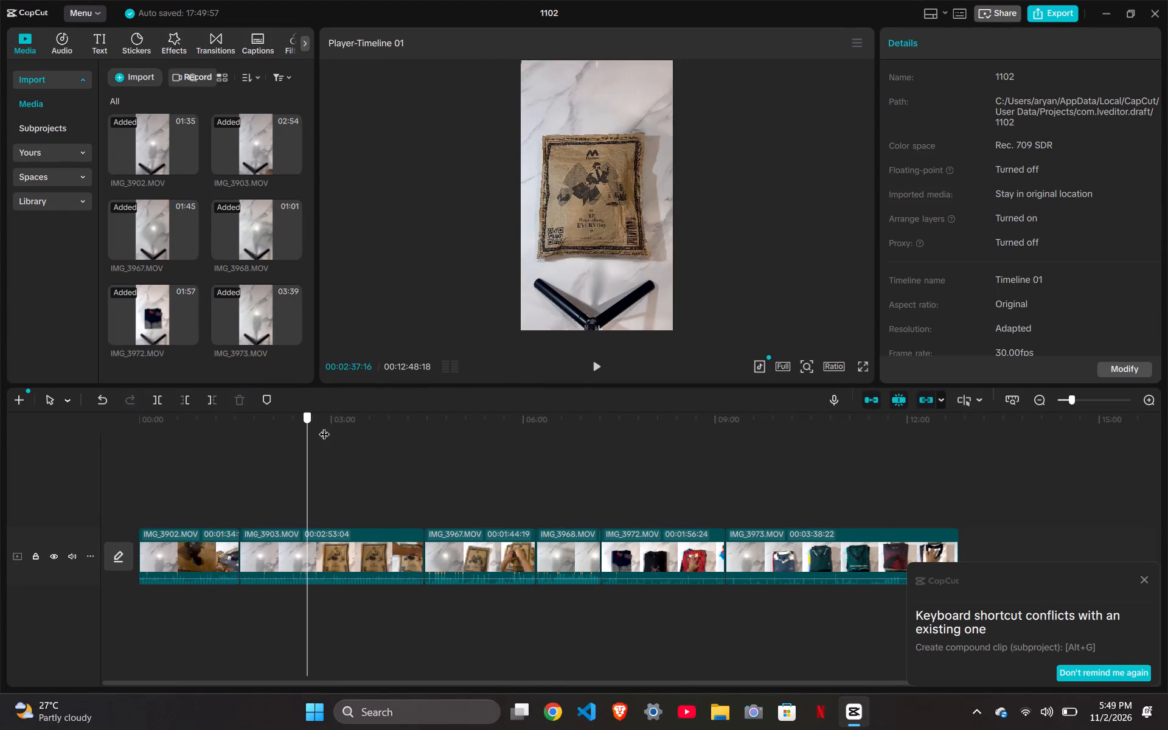
drag(324, 426, 422, 429)
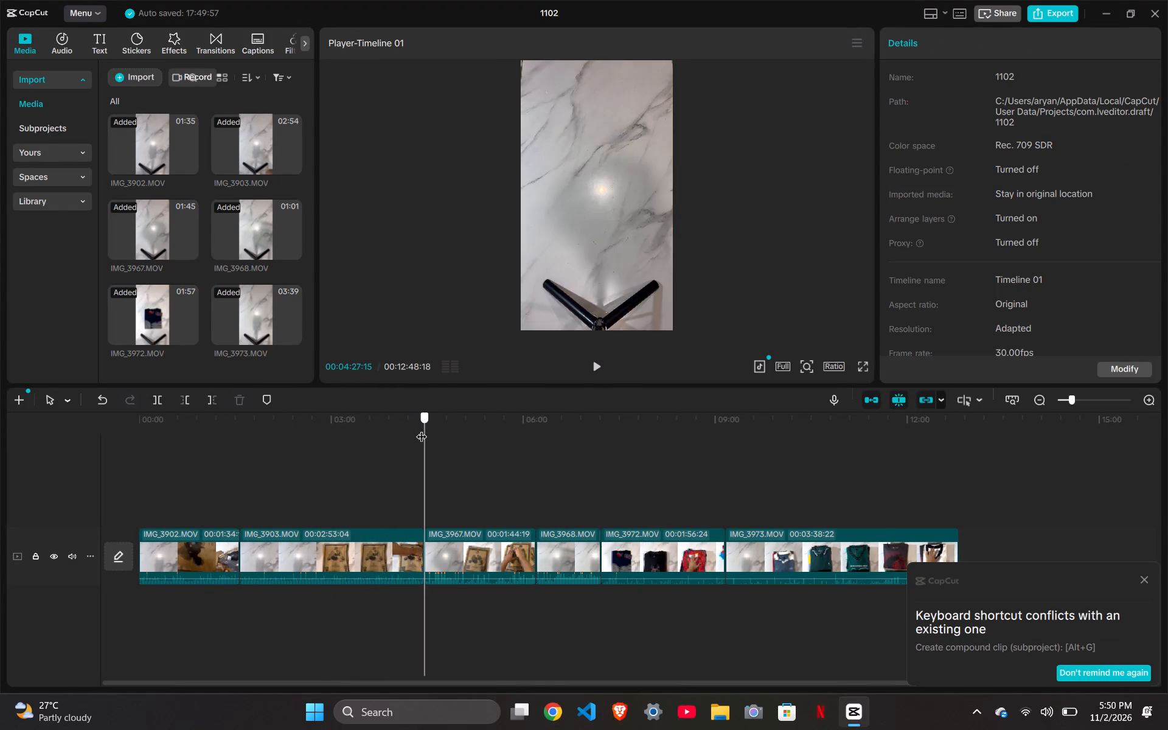
drag(422, 429, 391, 440)
click(360, 561)
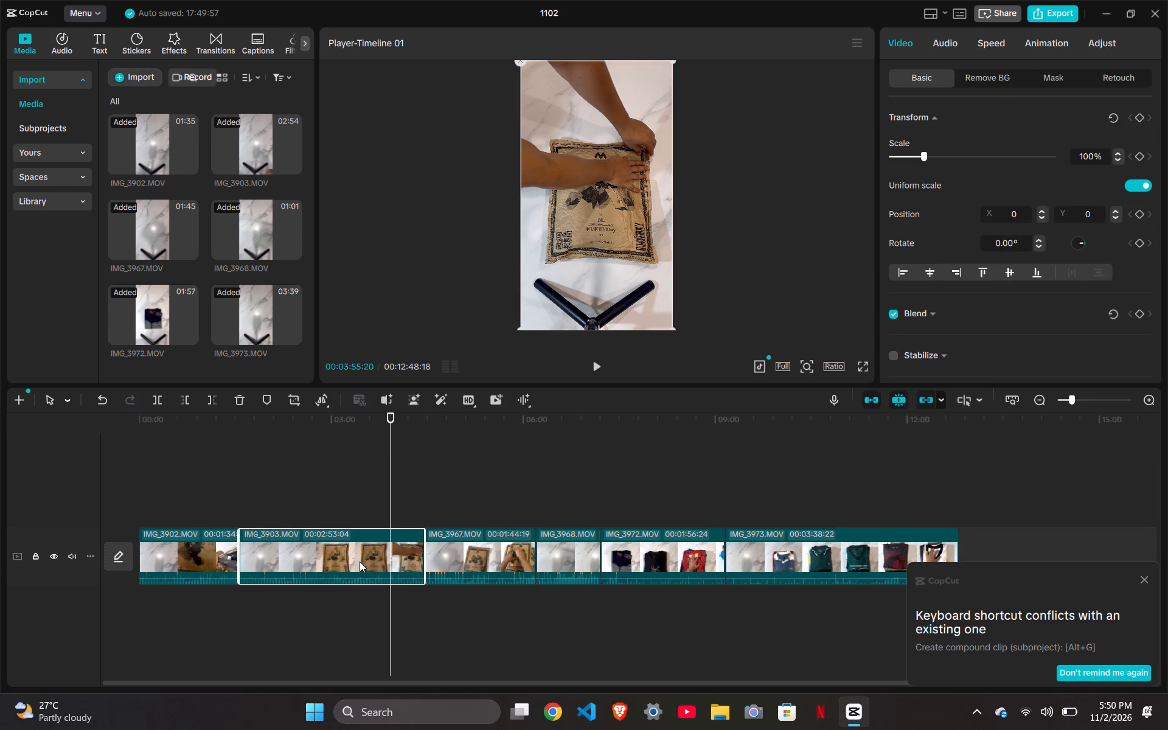
key(Delete)
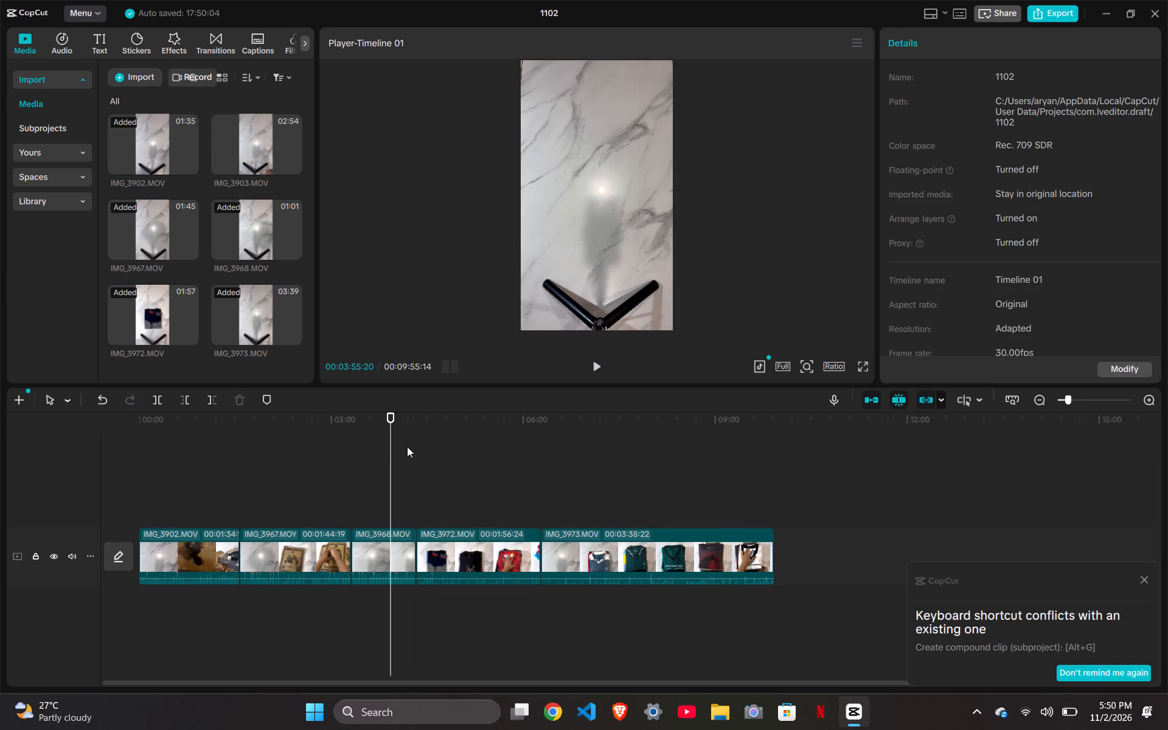
Preview the IMG_3967 and IMG_3968 clips in turn and delete both from the timeline.
drag(389, 420, 288, 415)
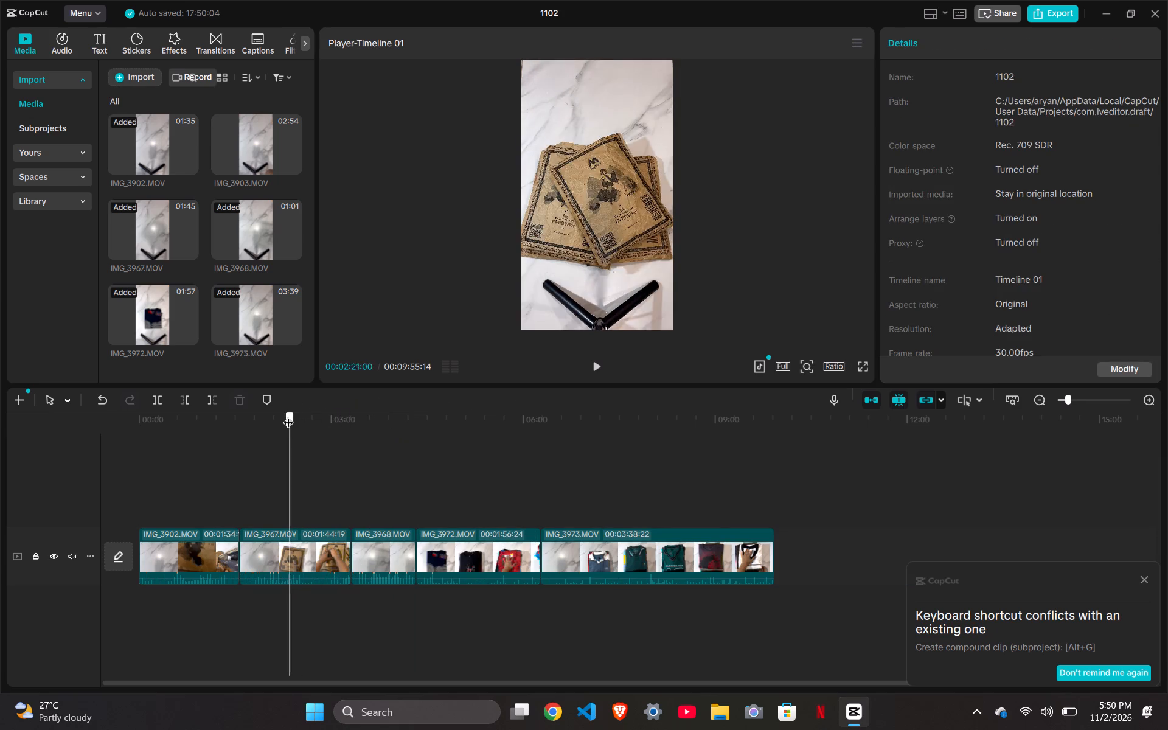
drag(288, 415, 285, 415)
click(297, 549)
key(Delete)
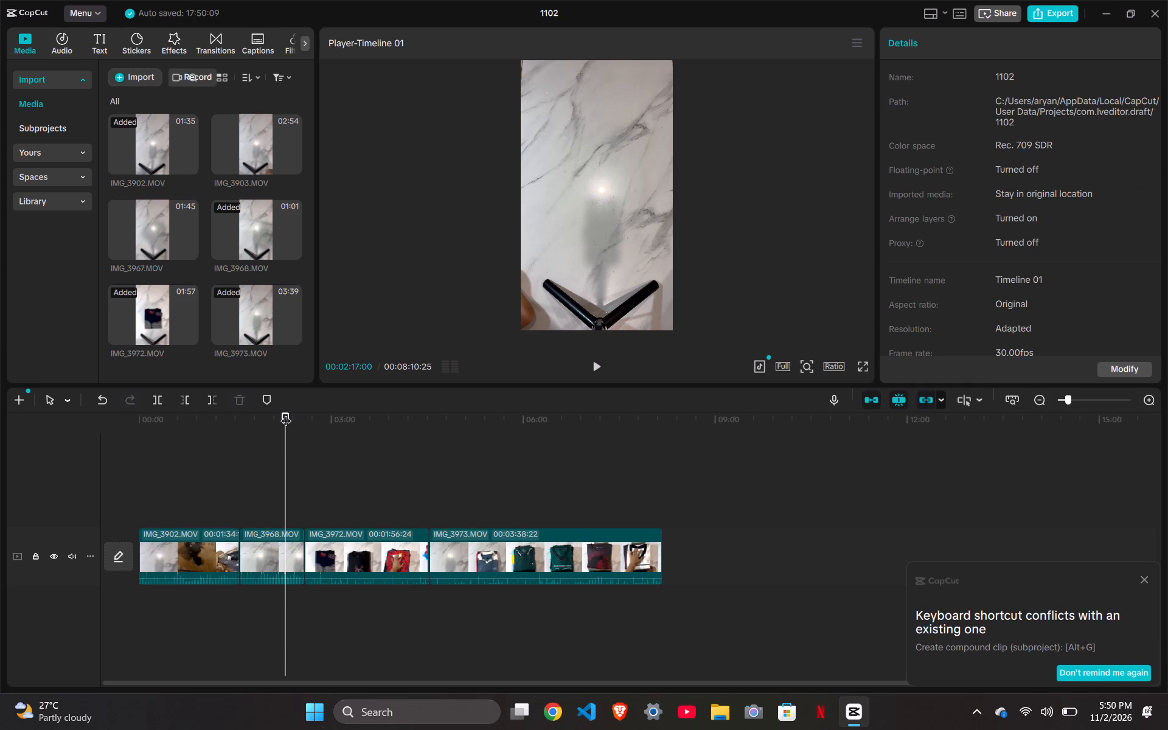
drag(286, 413, 261, 428)
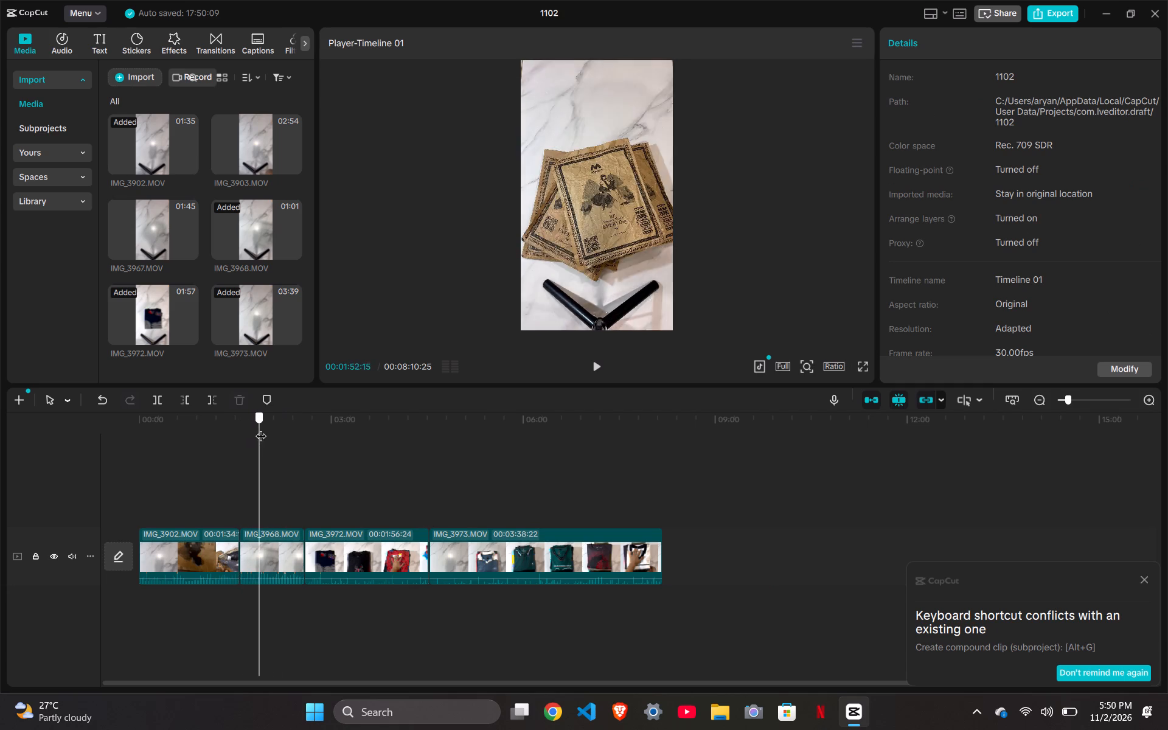
drag(261, 428, 271, 428)
click(271, 552)
key(Delete)
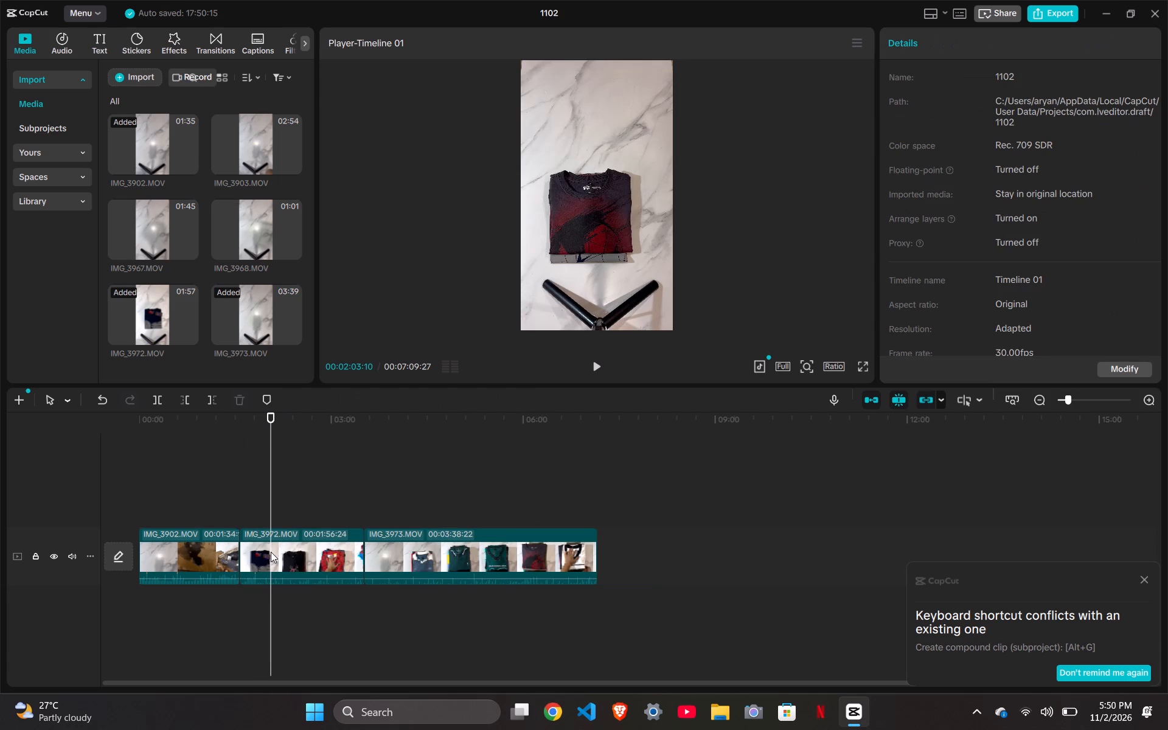
Scrub through the IMG_3972 and IMG_3973 clips, and delete IMG_3973 from the timeline.
drag(268, 415, 262, 419)
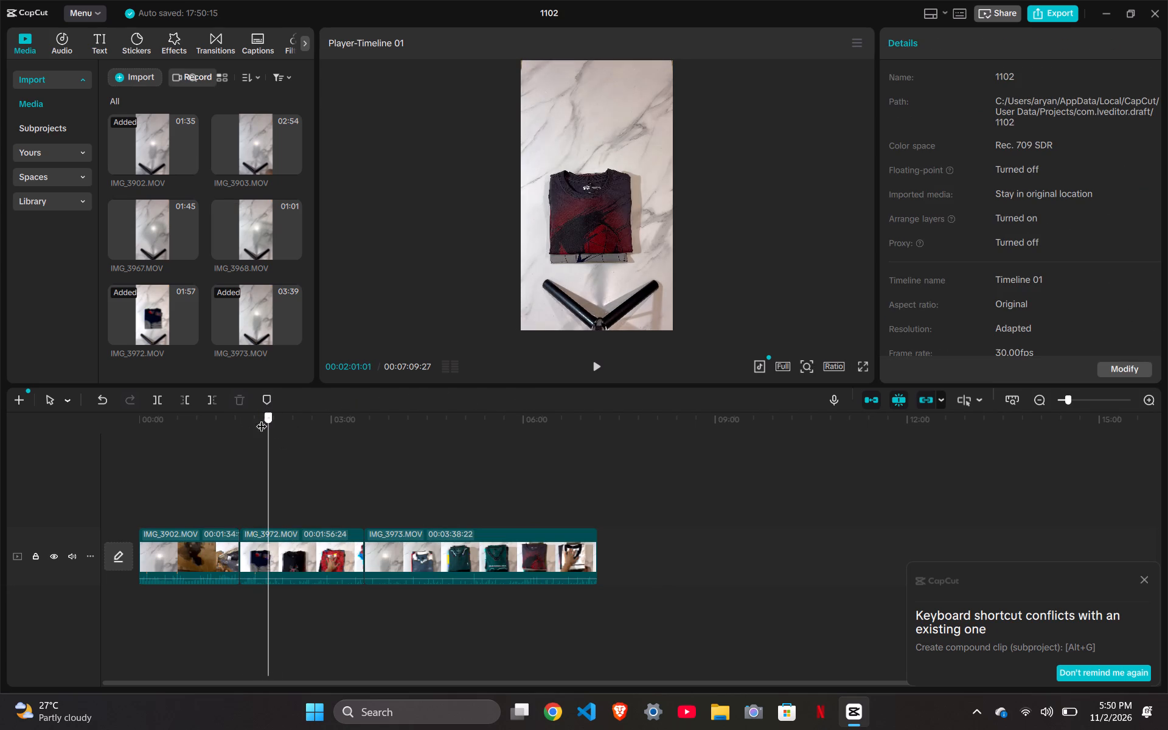
drag(262, 419, 321, 435)
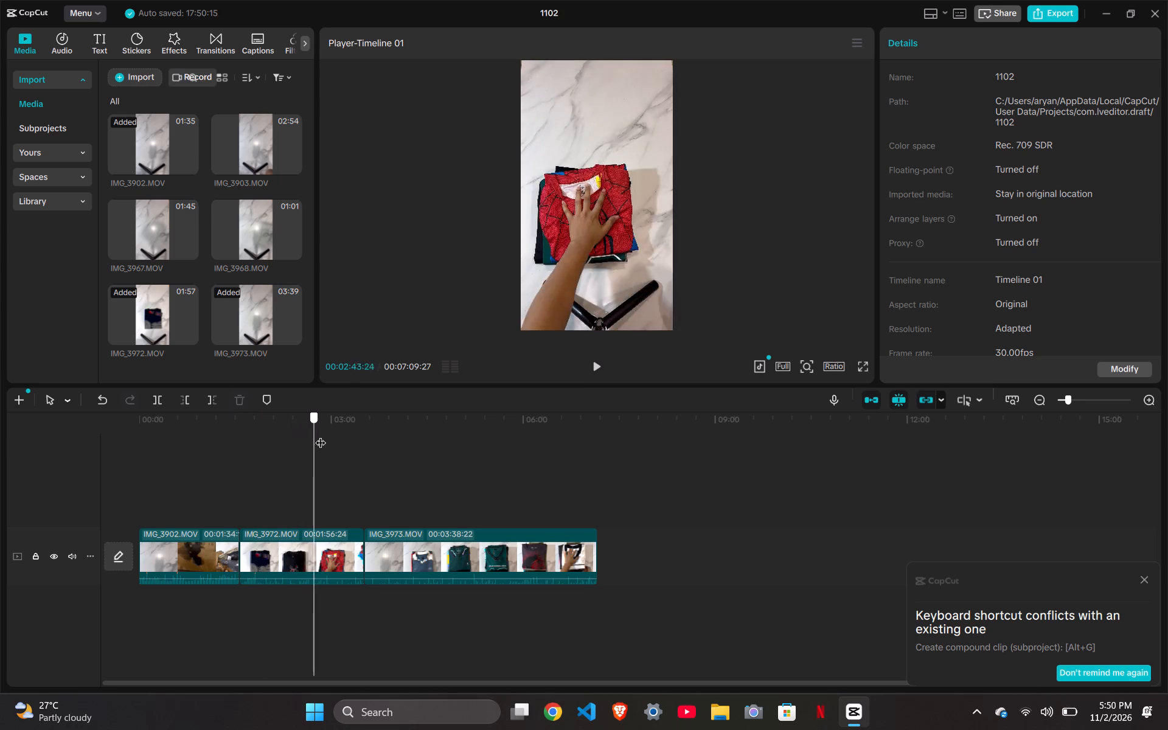
drag(321, 435, 322, 469)
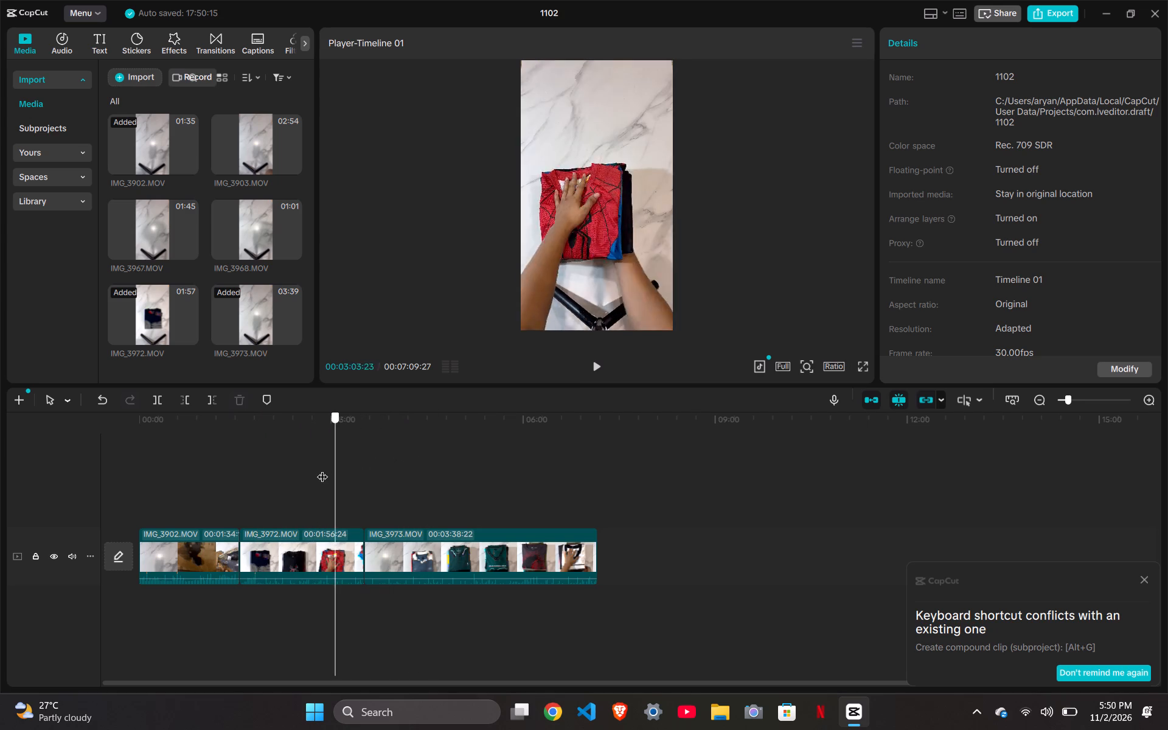
drag(322, 469, 426, 477)
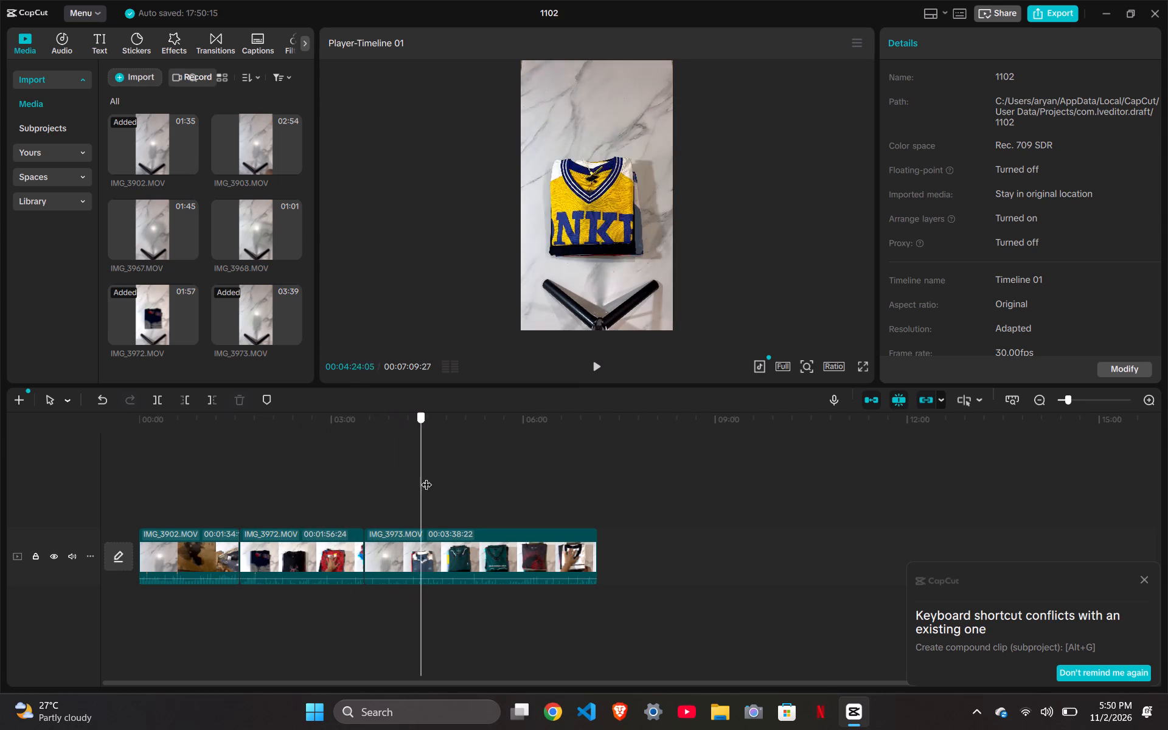
drag(426, 477, 583, 507)
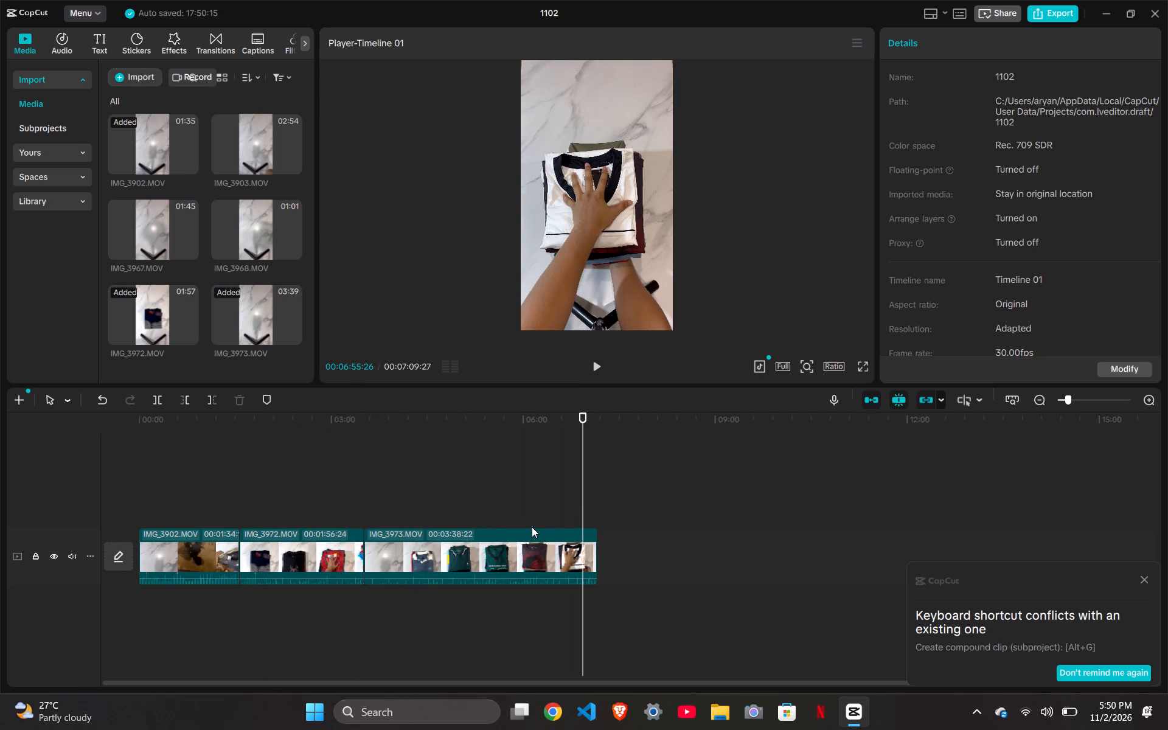
click(515, 555)
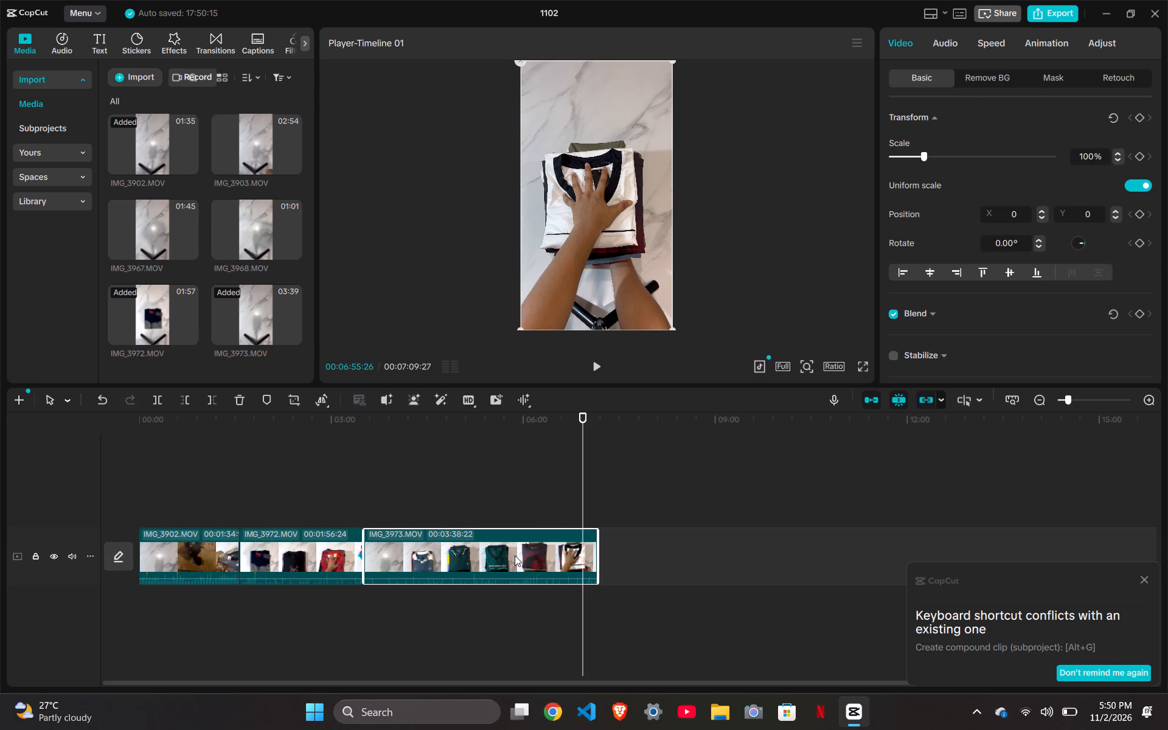
key(Delete)
Scrub through the first minute of the IMG_3902 clip to examine its footage for a cut point.
ctrl+scroll(369, 483, up, 7)
scroll(369, 483, right, 12)
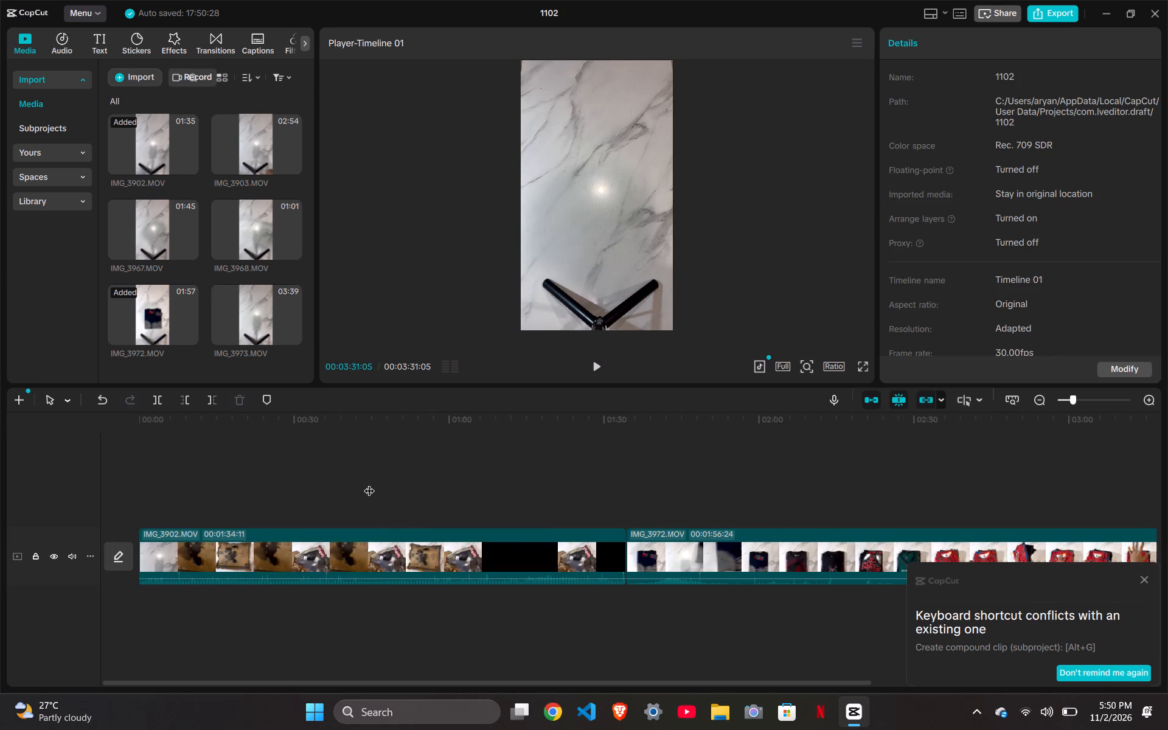
scroll(369, 483, right, 3)
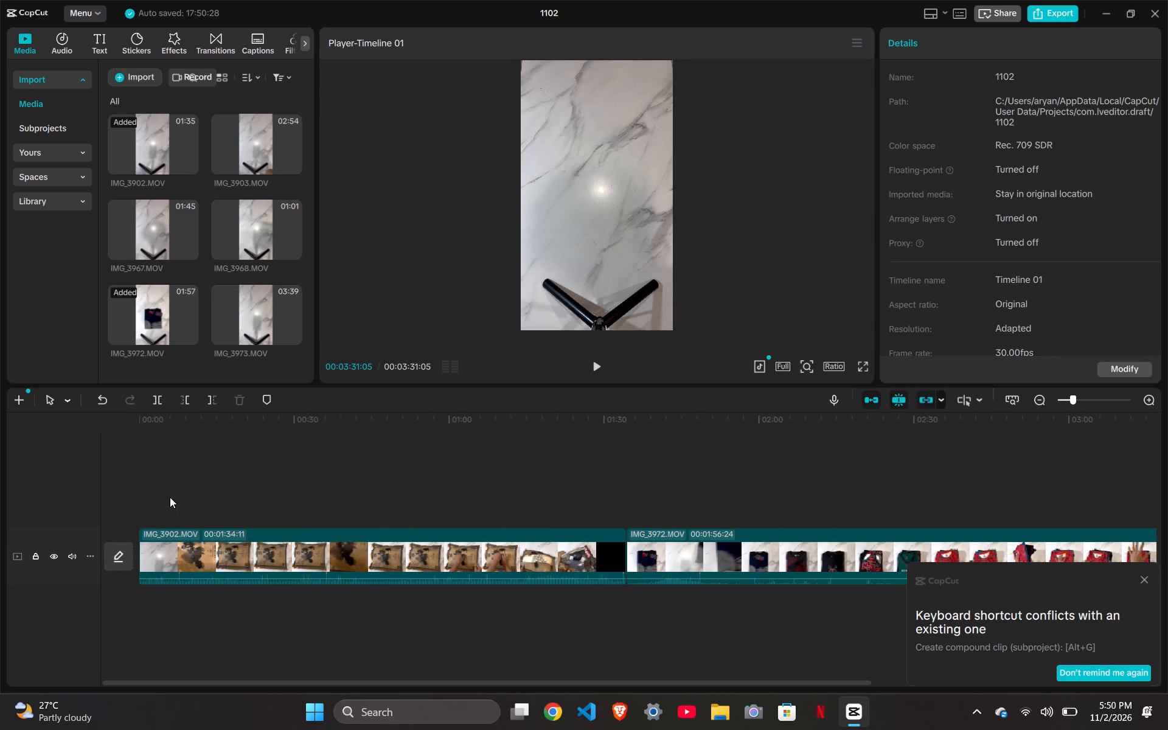
click(170, 497)
drag(170, 415, 149, 417)
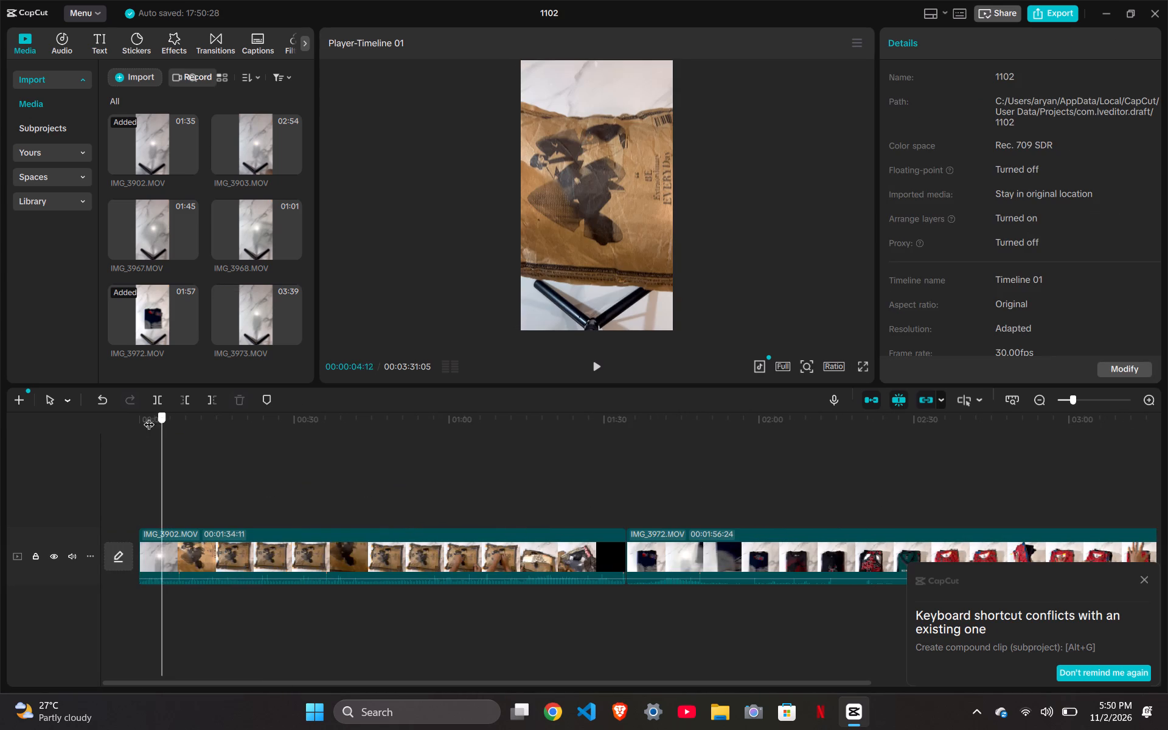
drag(149, 417, 321, 426)
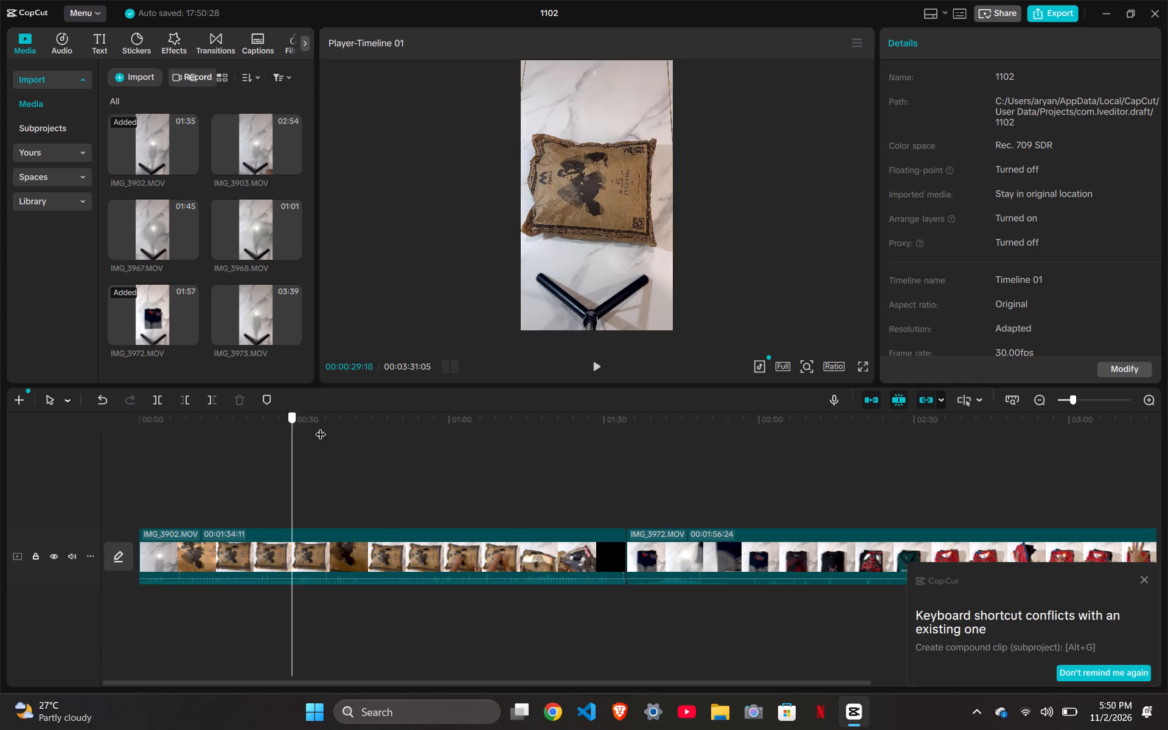
drag(321, 426, 459, 430)
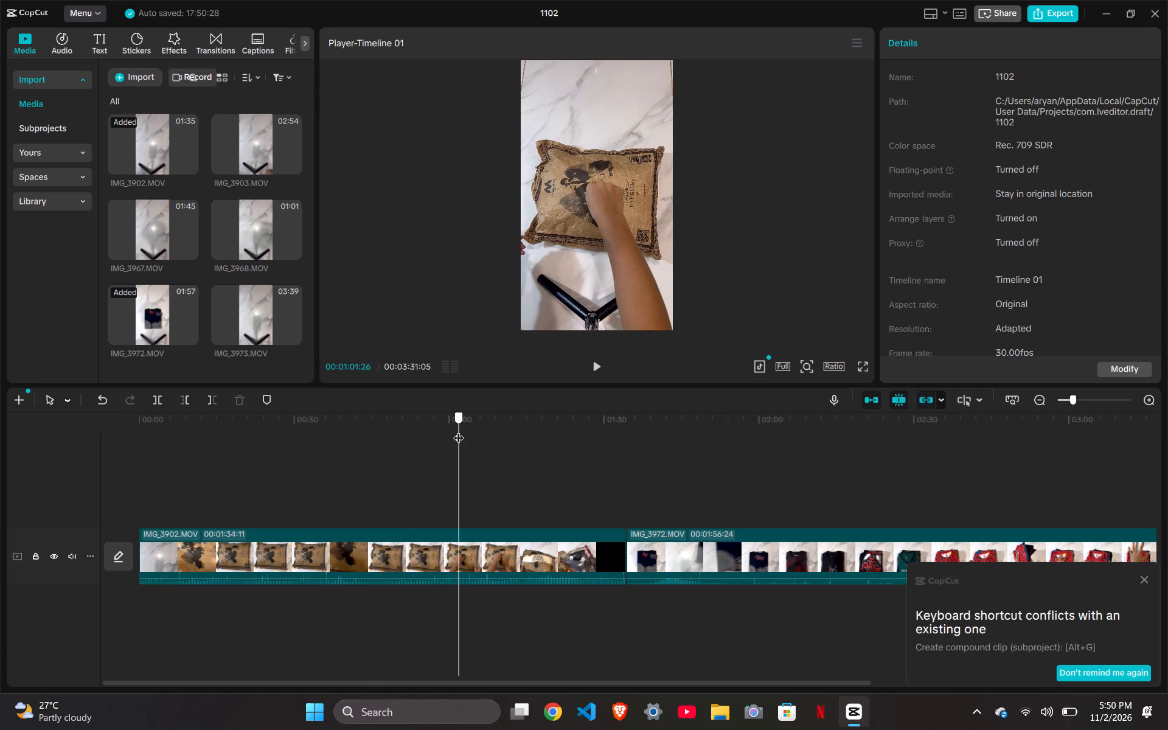
drag(459, 430, 324, 447)
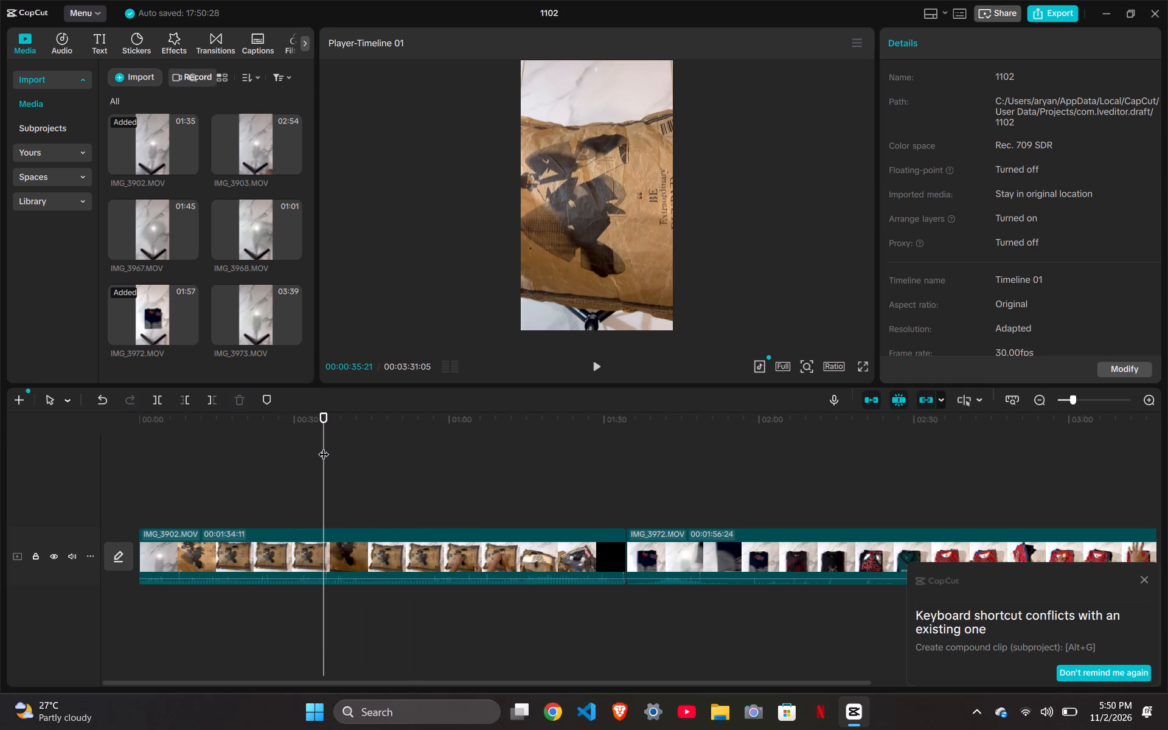
Split the IMG_3902 clip at 00:00:35:20 and delete the part before the cut, cancelling the PC Manager privacy notice.
ctrl+scroll(324, 447, up, 9)
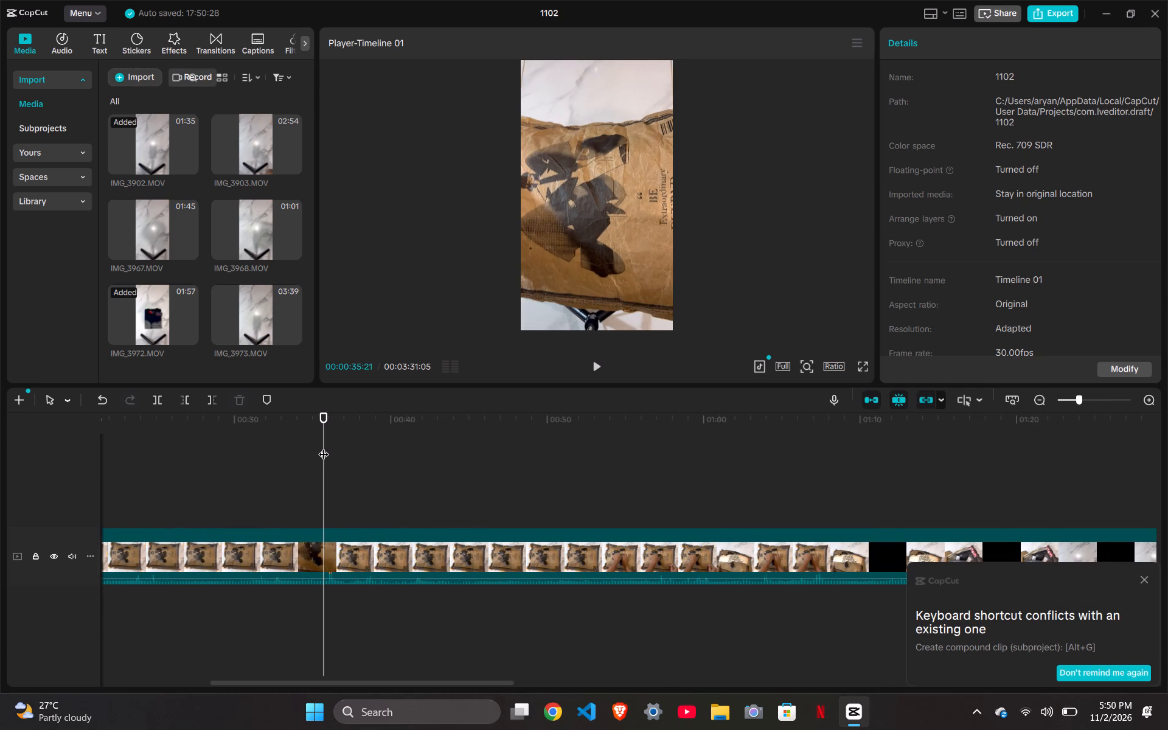
drag(324, 415, 319, 415)
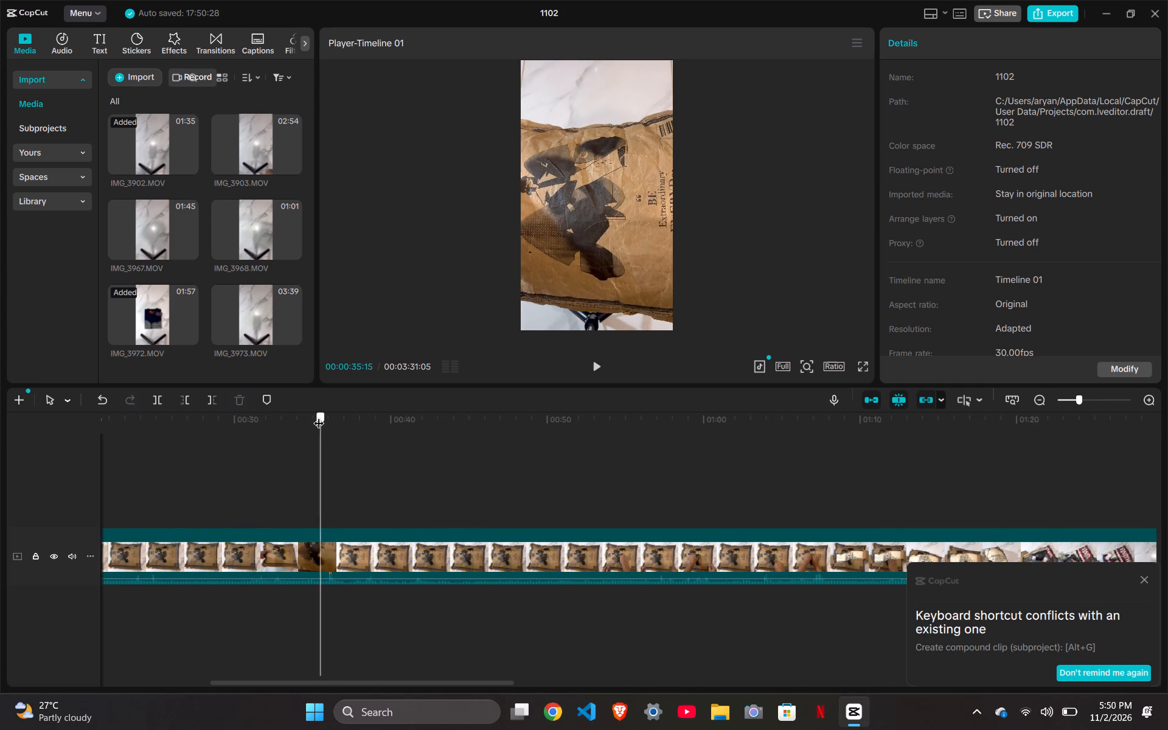
drag(319, 415, 316, 423)
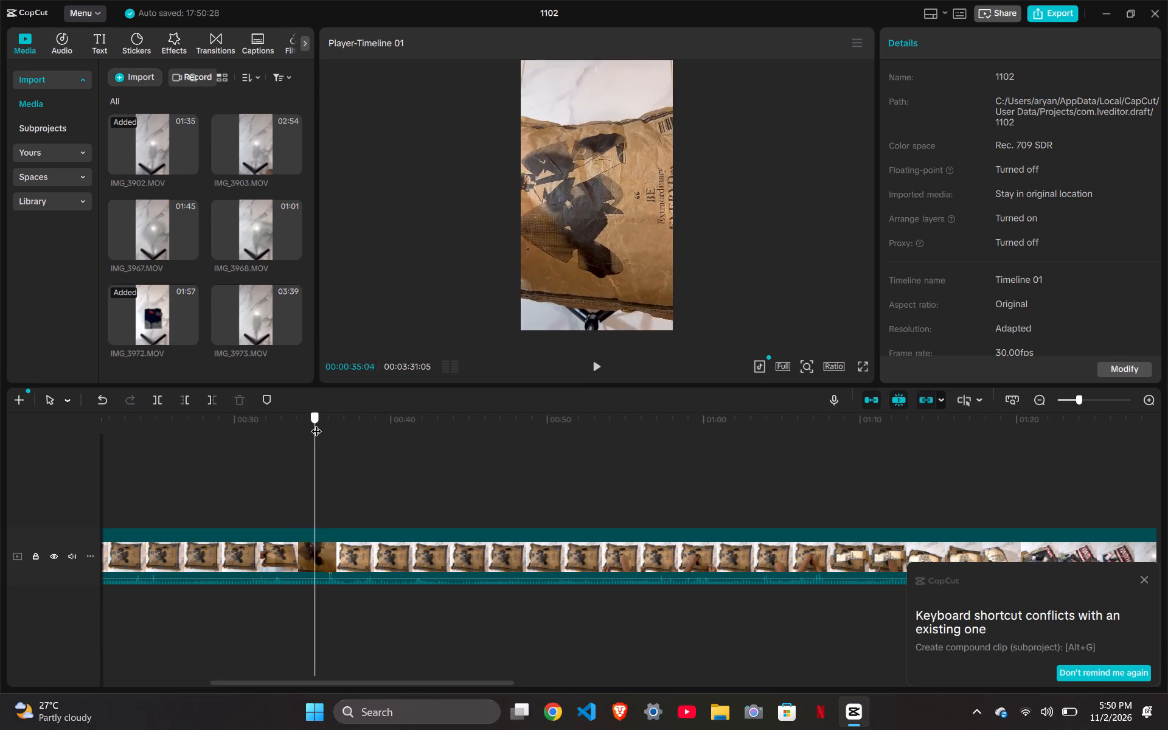
drag(316, 423, 323, 428)
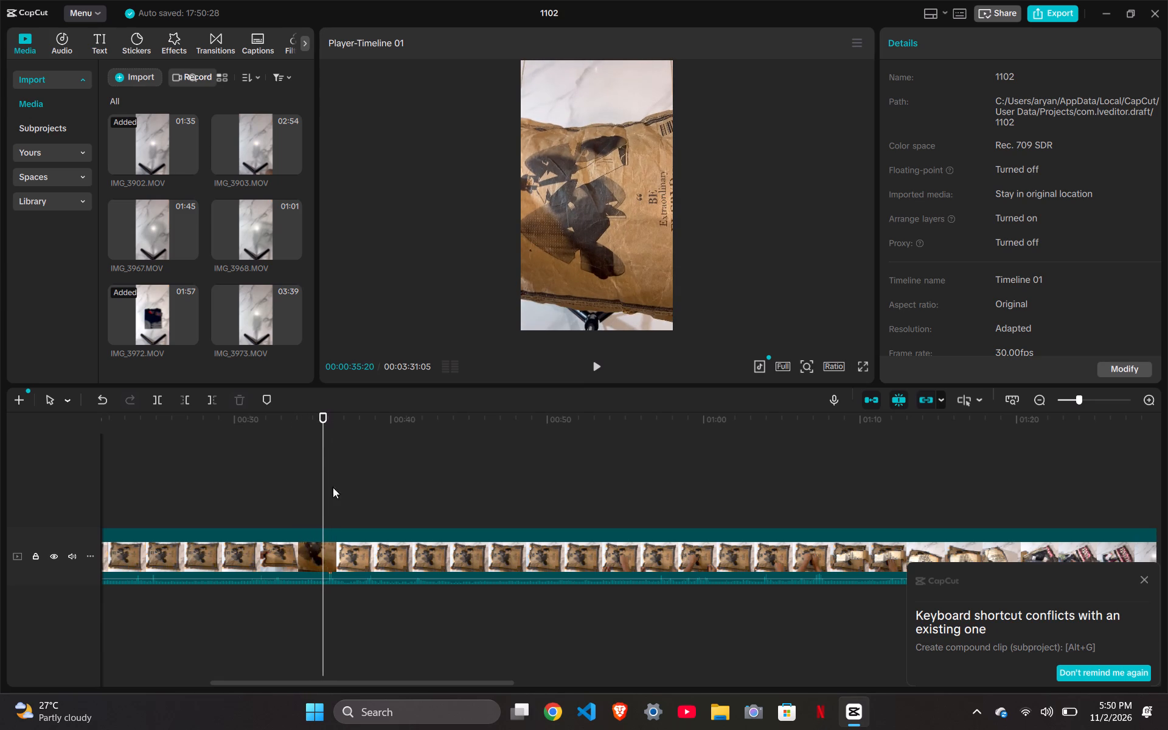
click(322, 549)
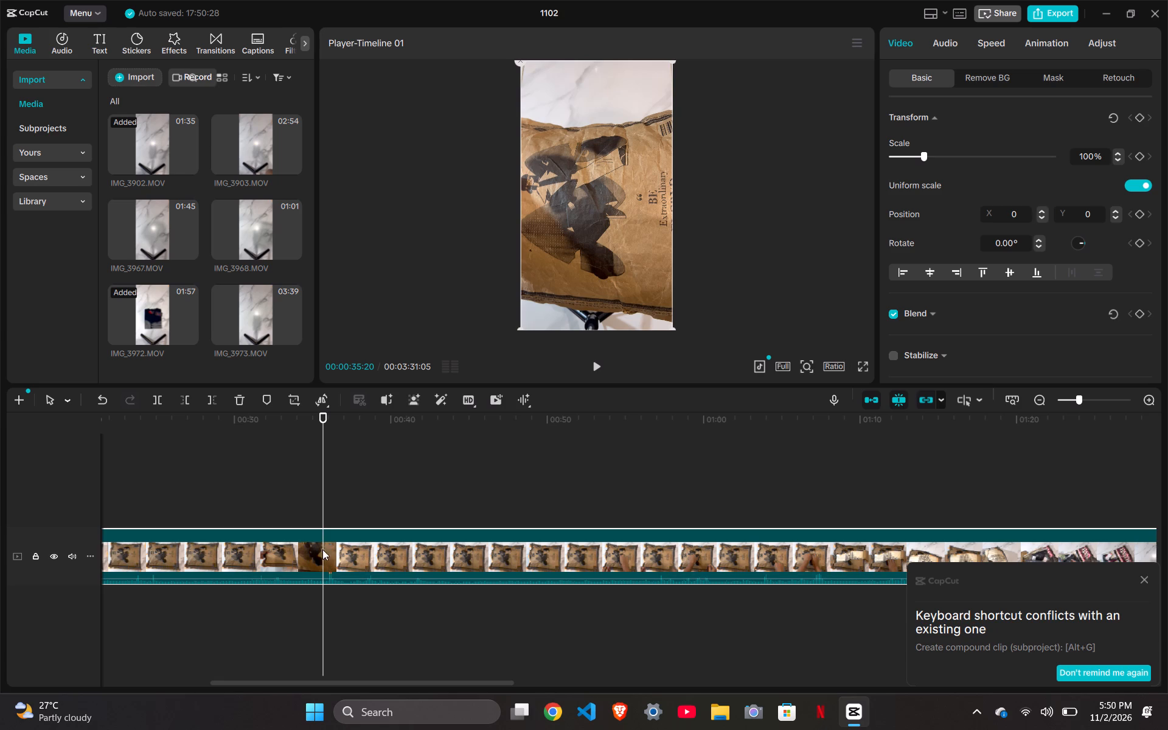
click(323, 535)
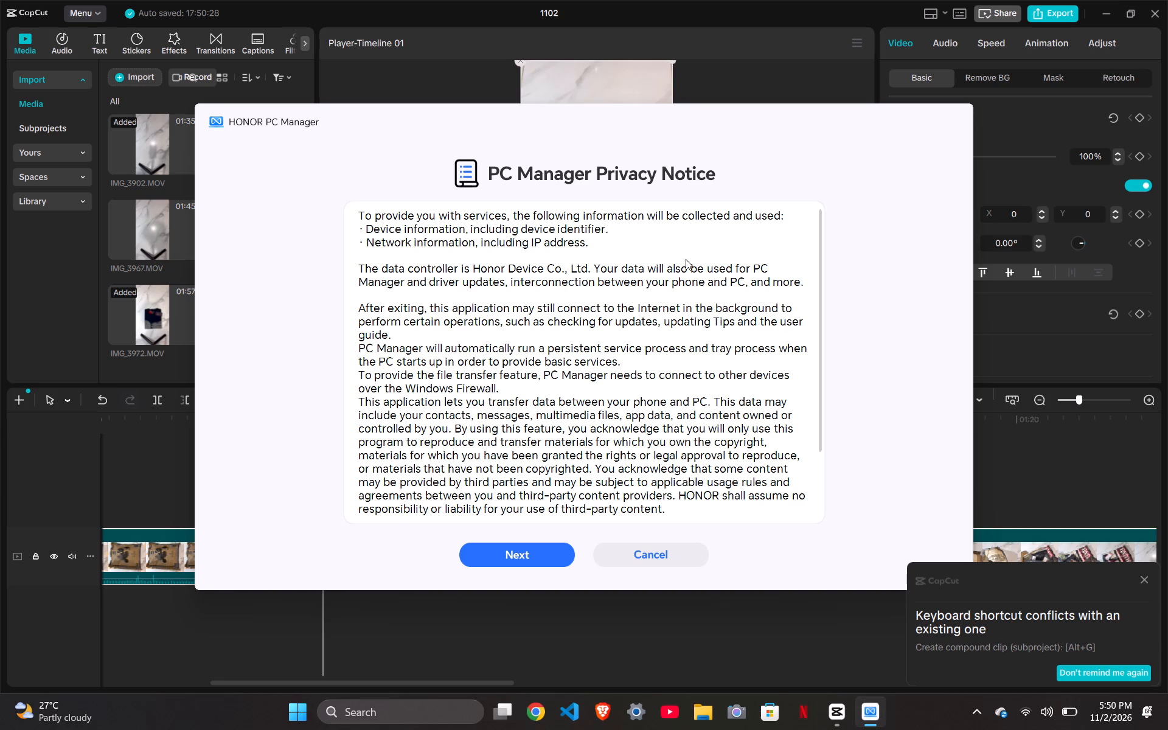
click(636, 555)
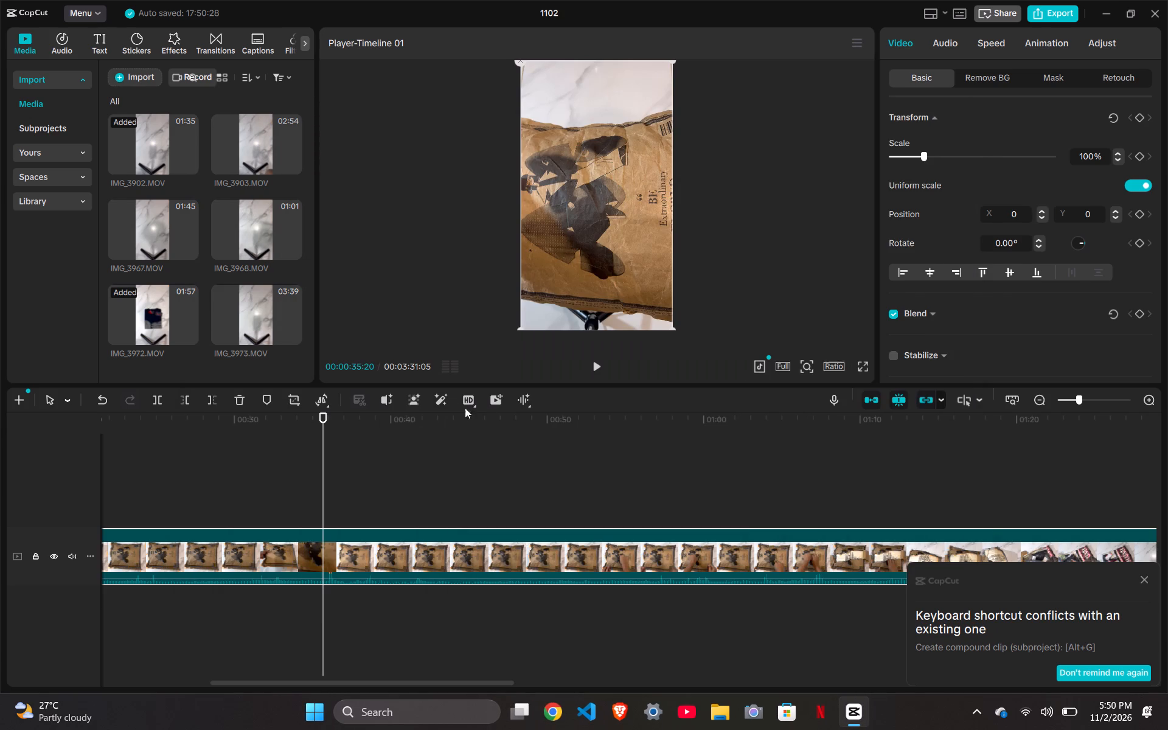
click(159, 401)
click(210, 554)
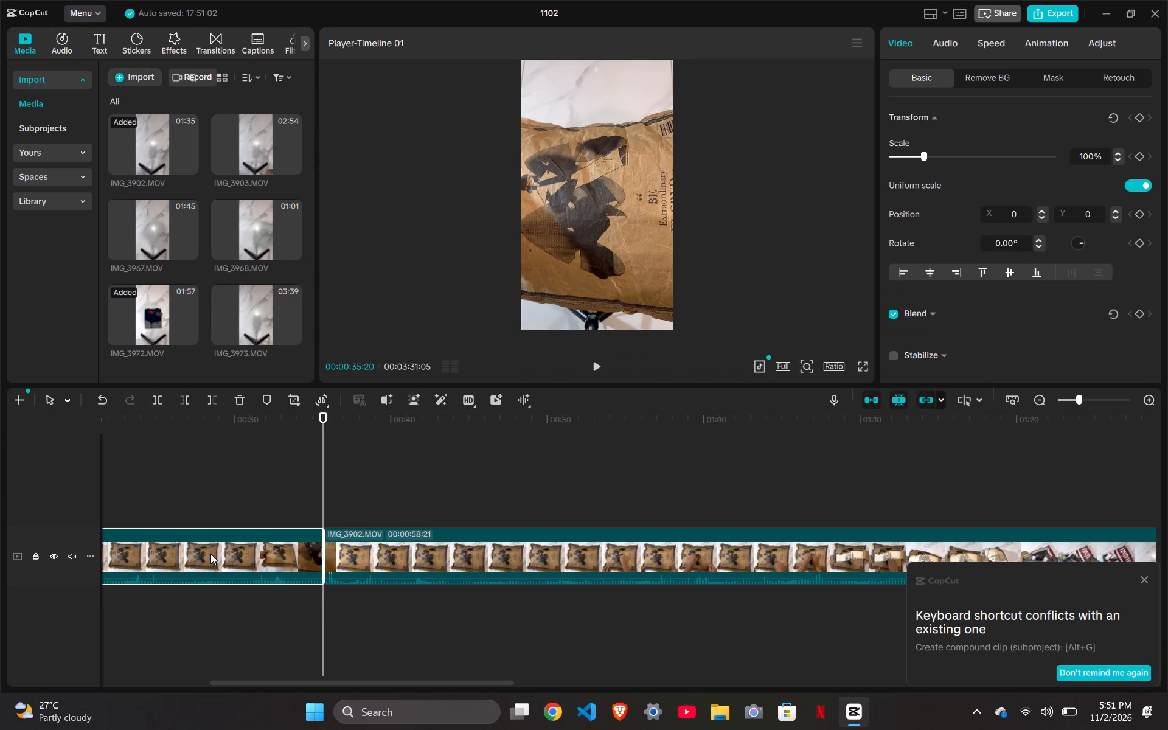
key(Delete)
Split the remaining IMG_3902 clip at 00:00:02:21 on the timeline.
scroll(210, 554, right, 7)
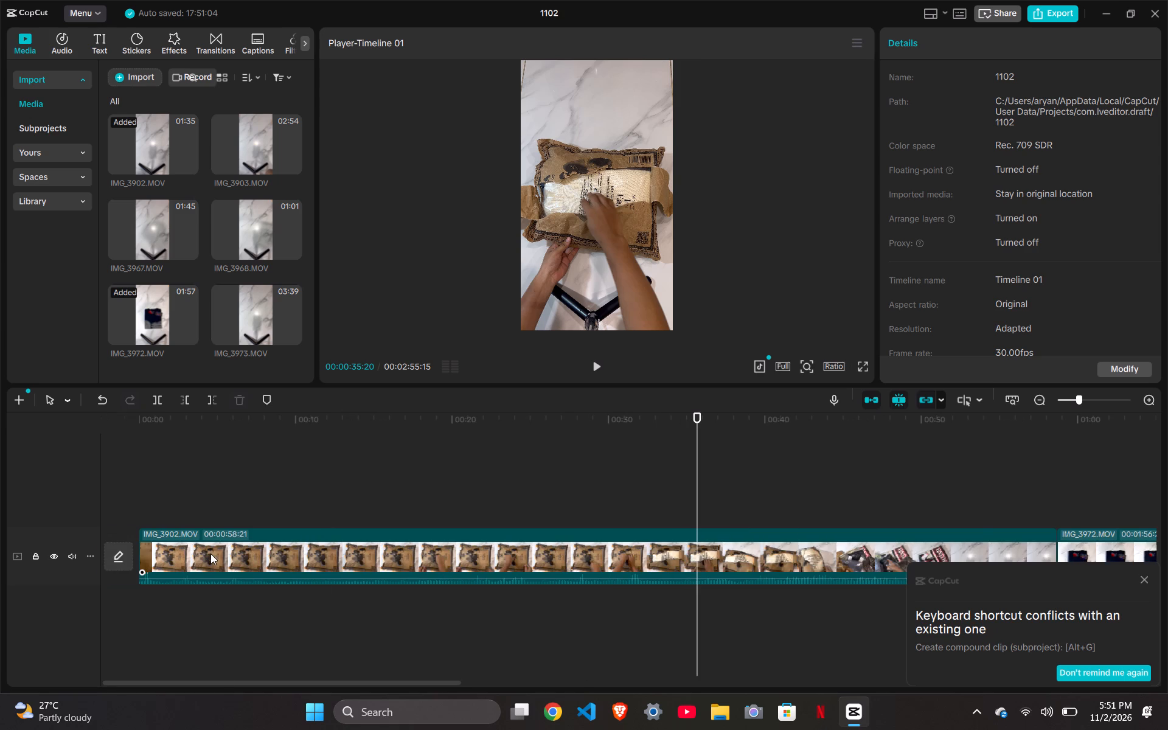
scroll(210, 554, right, 4)
drag(698, 417, 154, 499)
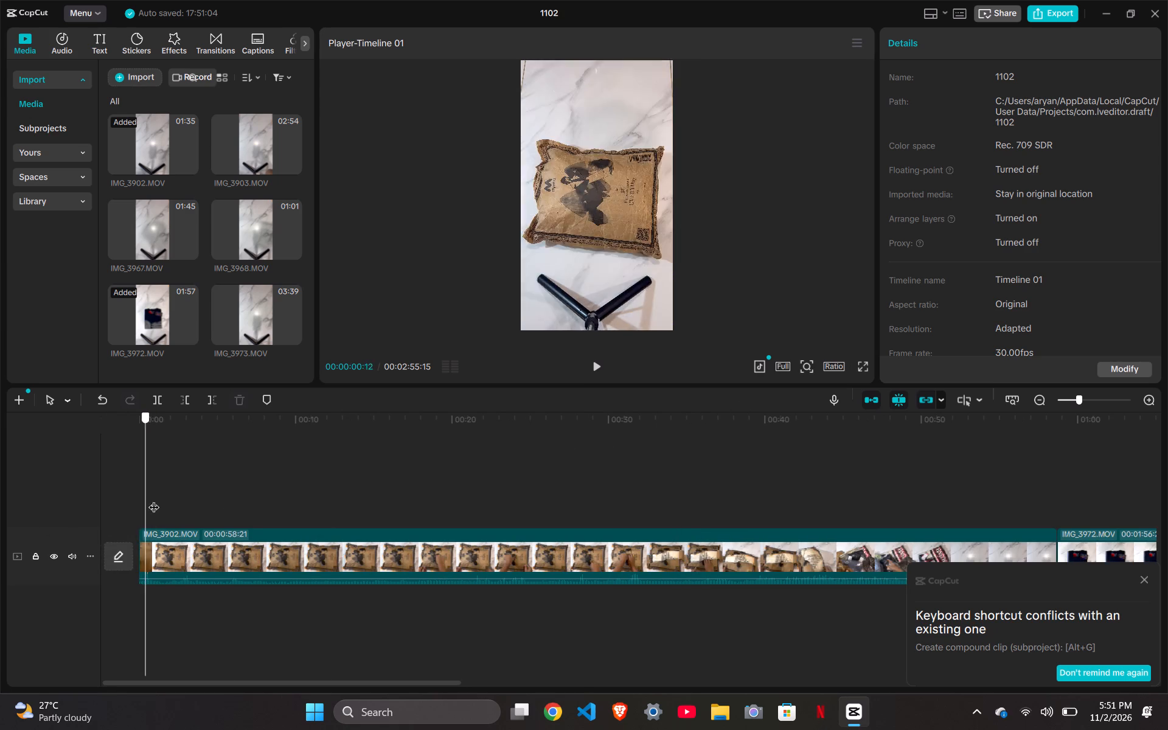
drag(154, 499, 181, 504)
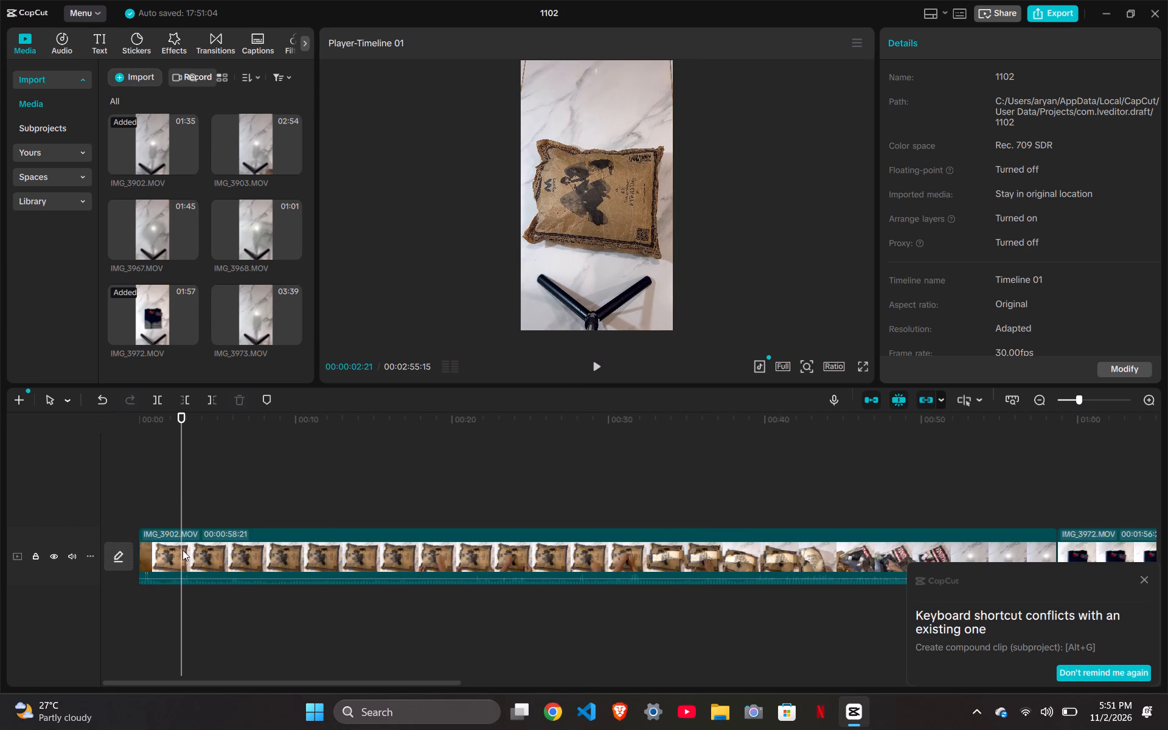
click(188, 542)
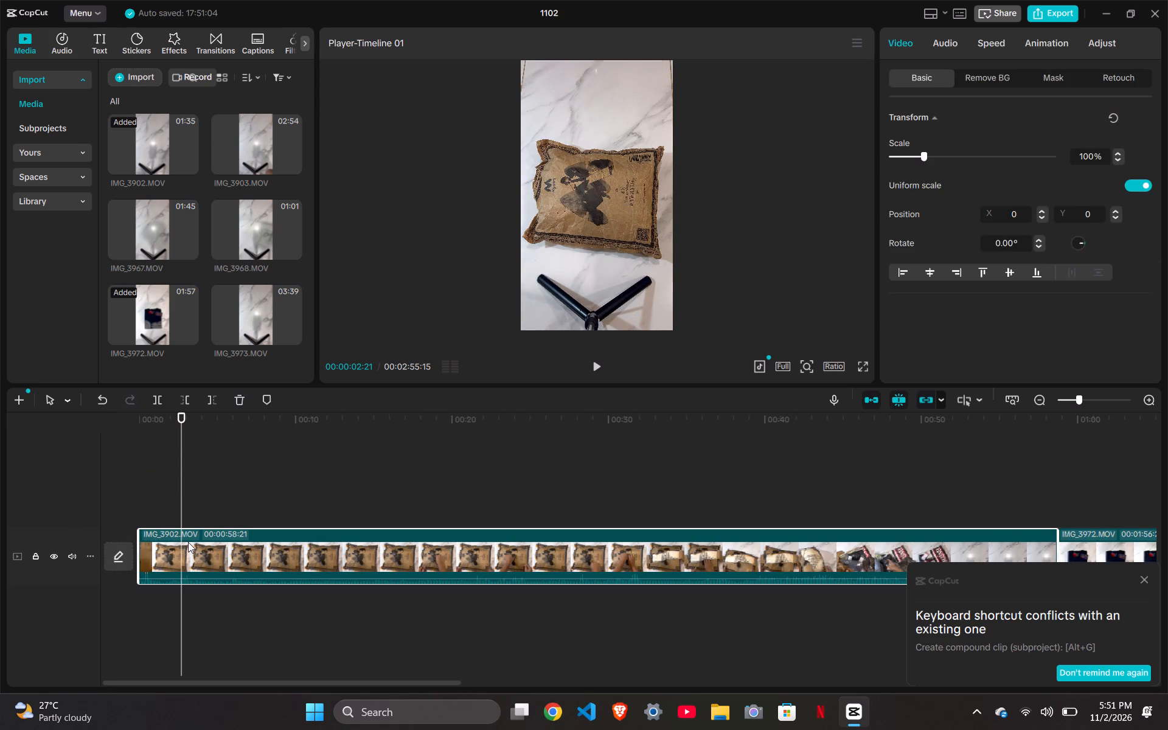
click(159, 398)
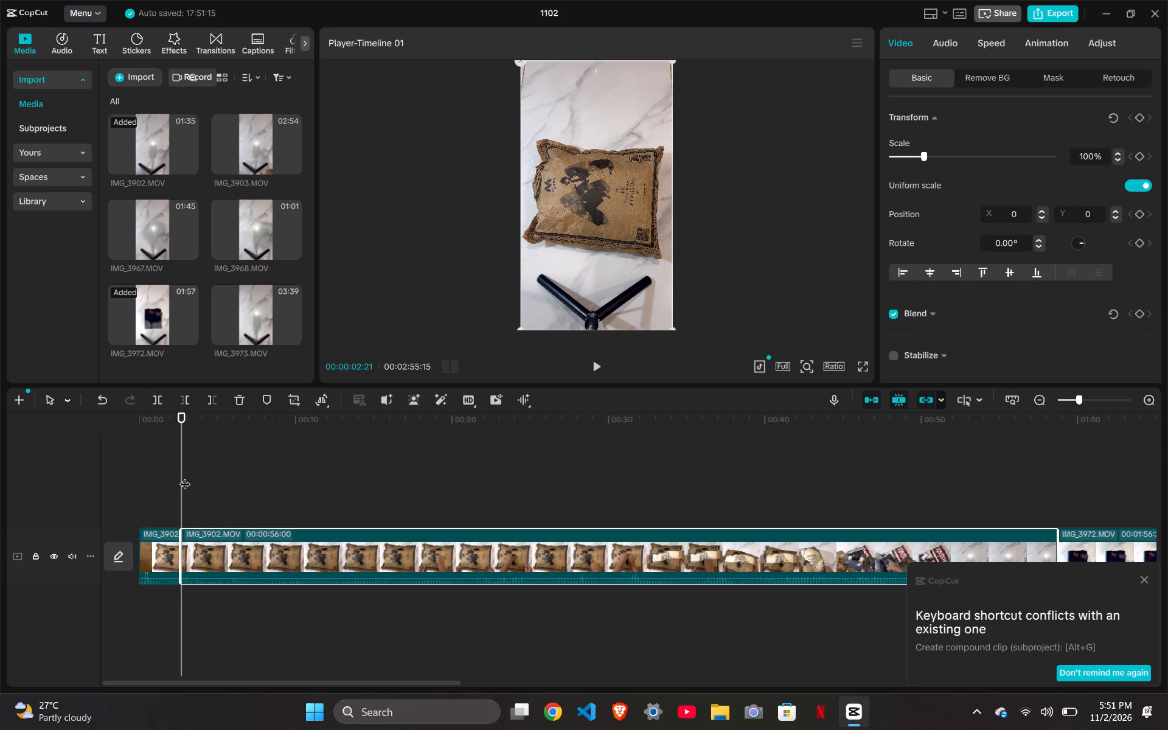
Split the second IMG_3902 segment at 00:00:30:18 and delete the portion between 00:00:02:21 and the new cut.
drag(181, 417, 184, 417)
drag(184, 417, 481, 433)
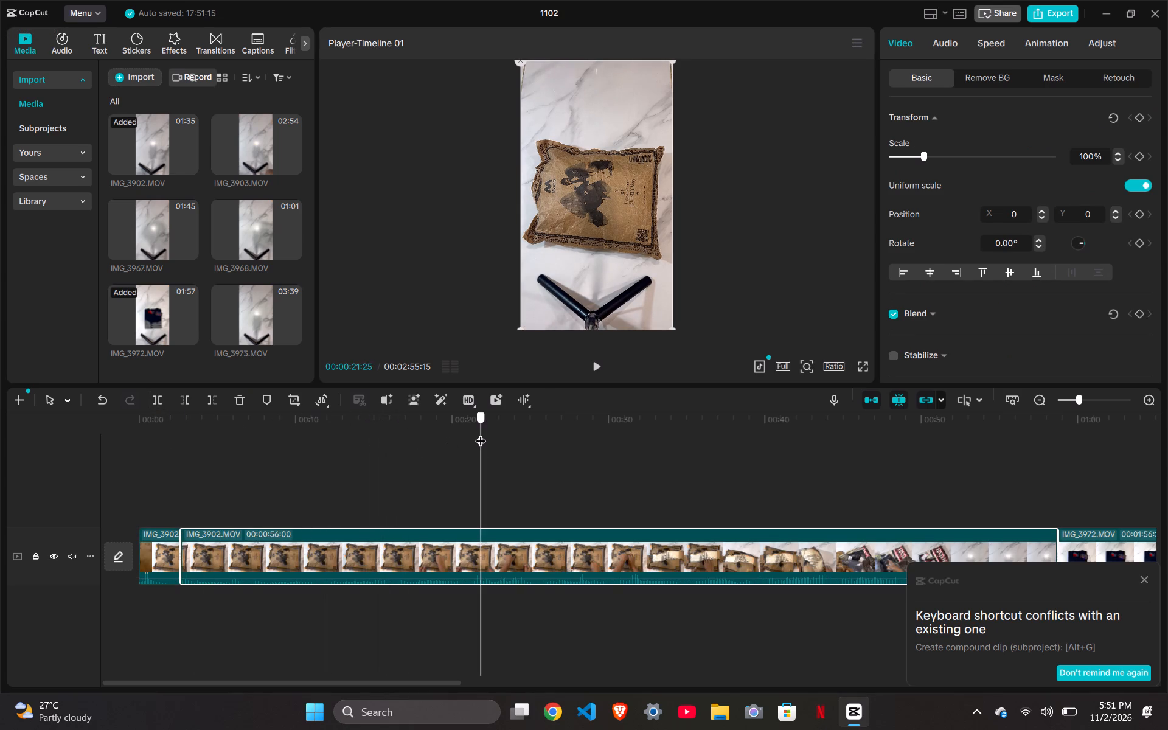
drag(481, 433, 695, 466)
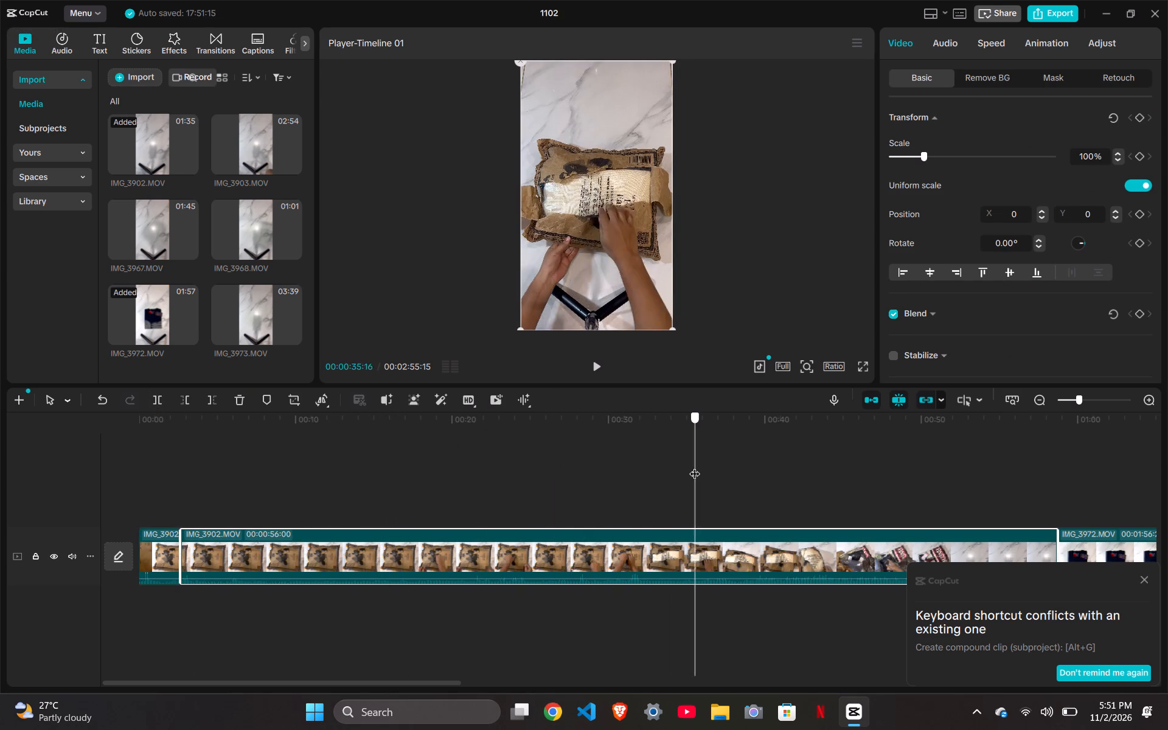
drag(695, 466, 616, 457)
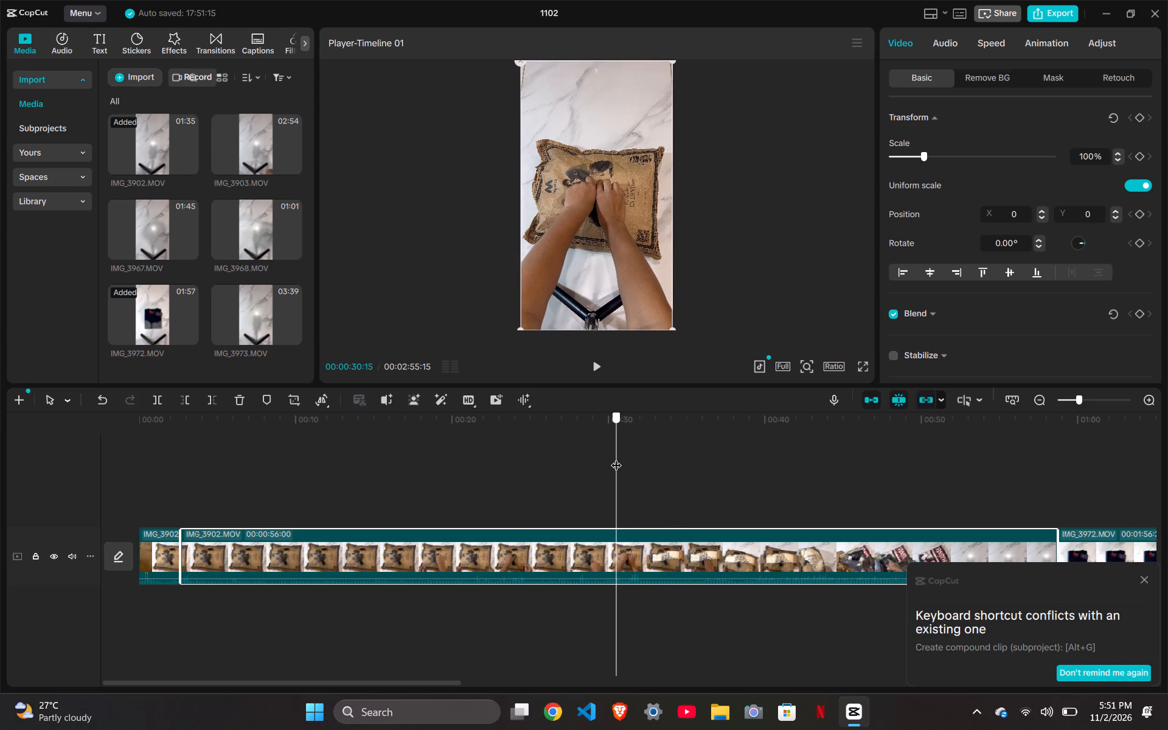
drag(616, 457, 618, 457)
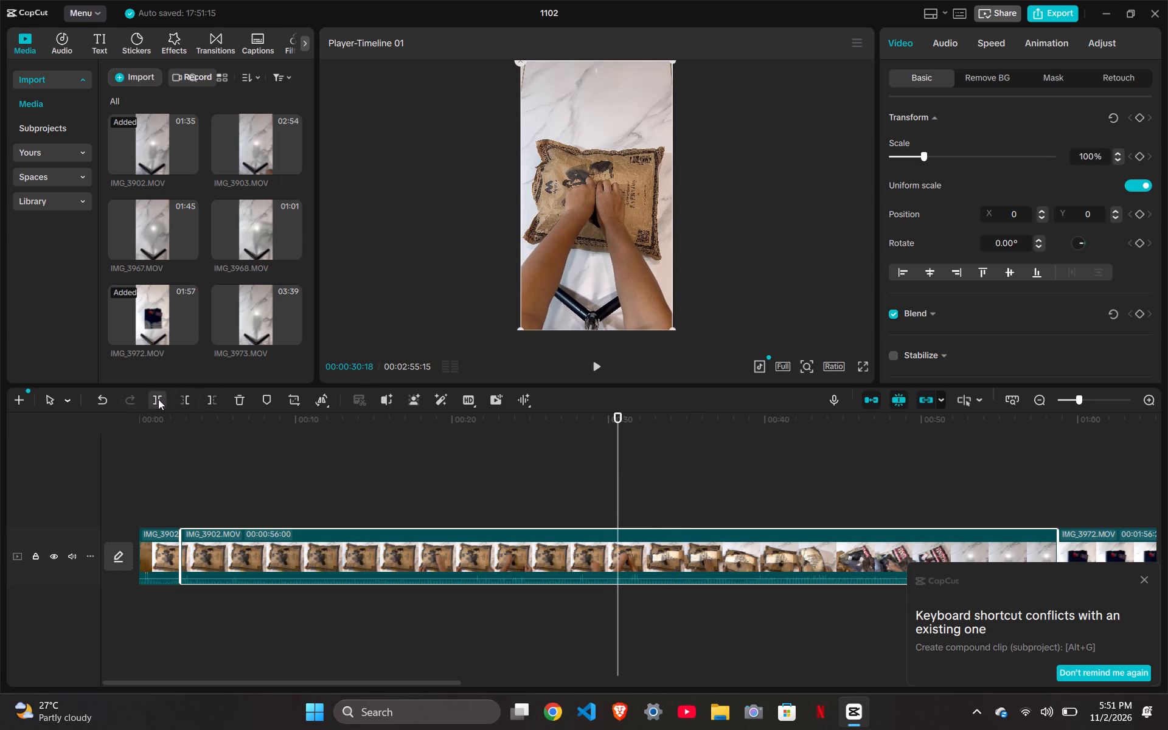
click(158, 399)
click(392, 555)
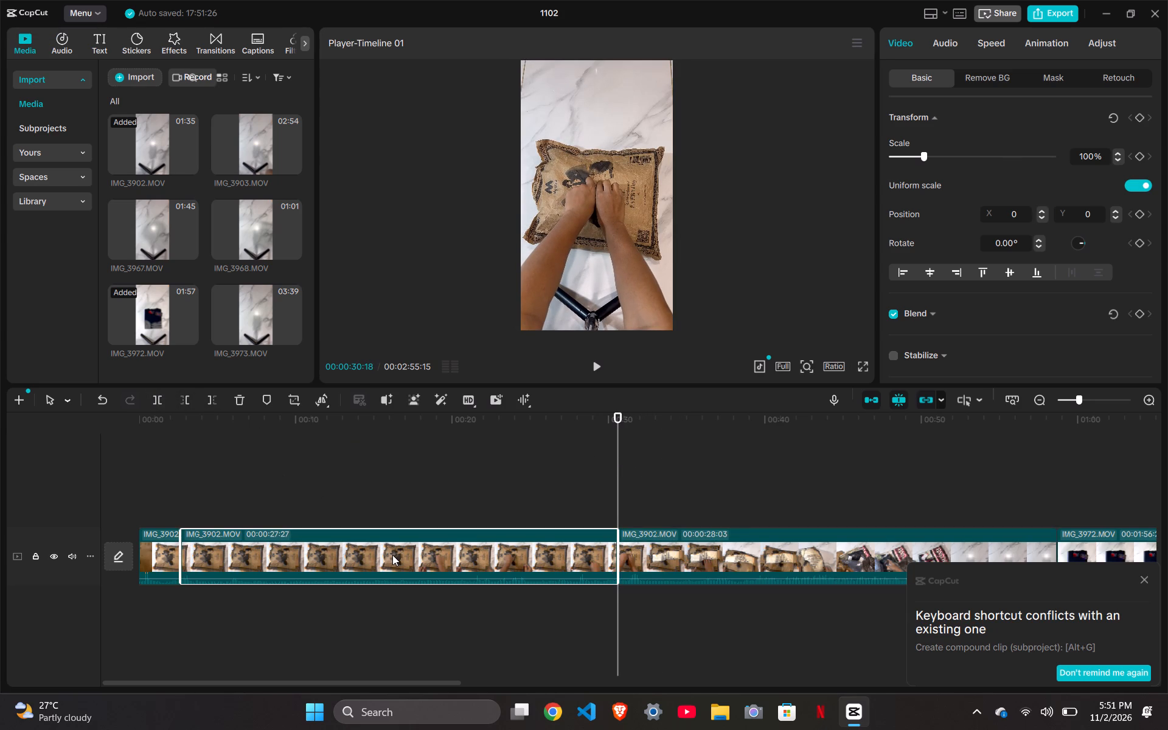
key(Delete)
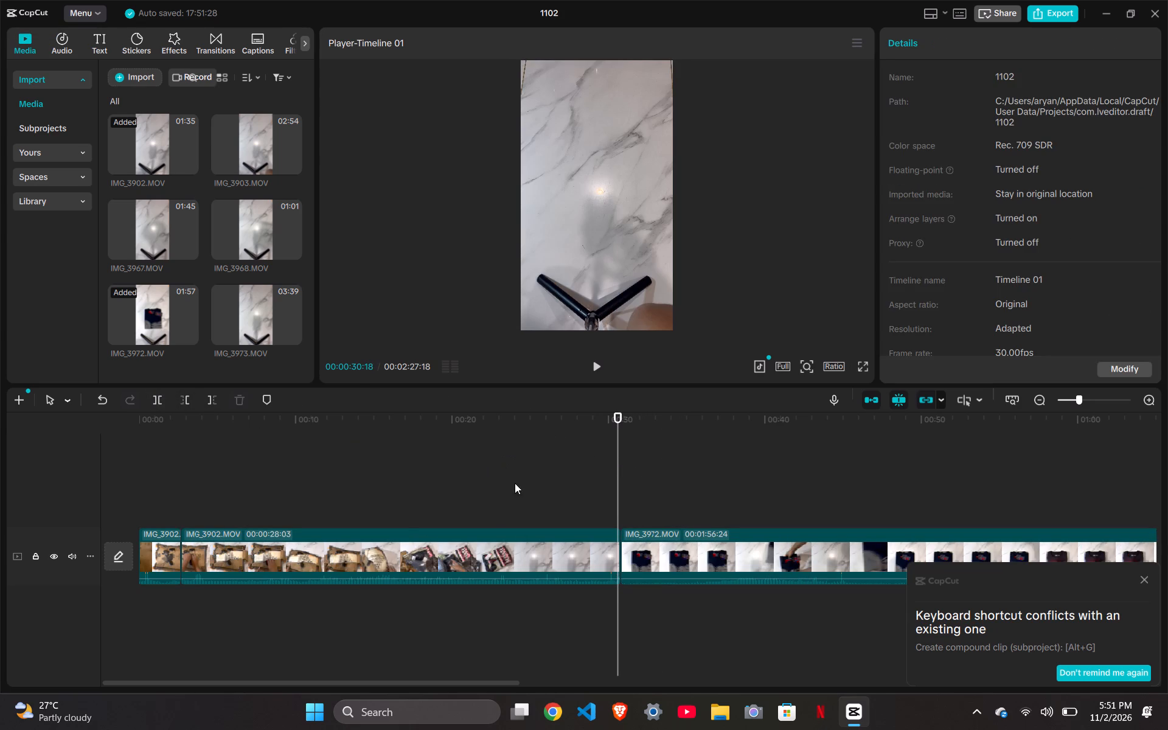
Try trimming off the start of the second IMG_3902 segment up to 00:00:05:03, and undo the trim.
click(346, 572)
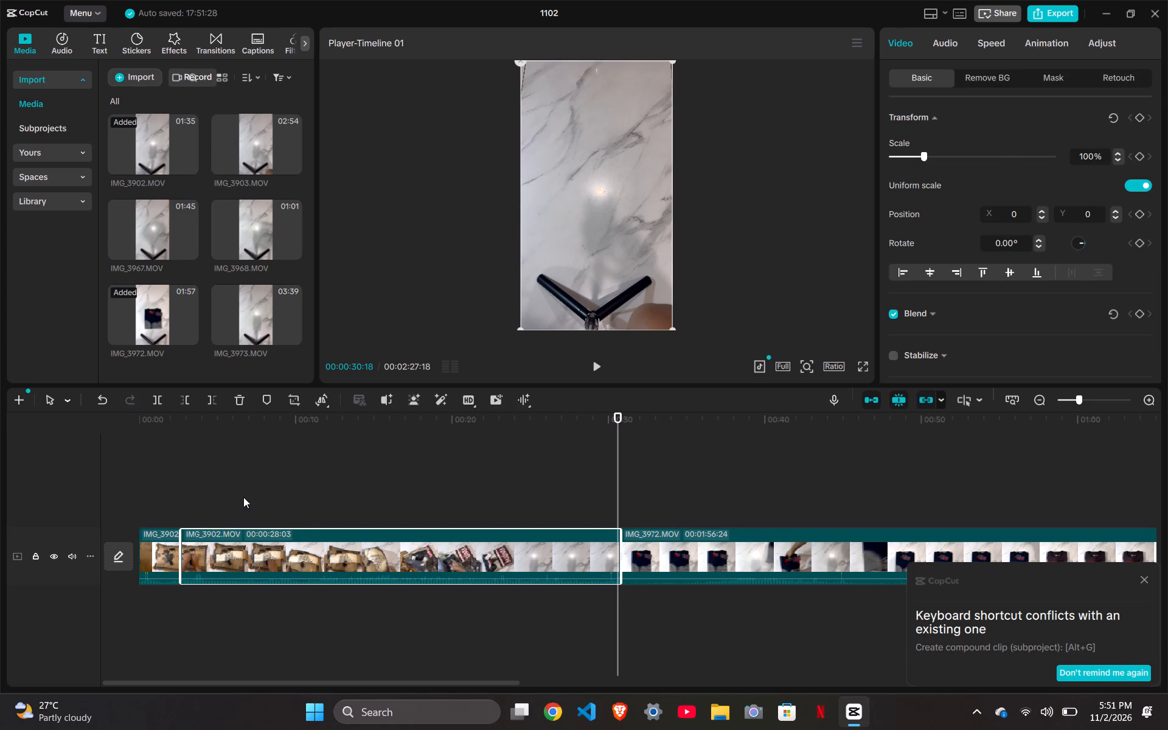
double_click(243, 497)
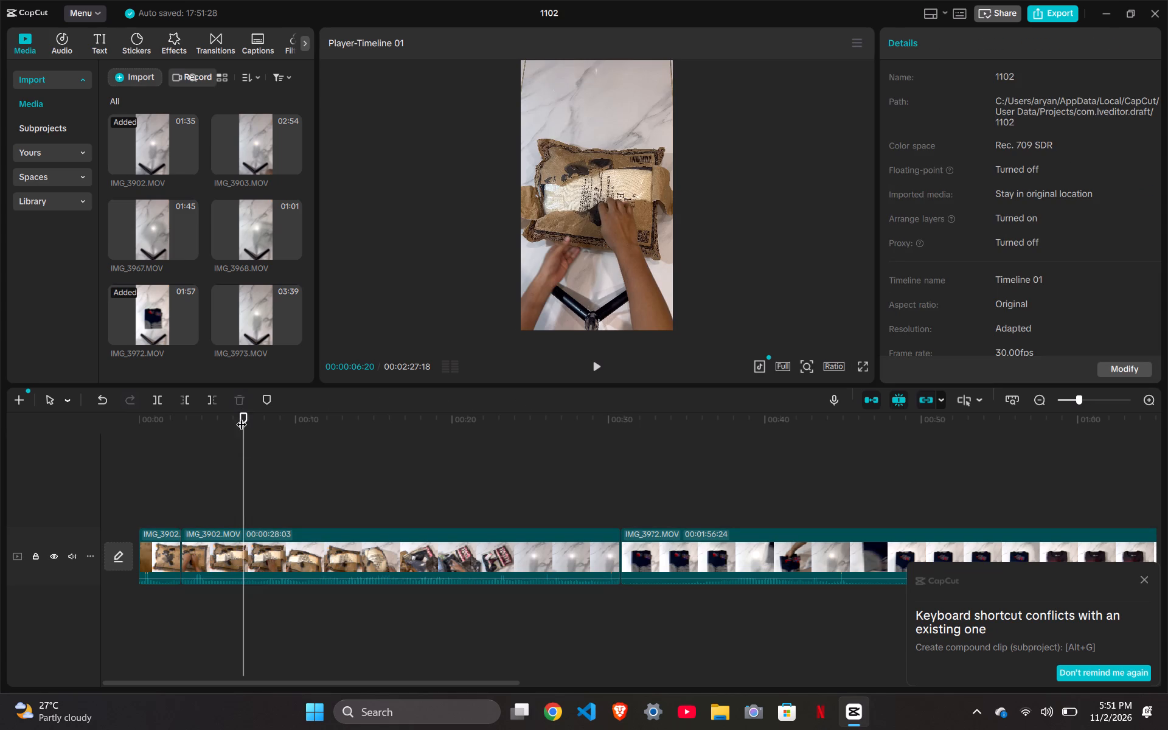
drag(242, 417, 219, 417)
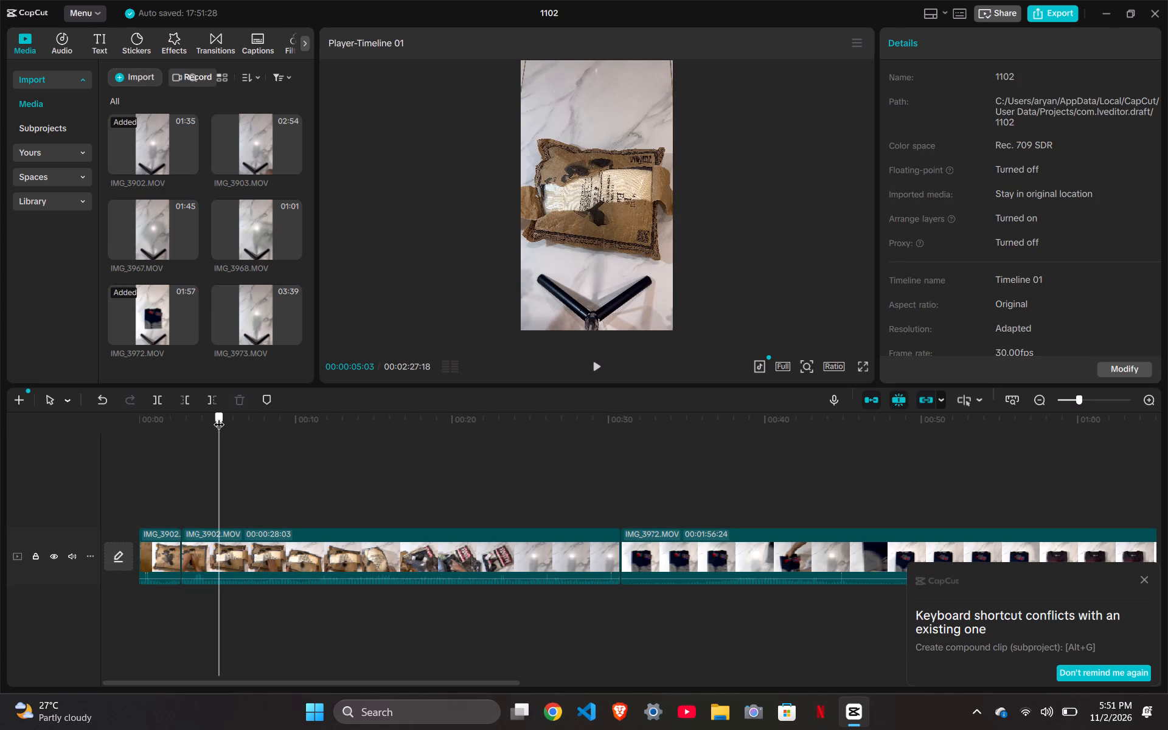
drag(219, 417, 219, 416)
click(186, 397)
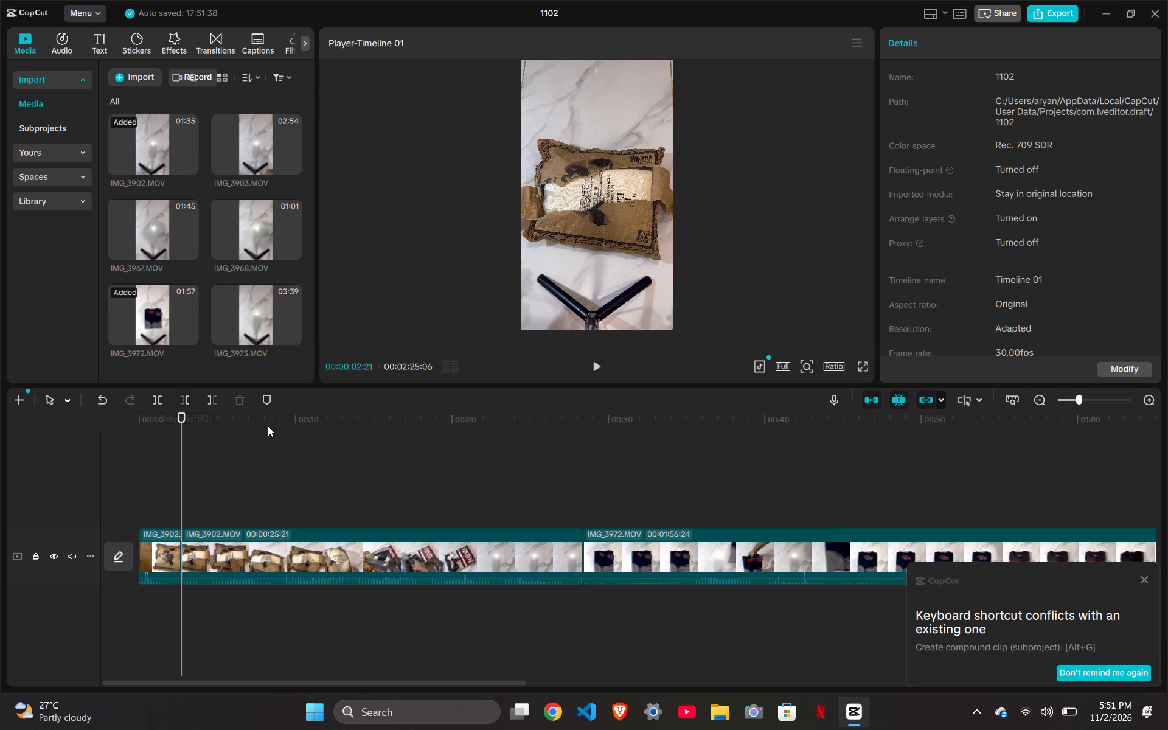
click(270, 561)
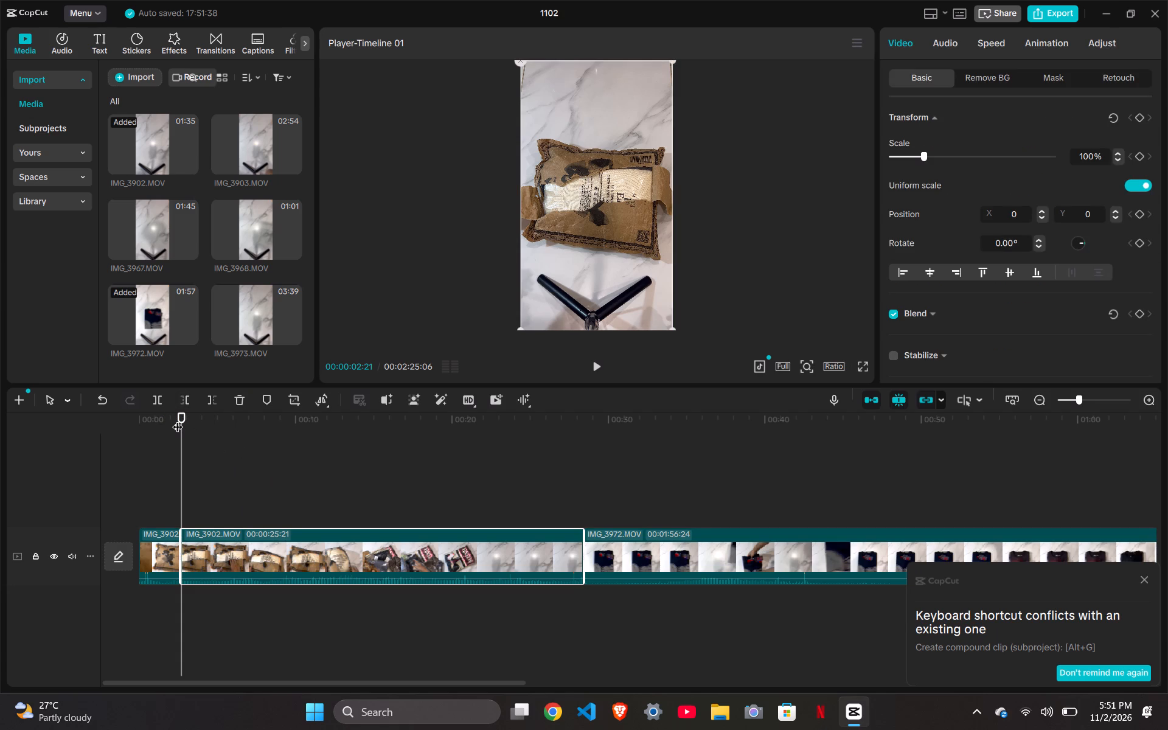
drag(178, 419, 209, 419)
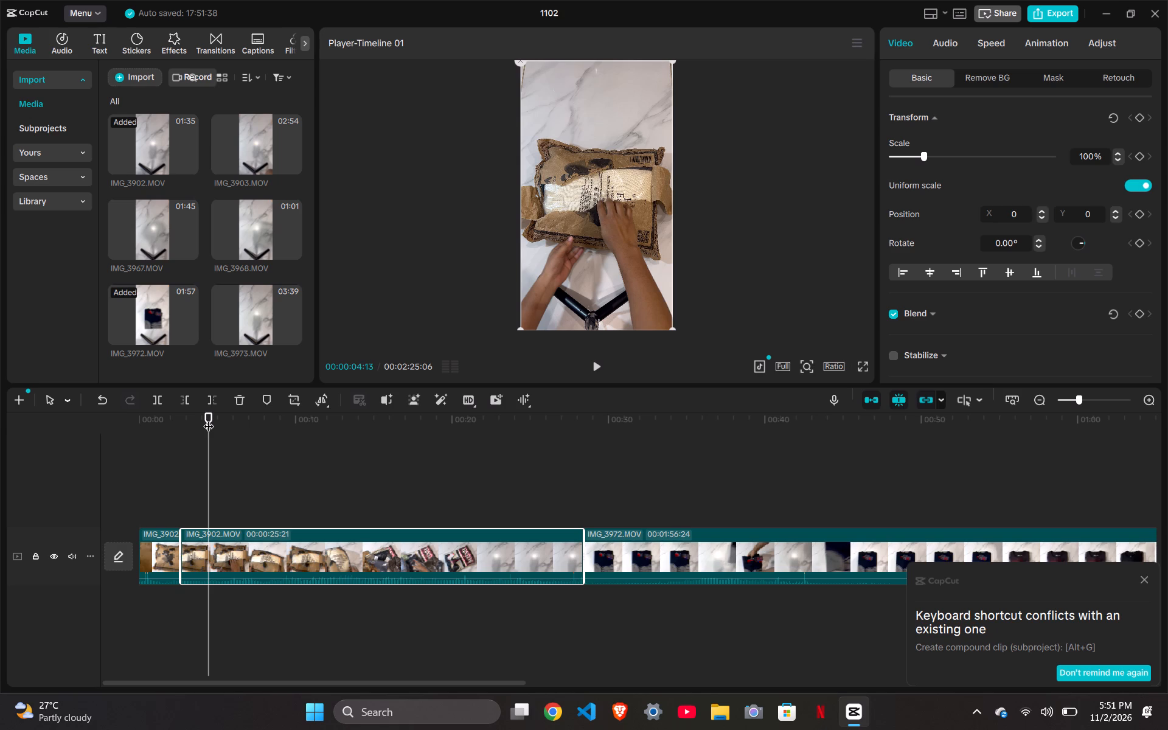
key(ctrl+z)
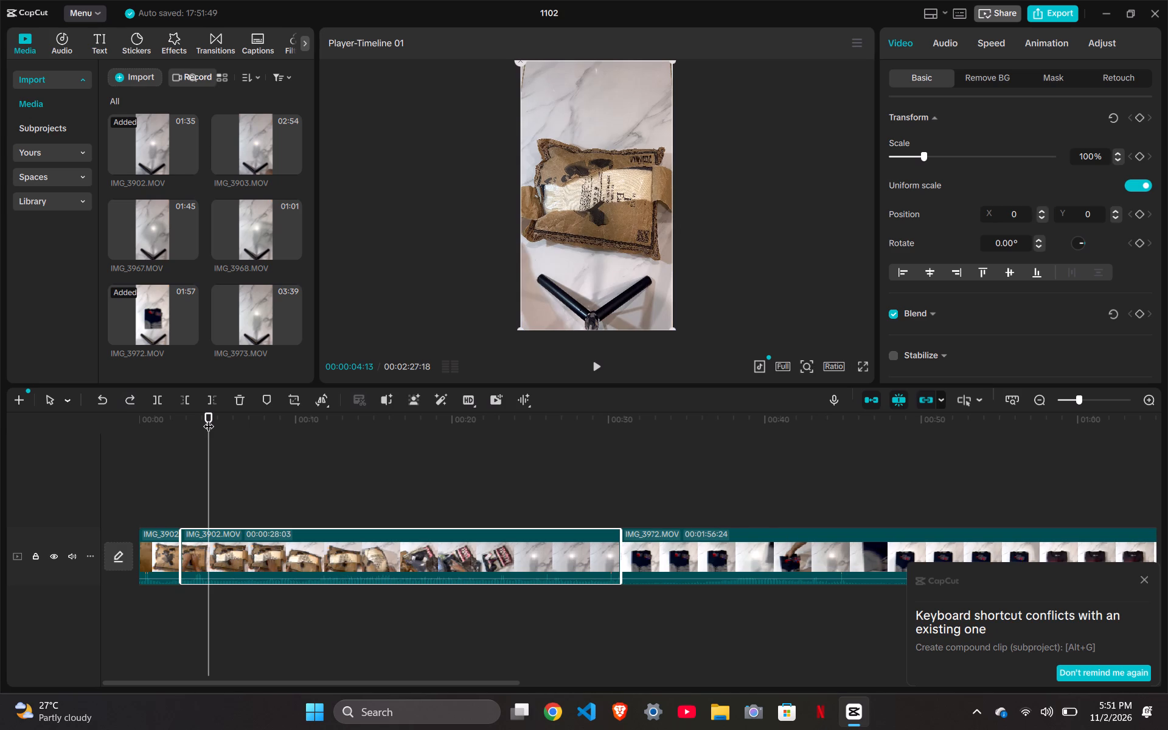
Split the second IMG_3902 segment at 00:00:04:24 and delete everything of that clip after the cut.
drag(208, 416, 177, 417)
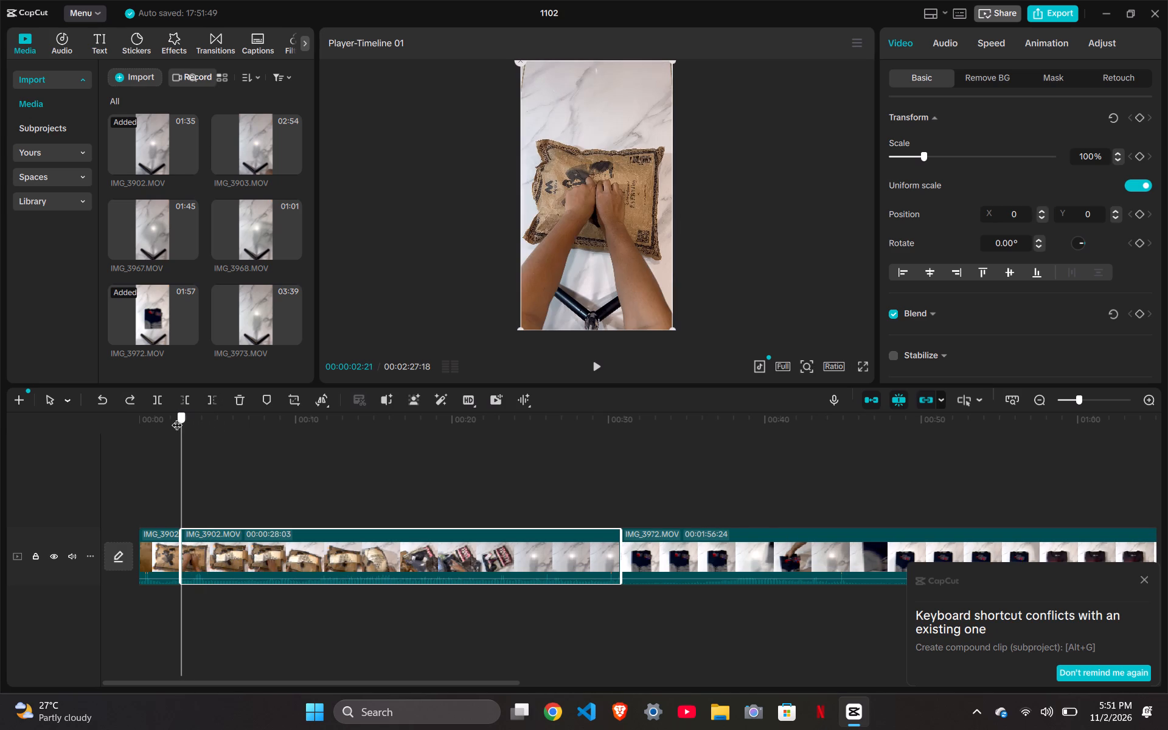
drag(177, 417, 214, 423)
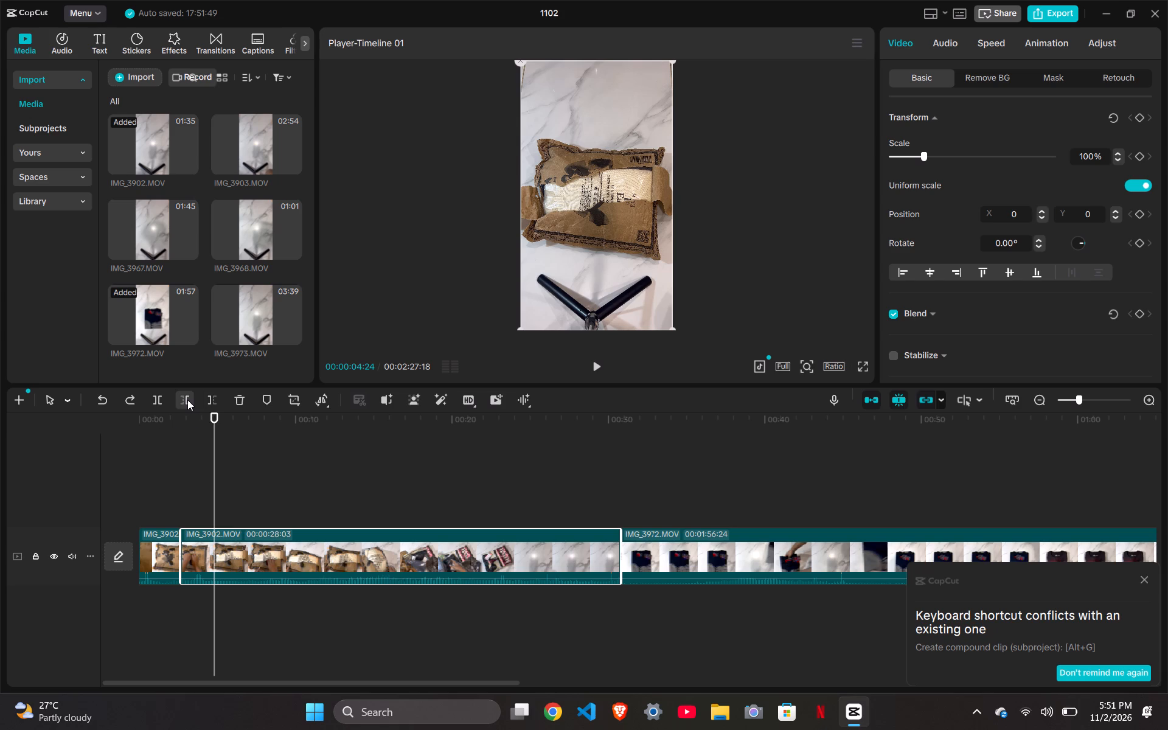
click(163, 402)
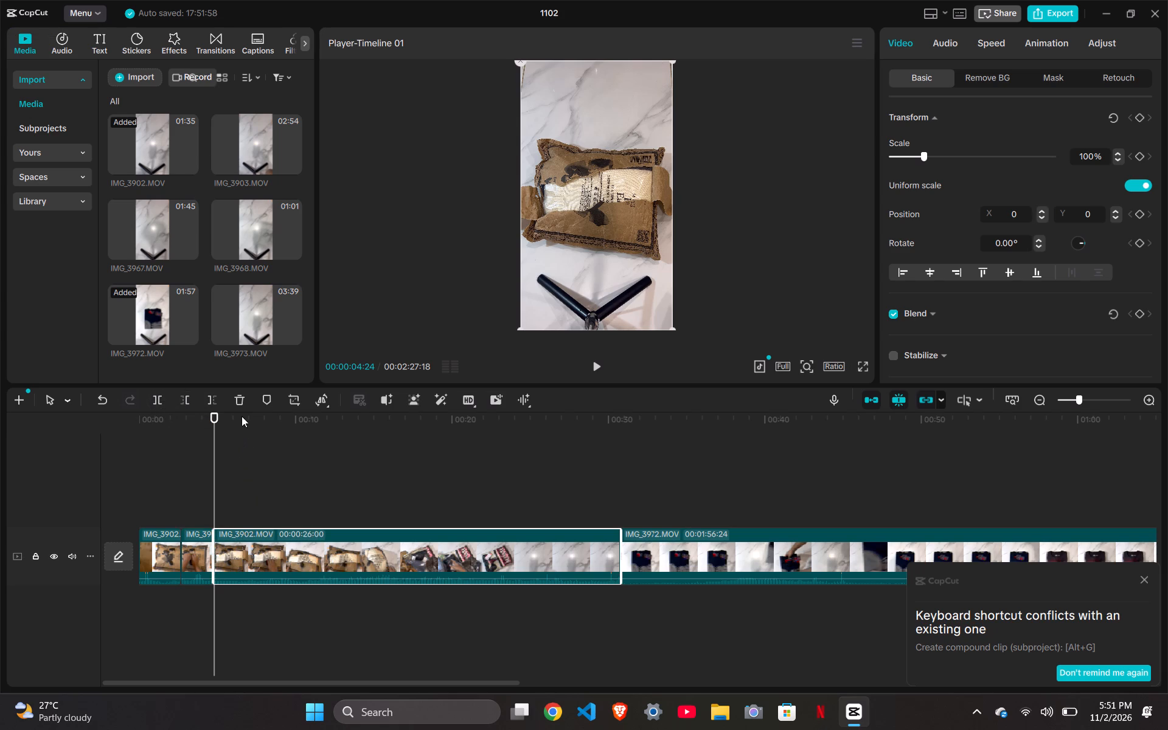
click(238, 401)
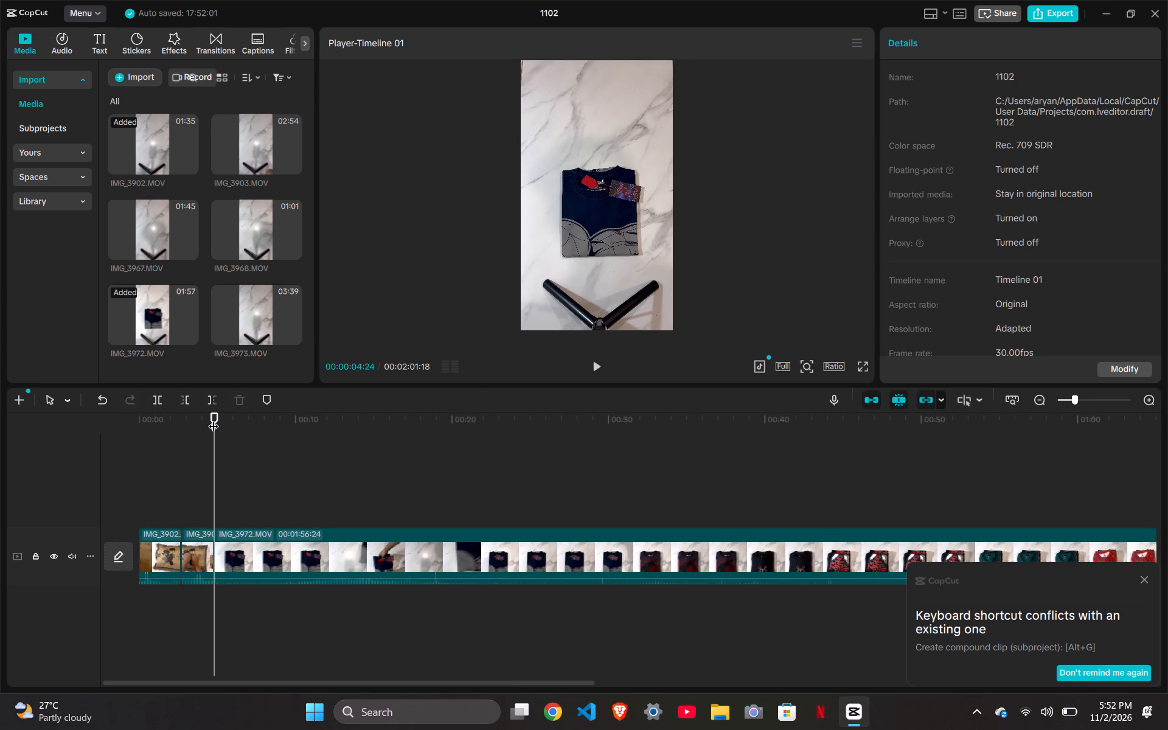
Scrub through the IMG_3972 clip to the empty-table moment and split it at 00:00:18:12.
drag(215, 415, 358, 436)
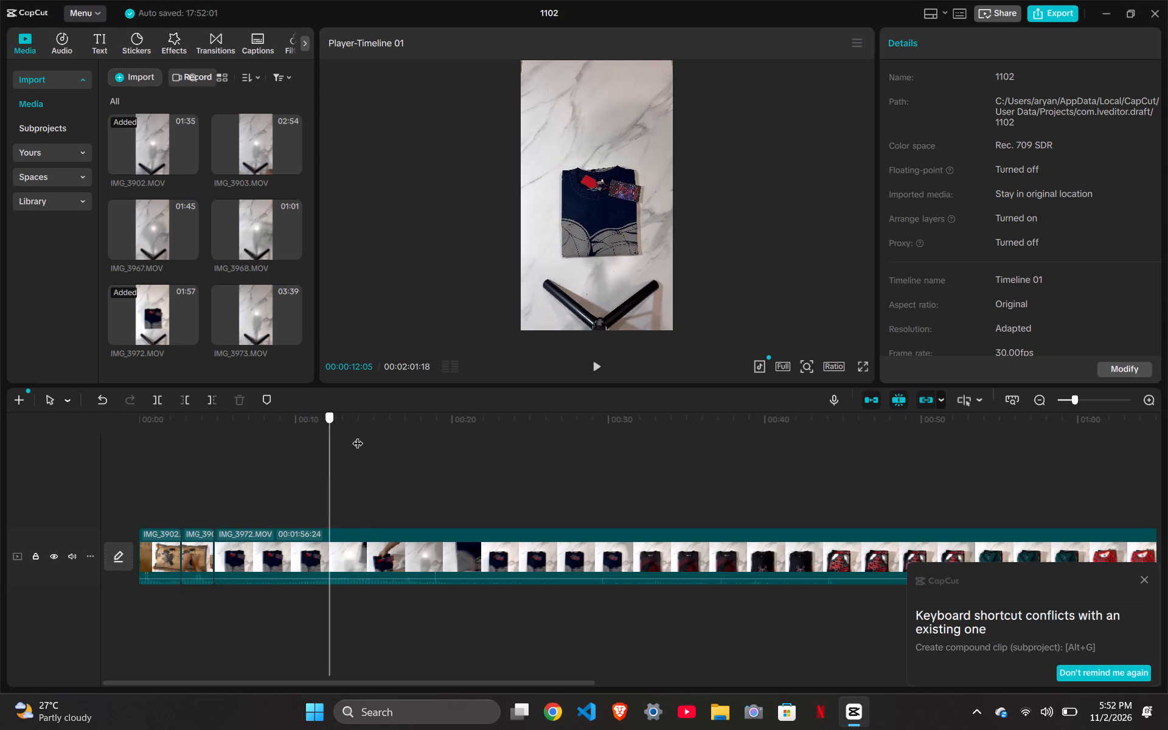
drag(358, 436, 574, 442)
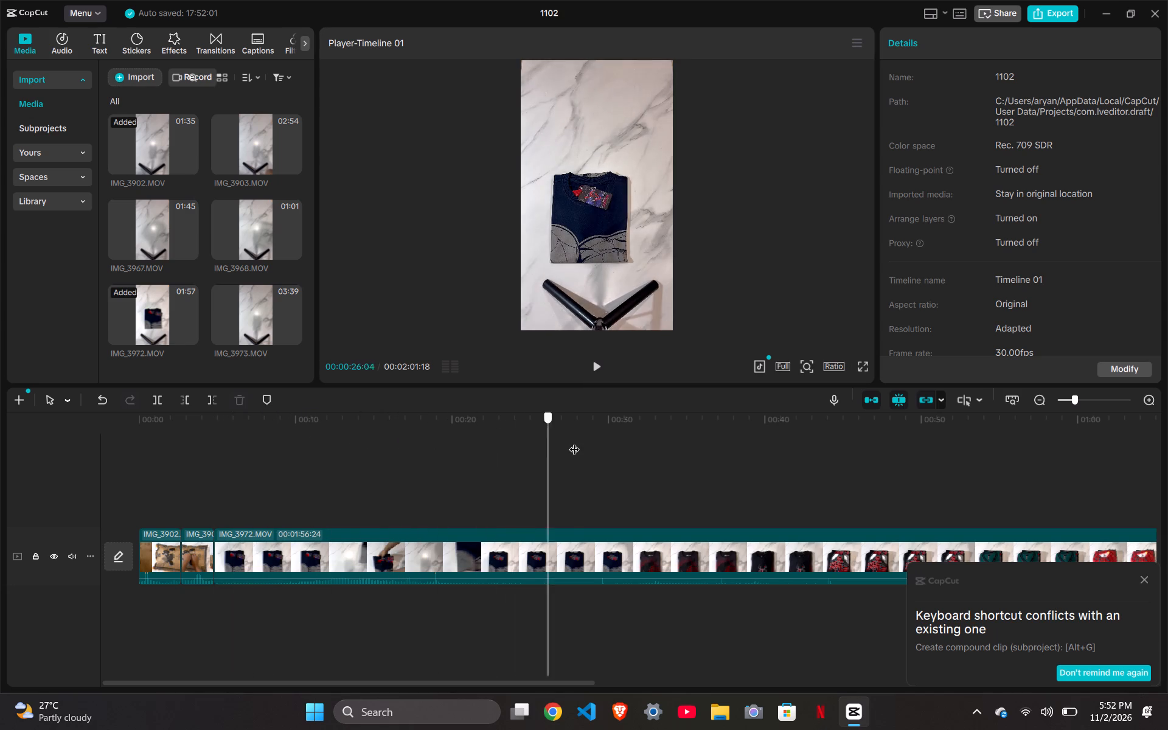
drag(574, 442, 499, 454)
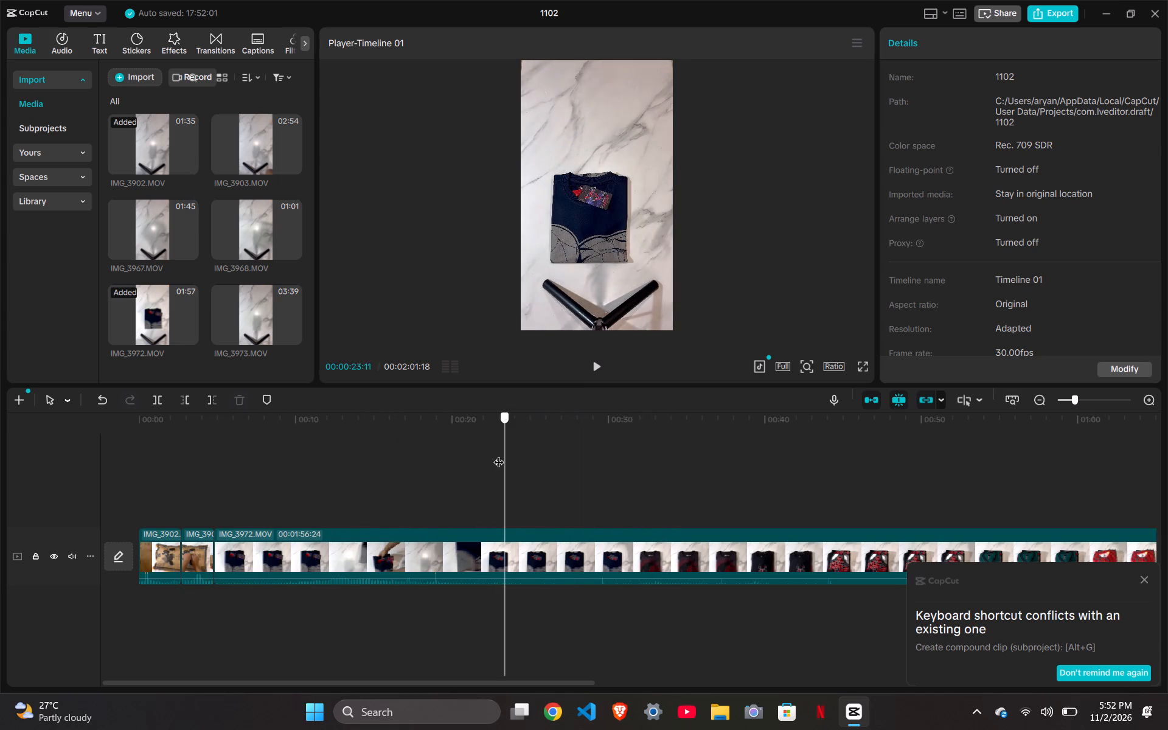
drag(499, 454, 432, 448)
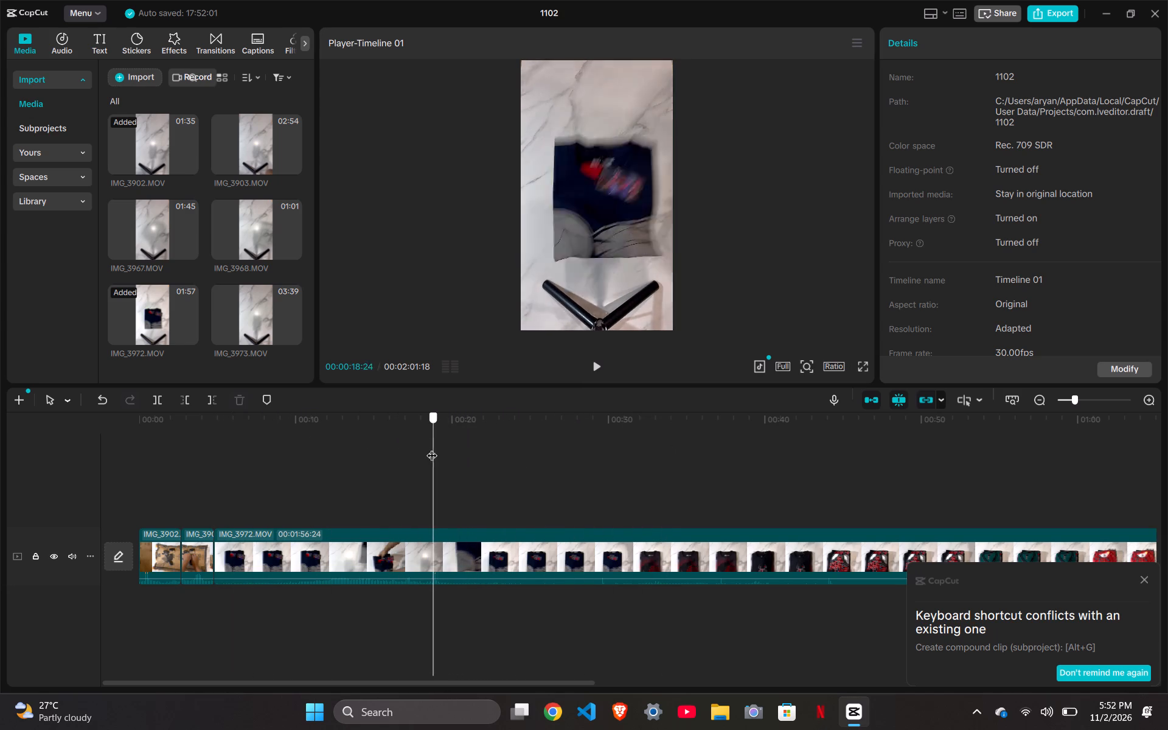
drag(432, 448, 427, 445)
click(425, 545)
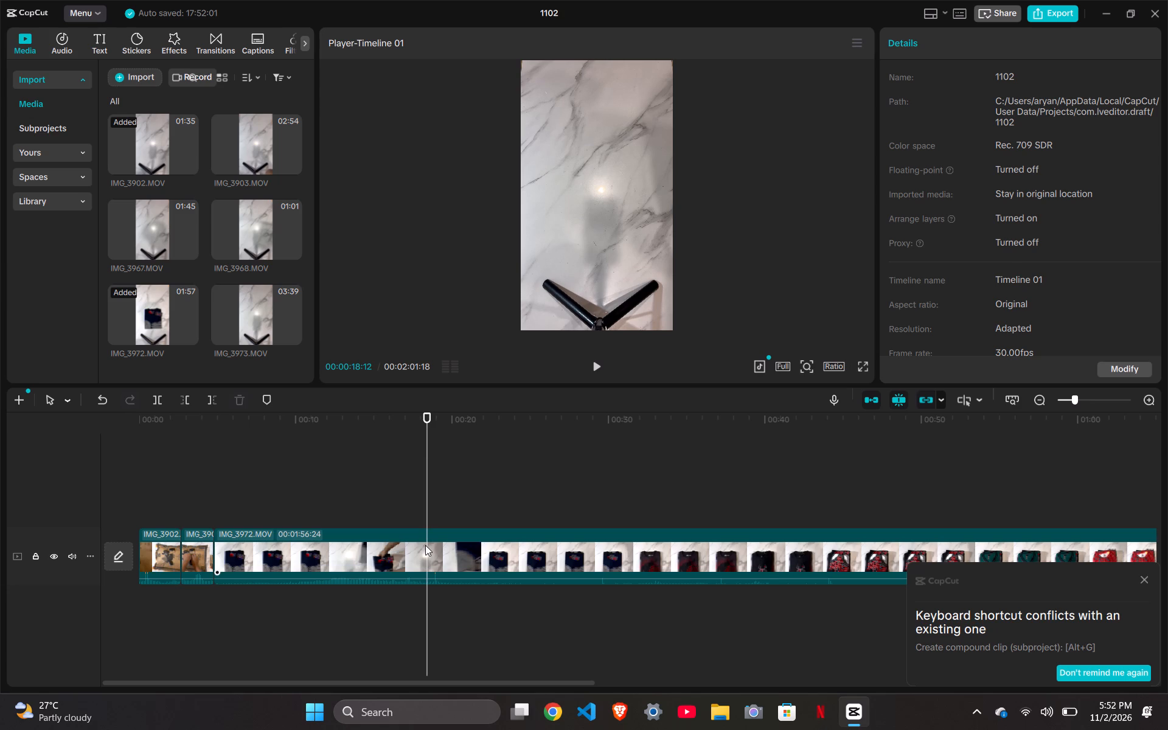
click(159, 398)
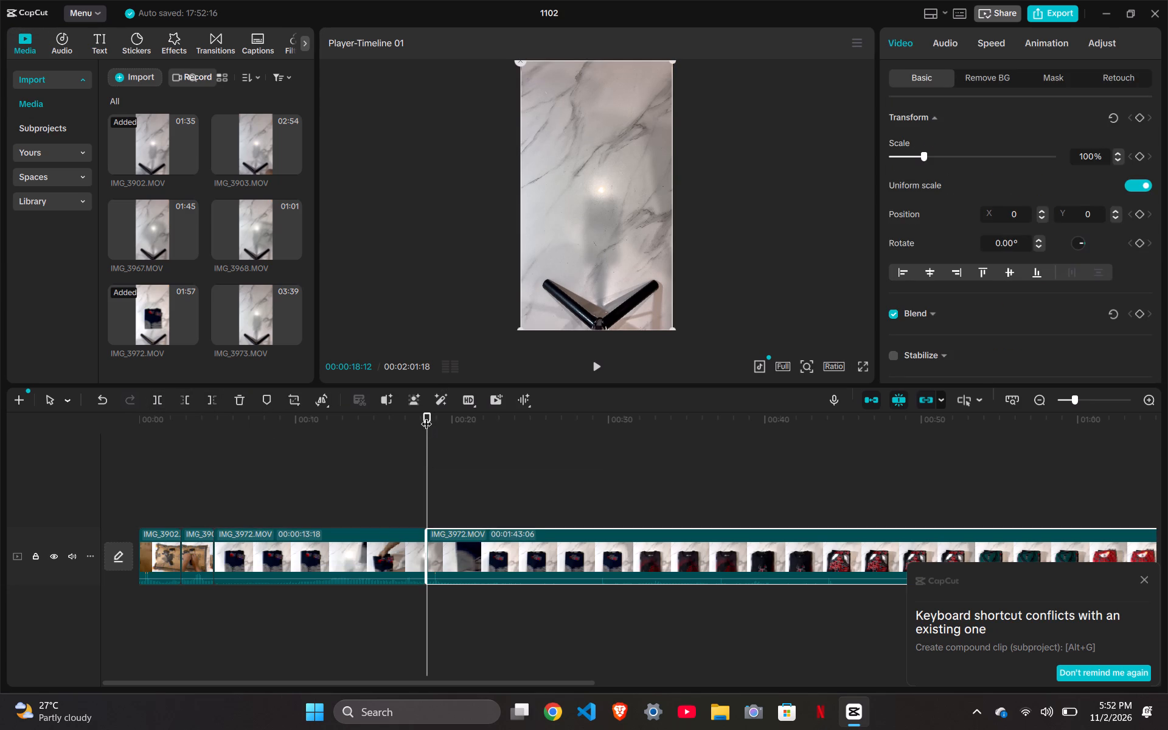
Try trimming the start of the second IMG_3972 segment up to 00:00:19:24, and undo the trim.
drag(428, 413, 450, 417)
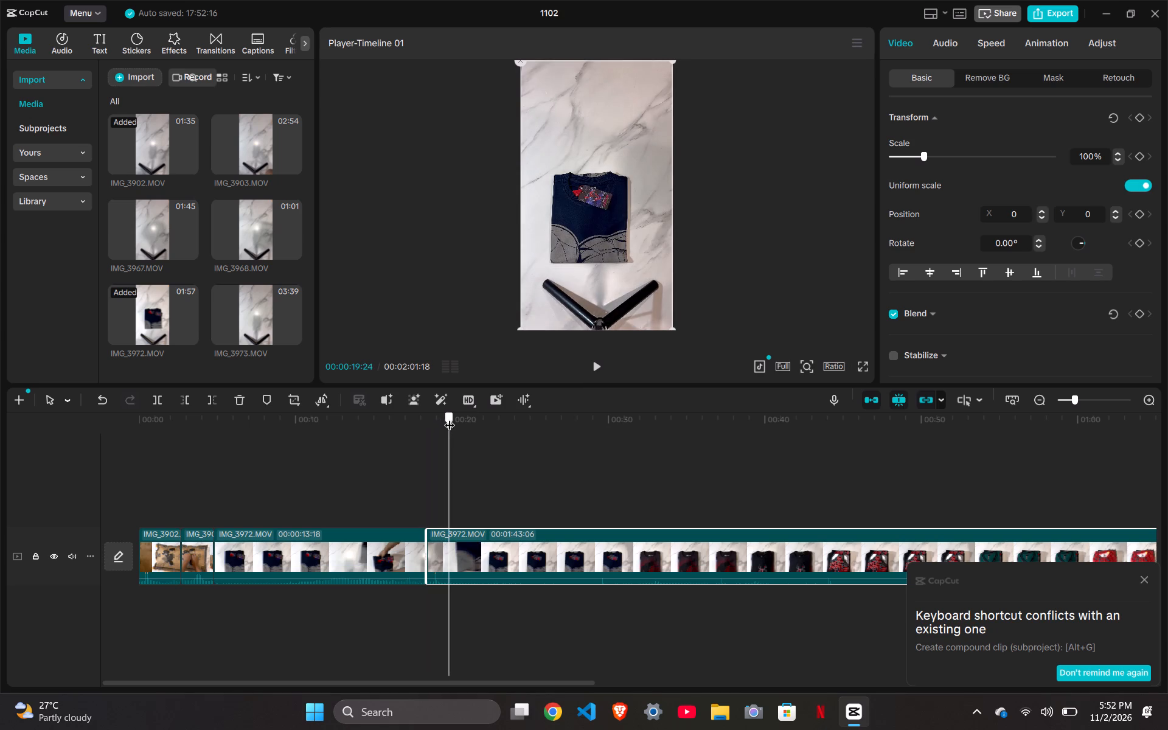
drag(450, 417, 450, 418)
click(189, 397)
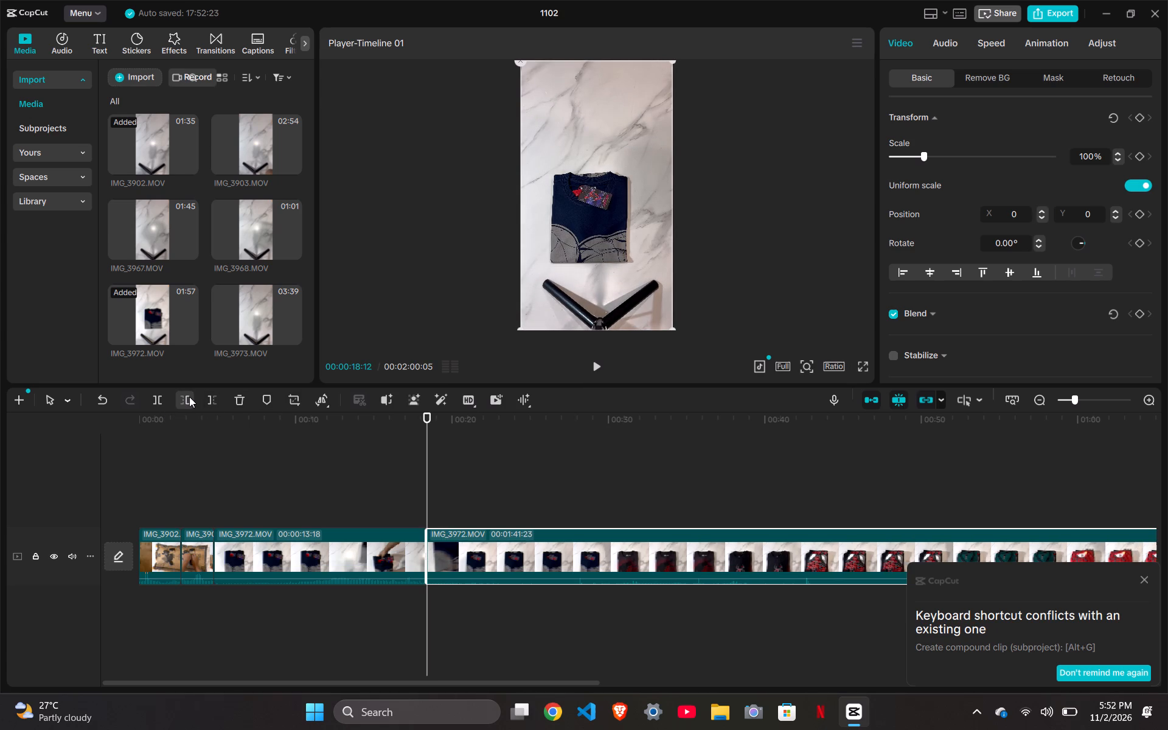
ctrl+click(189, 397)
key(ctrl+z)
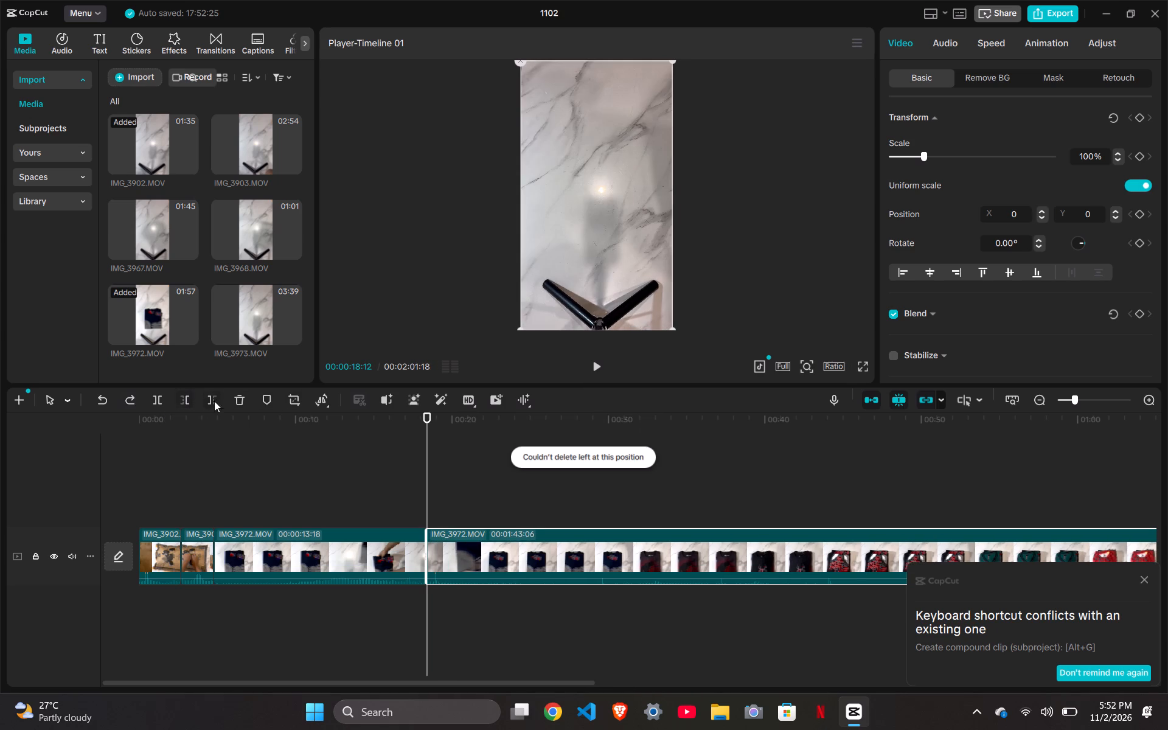
Delete the IMG_3972 segment before the 00:00:18:12 cut.
click(388, 571)
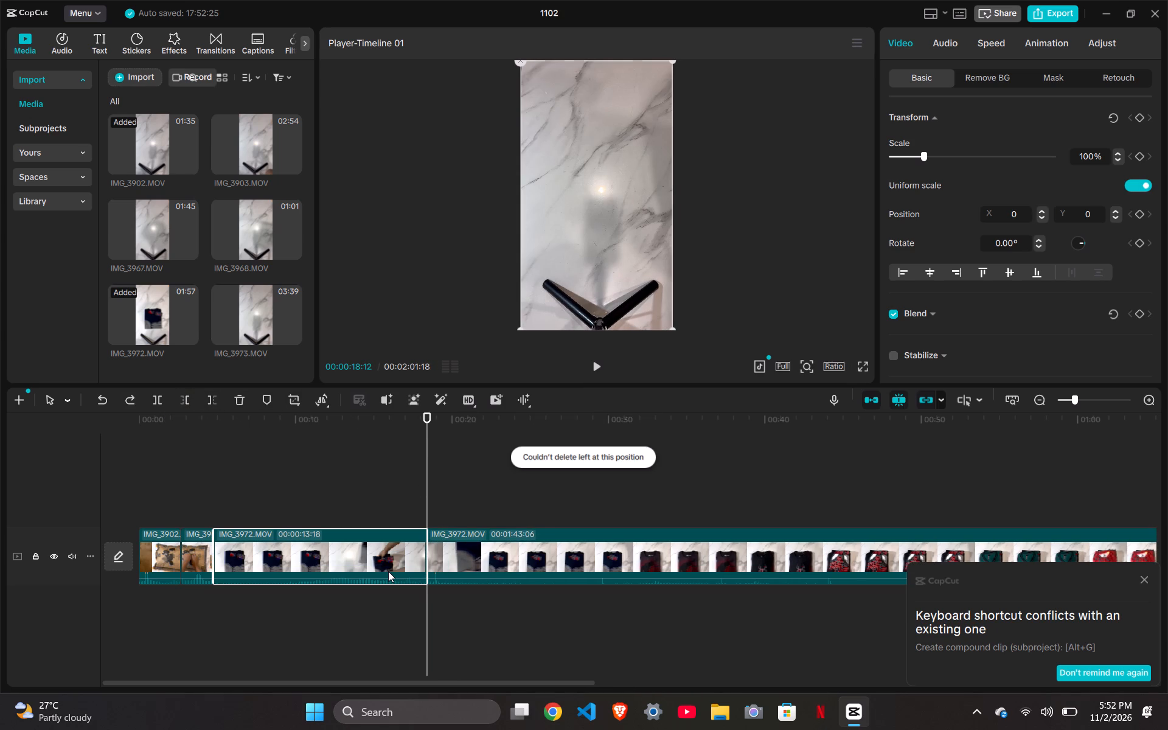
key(Delete)
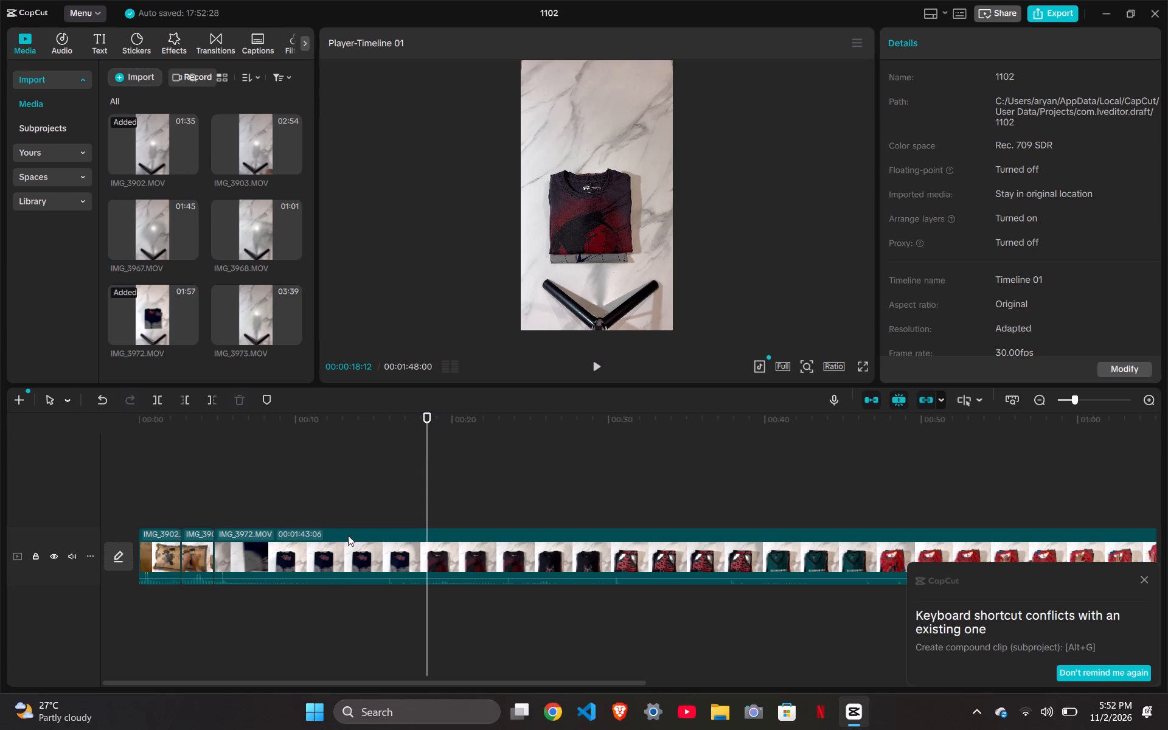
Split the remaining IMG_3972 clip at 00:00:05:22, where the folded navy shirt lies on the table.
click(331, 564)
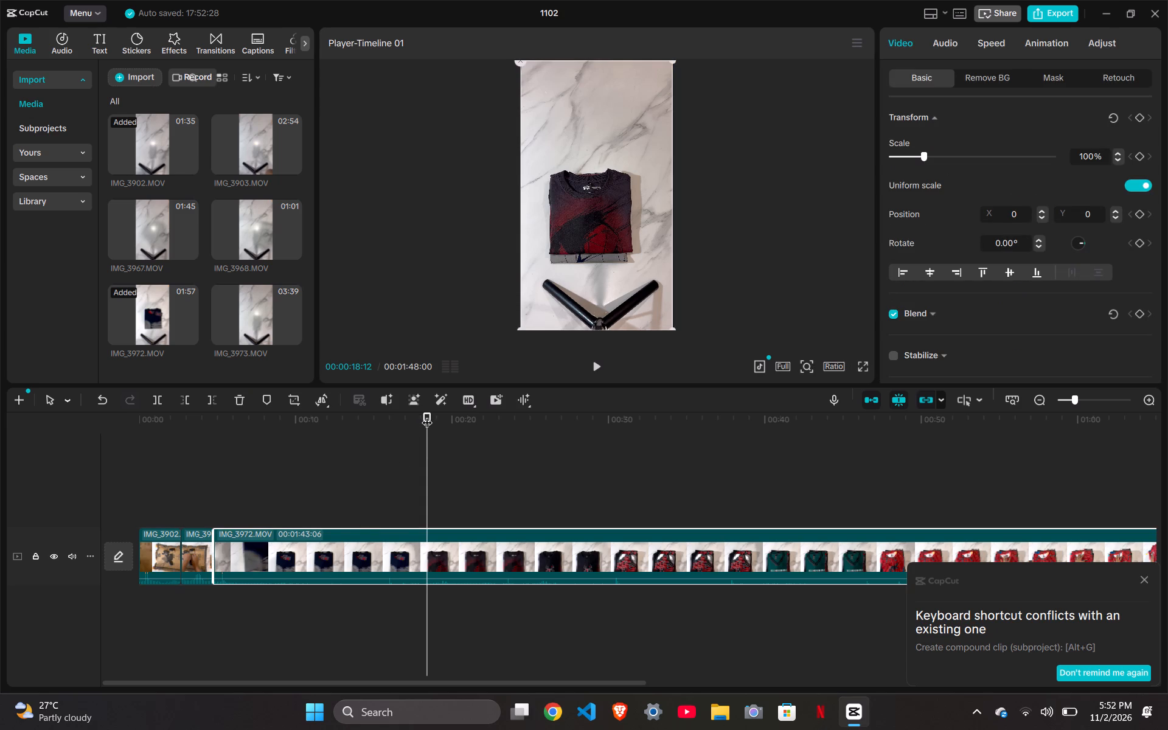
drag(427, 415, 231, 427)
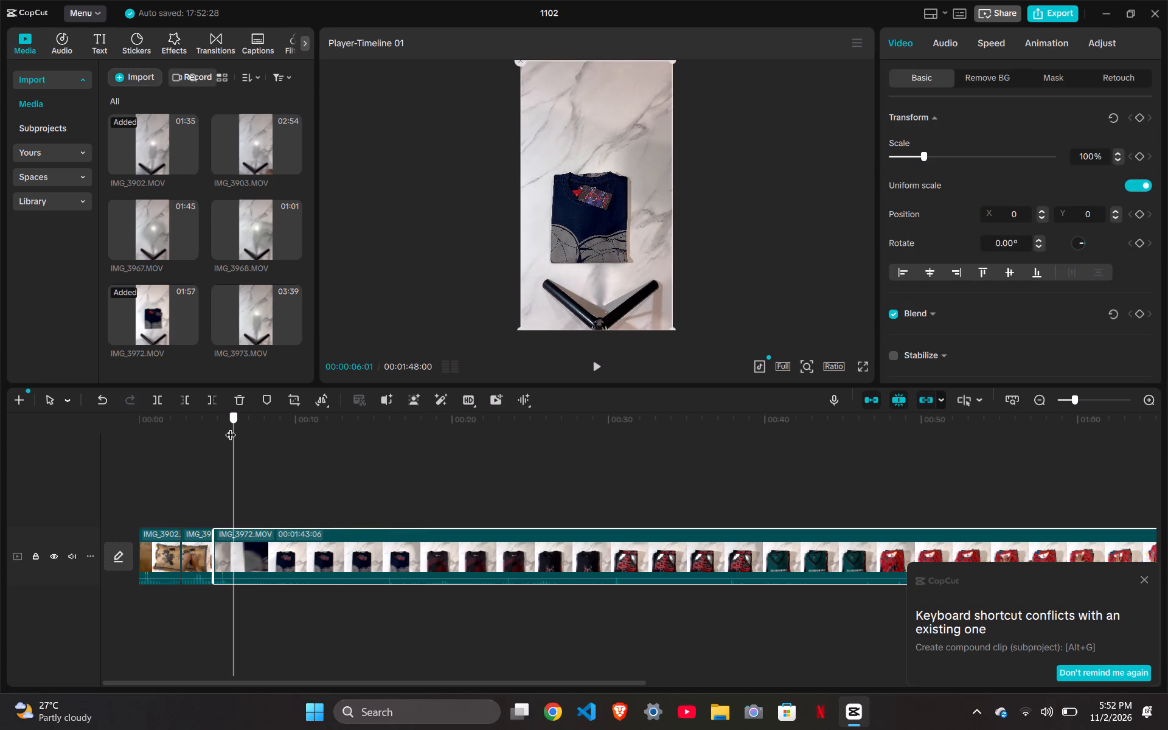
drag(231, 427, 229, 426)
click(153, 398)
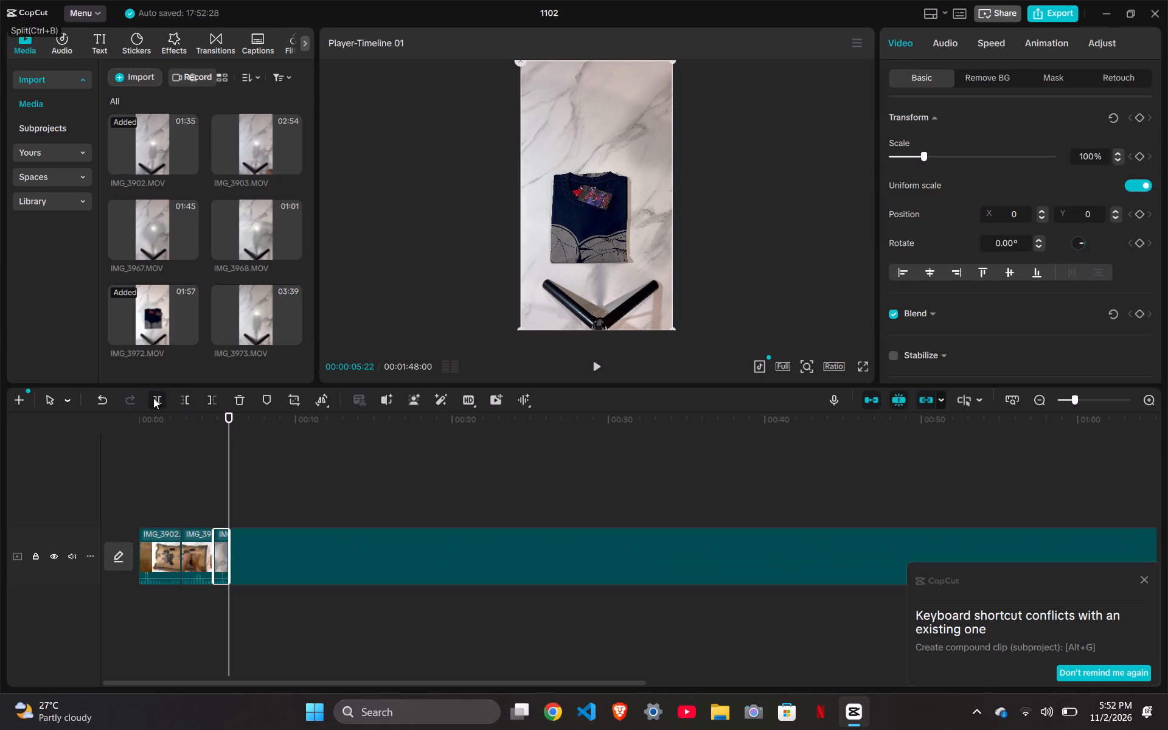
Split IMG_3972 at 00:00:15:15, just before the red shirt comes in, and delete the static navy-shirt segment between 00:00:05:22 and that cut.
ctrl+scroll(278, 549, up, 9)
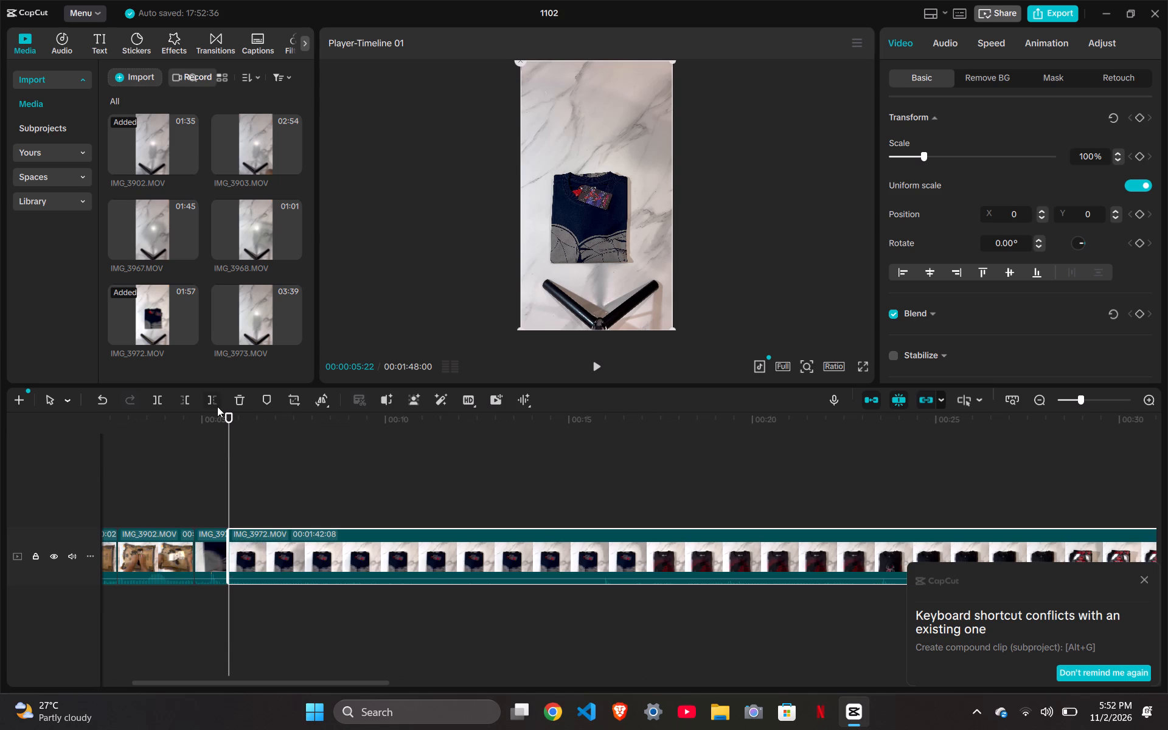
drag(230, 411, 293, 419)
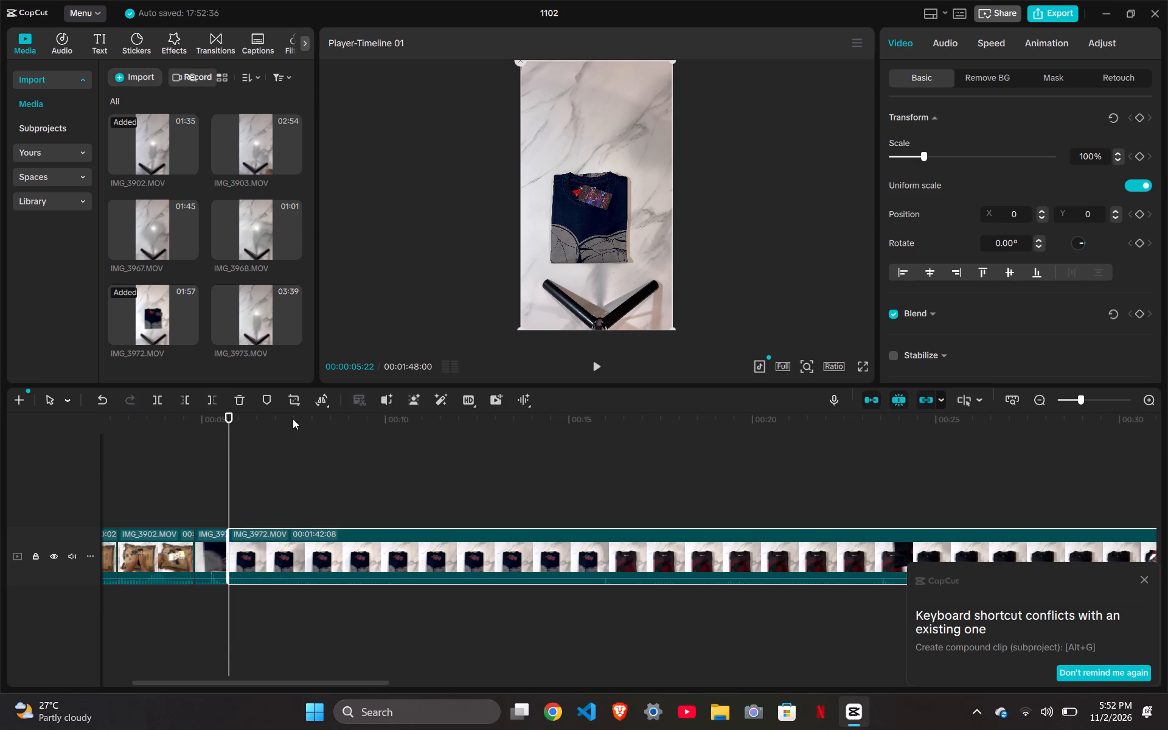
drag(293, 419, 291, 419)
drag(230, 414, 311, 417)
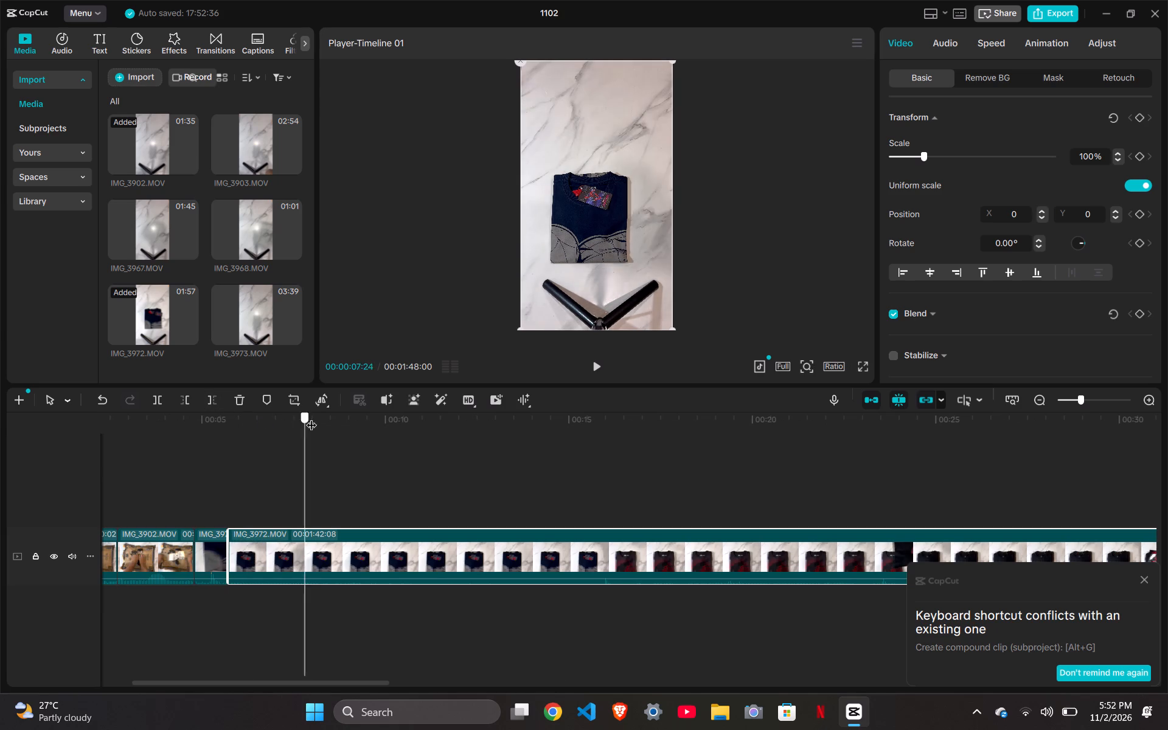
drag(311, 417, 624, 469)
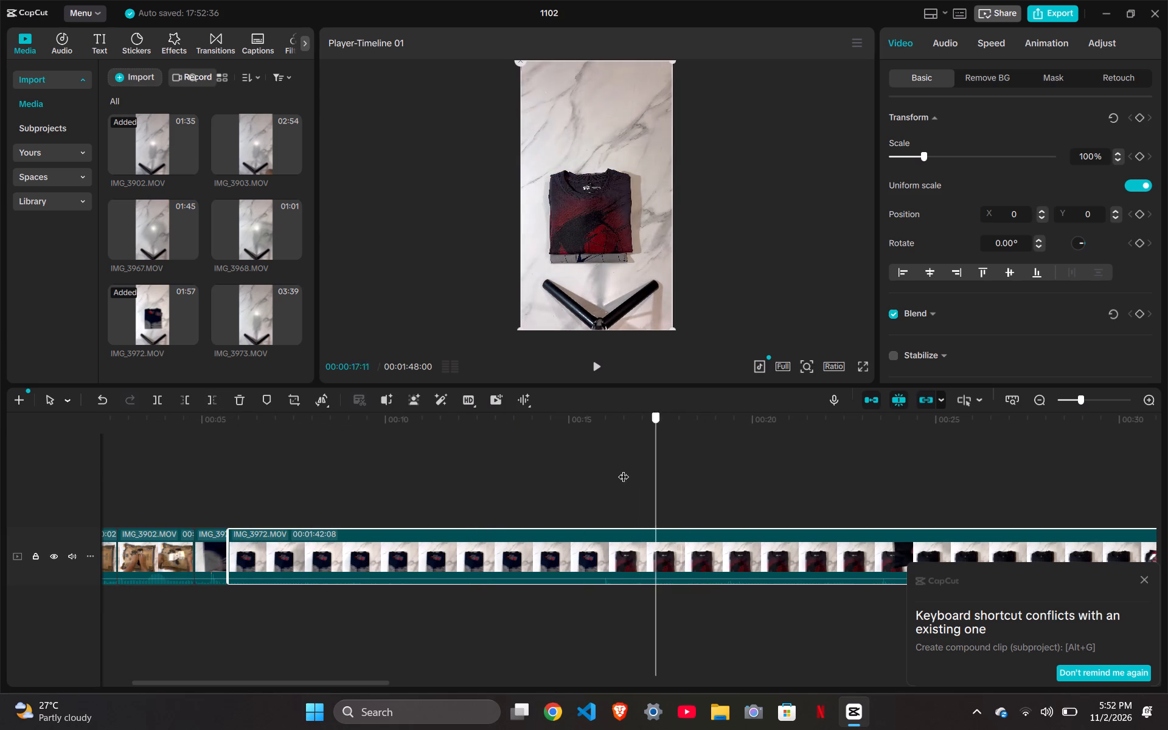
drag(624, 469, 588, 465)
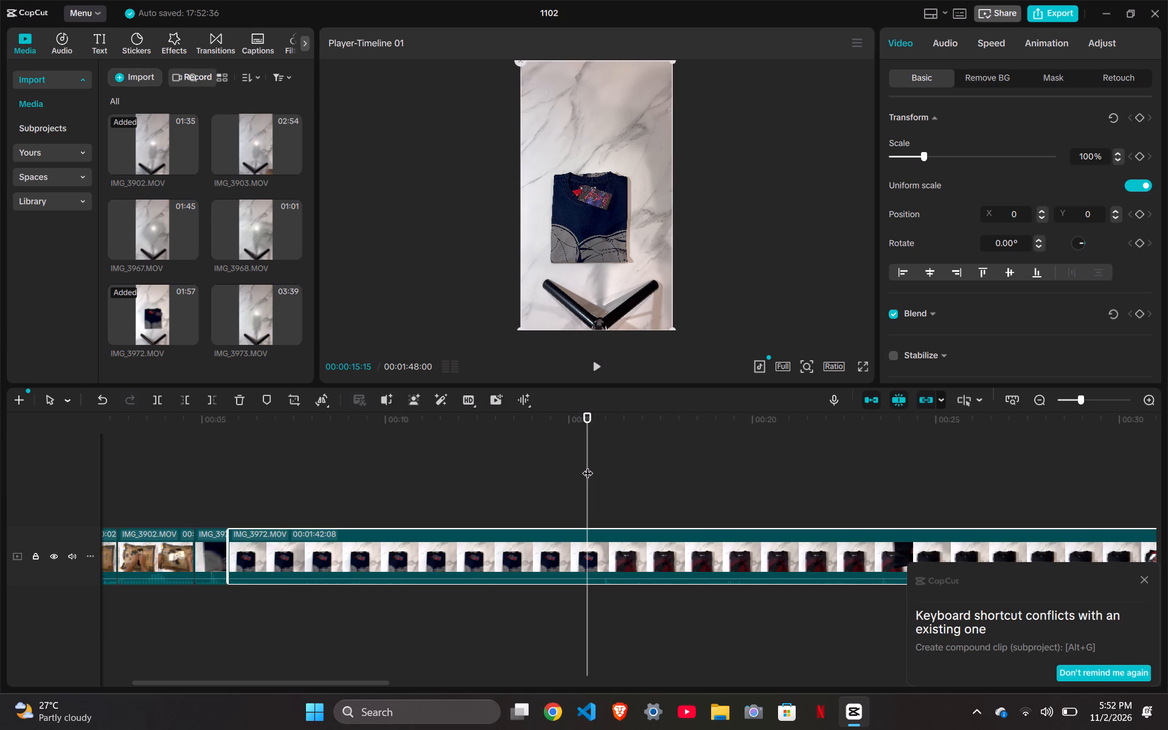
click(155, 398)
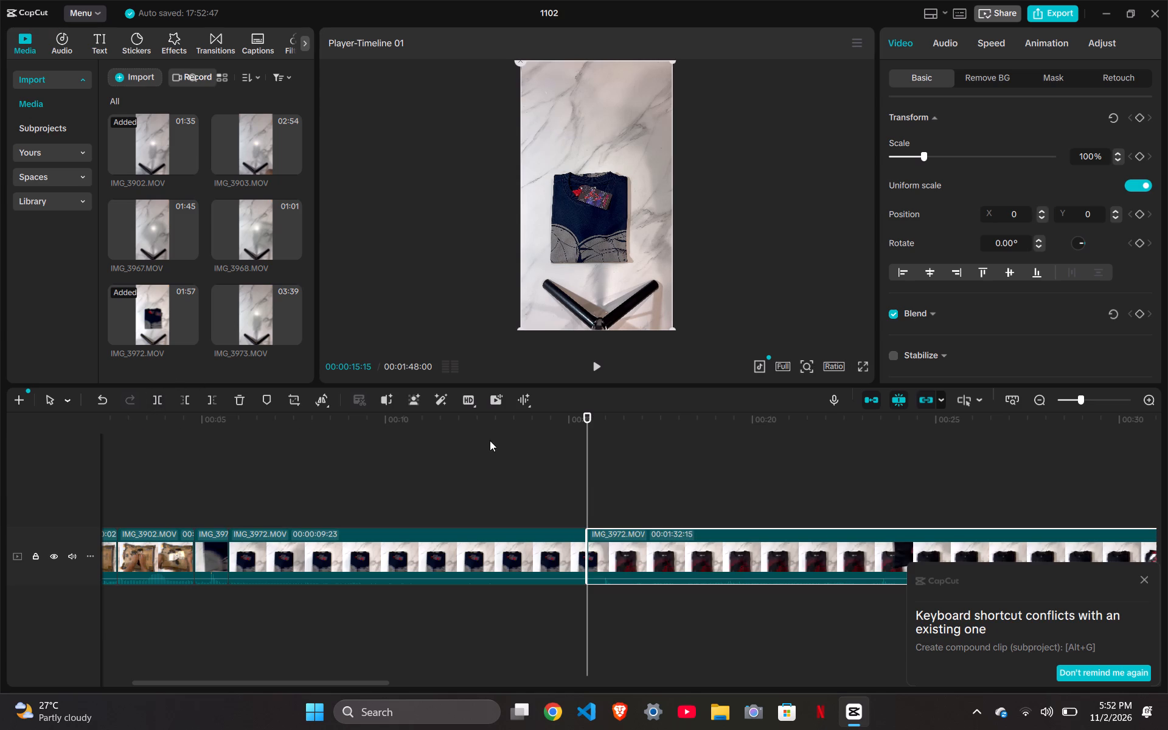
click(425, 548)
key(Delete)
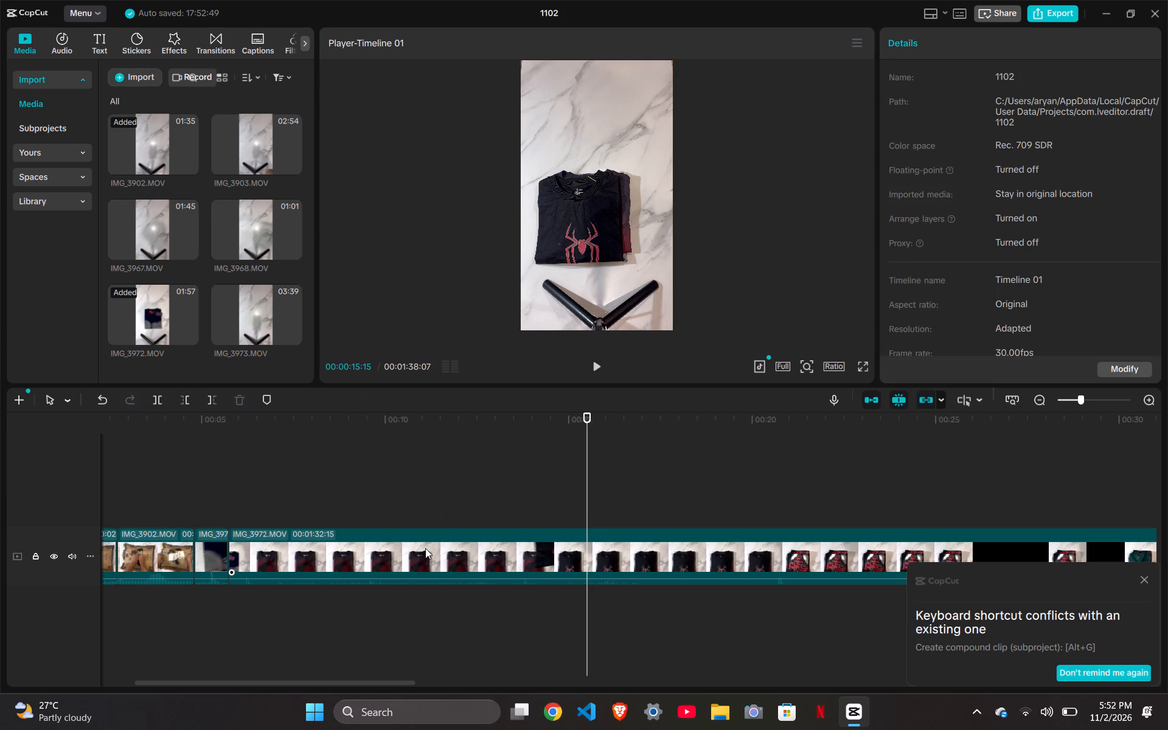
Split the remaining IMG_3972 clip at 00:00:06:28, where the folded red shirt lies on top of the navy one.
drag(586, 415, 226, 453)
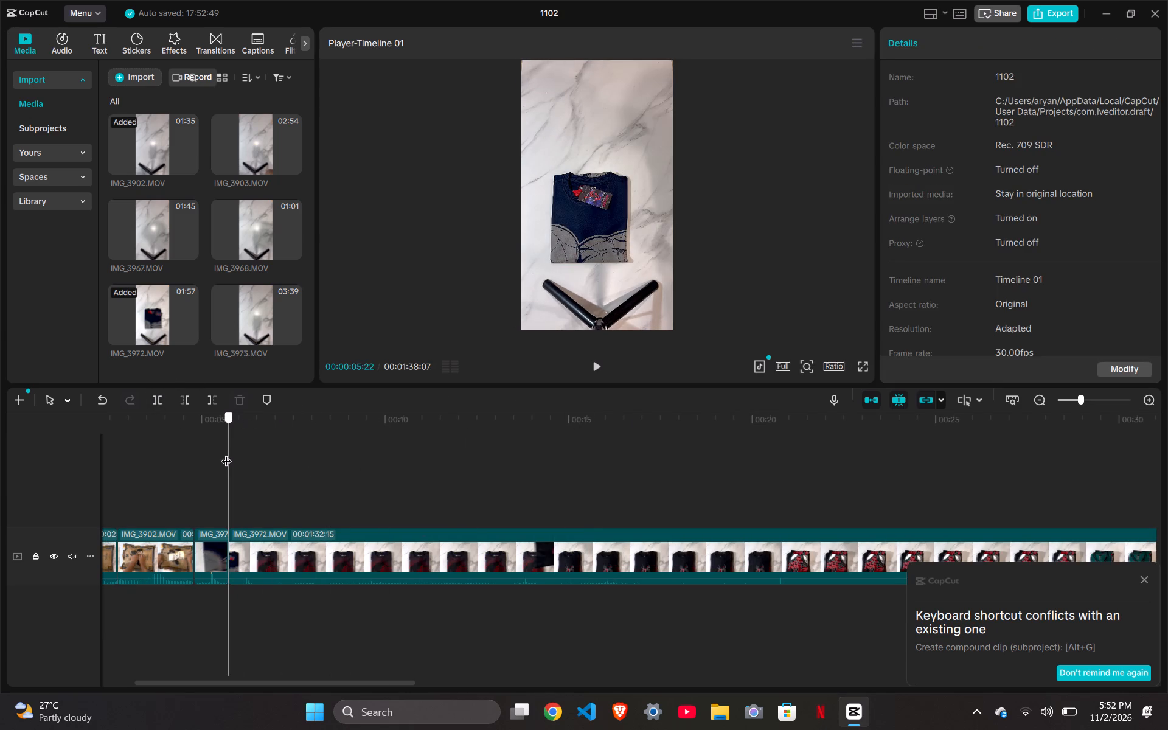
drag(226, 453, 273, 462)
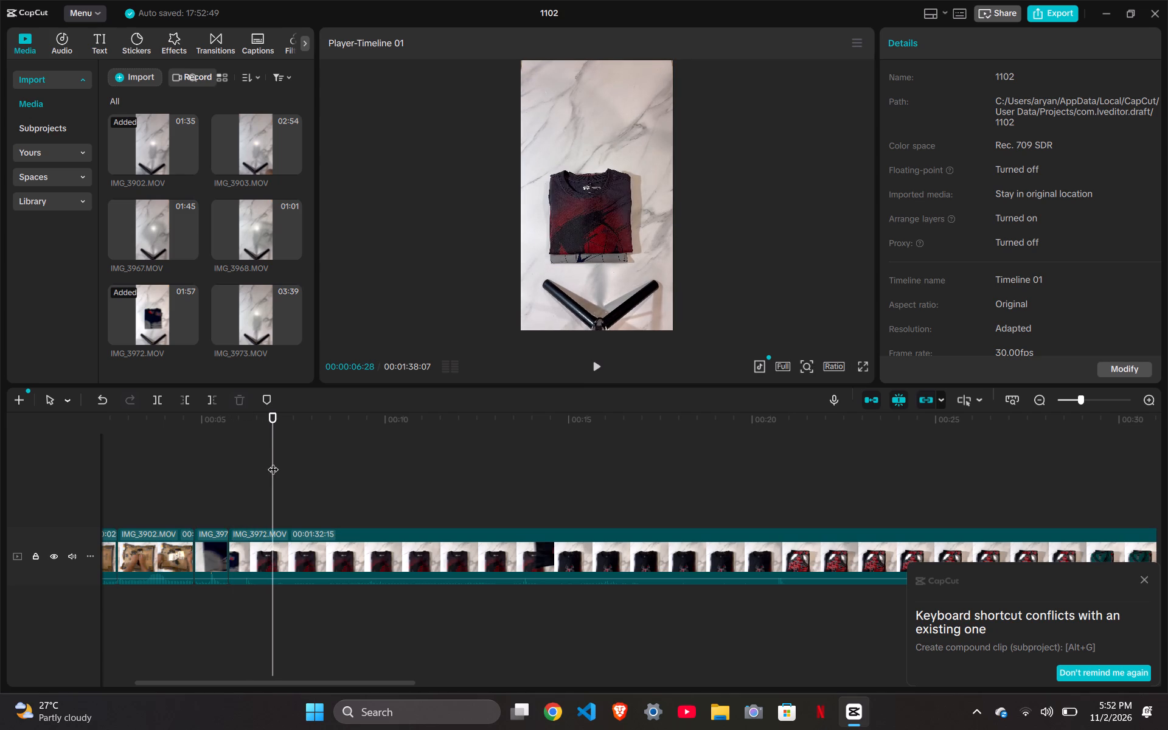
click(155, 398)
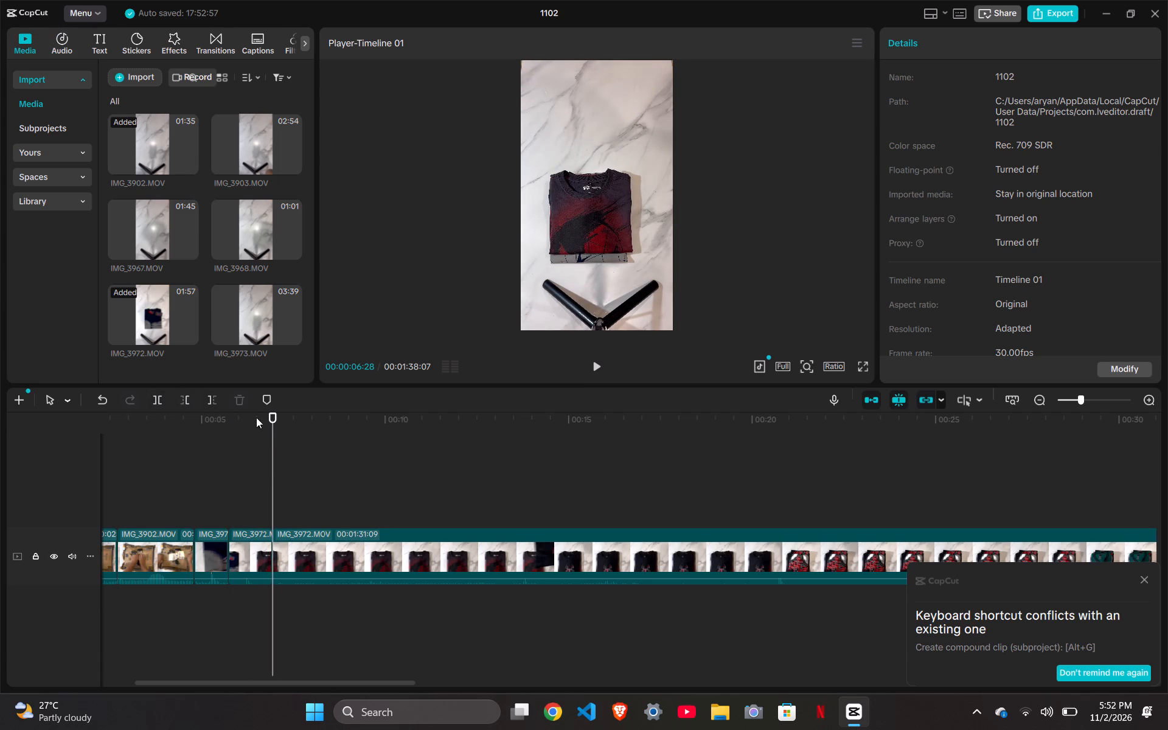
Split IMG_3972 at 00:00:13:12, as the black shirt is about to enter, and delete the static red-shirt segment from 00:00:06:28 to that cut.
drag(275, 414, 382, 433)
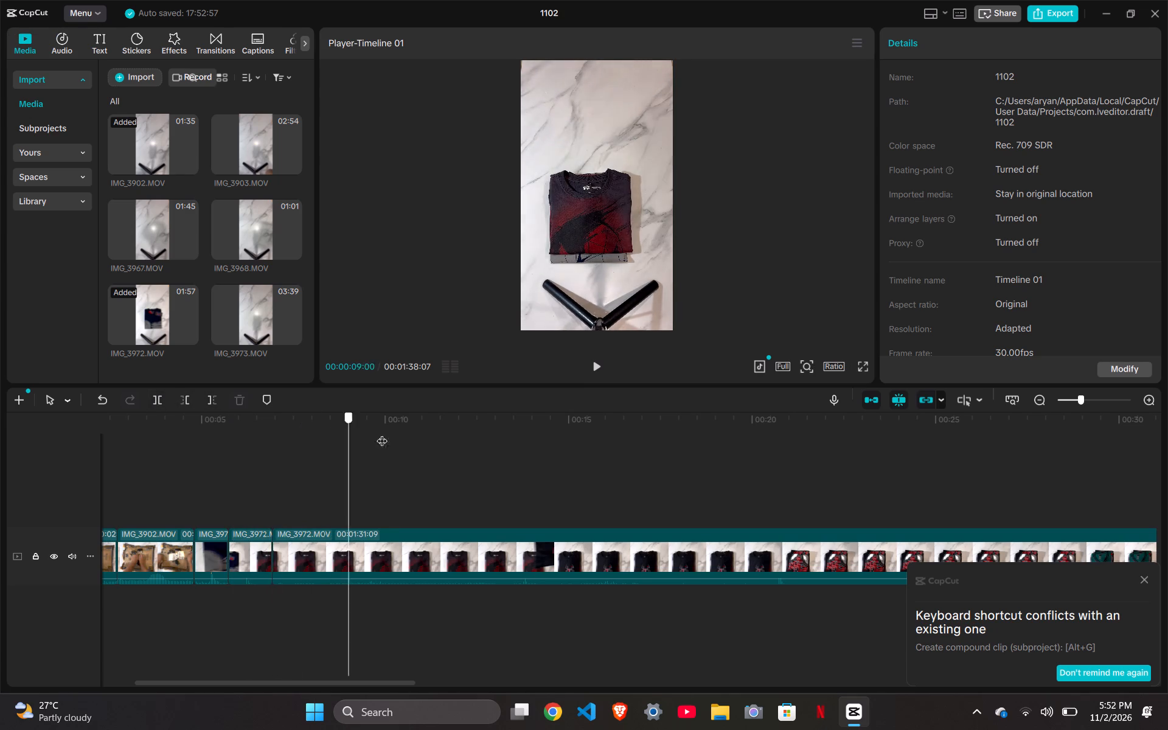
drag(382, 433, 515, 465)
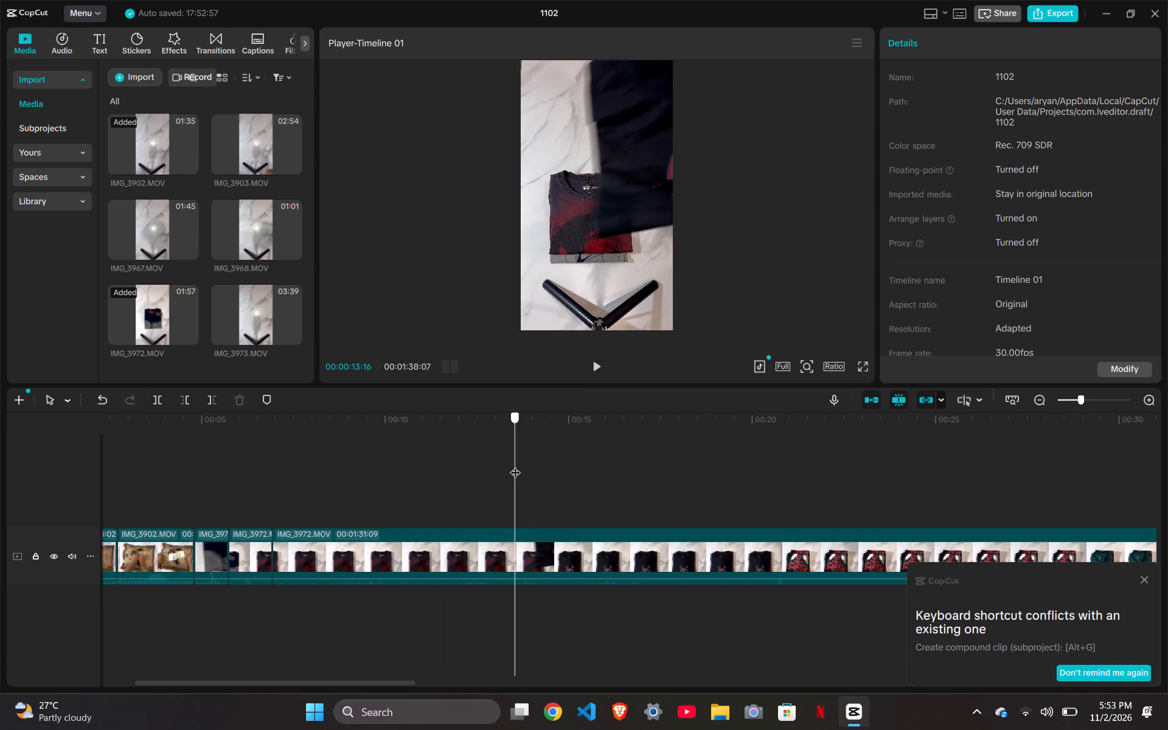
drag(515, 465, 512, 467)
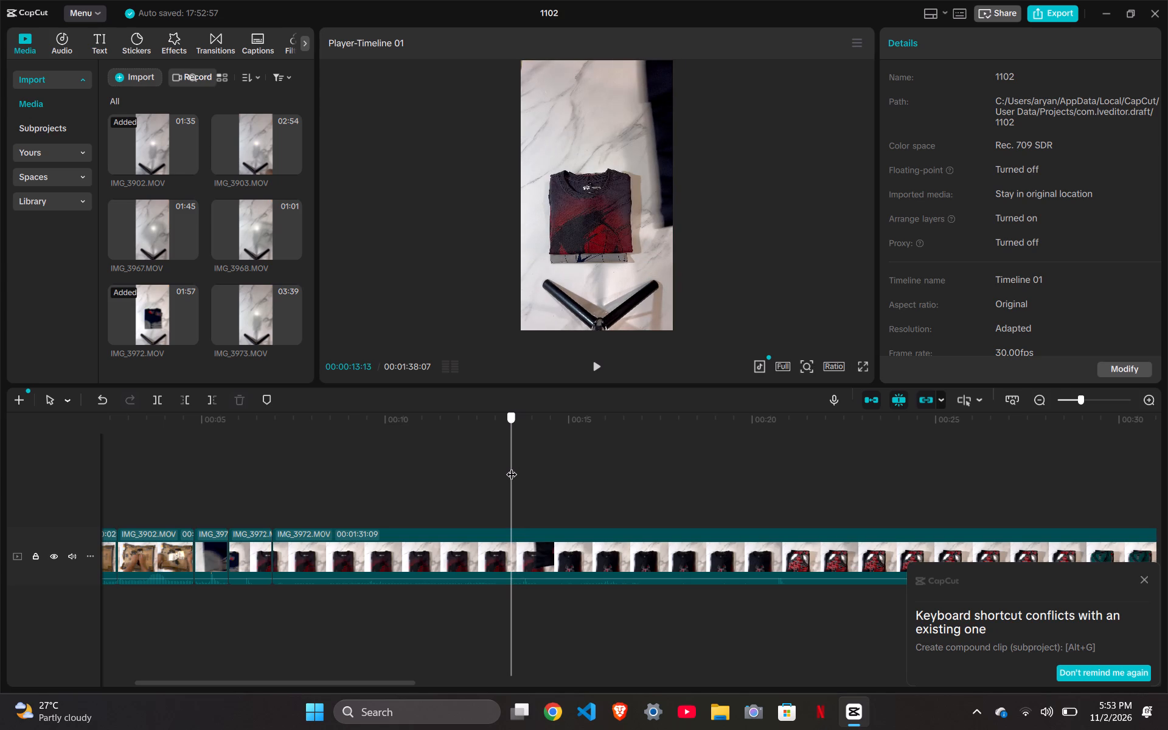
drag(512, 467, 510, 467)
click(504, 551)
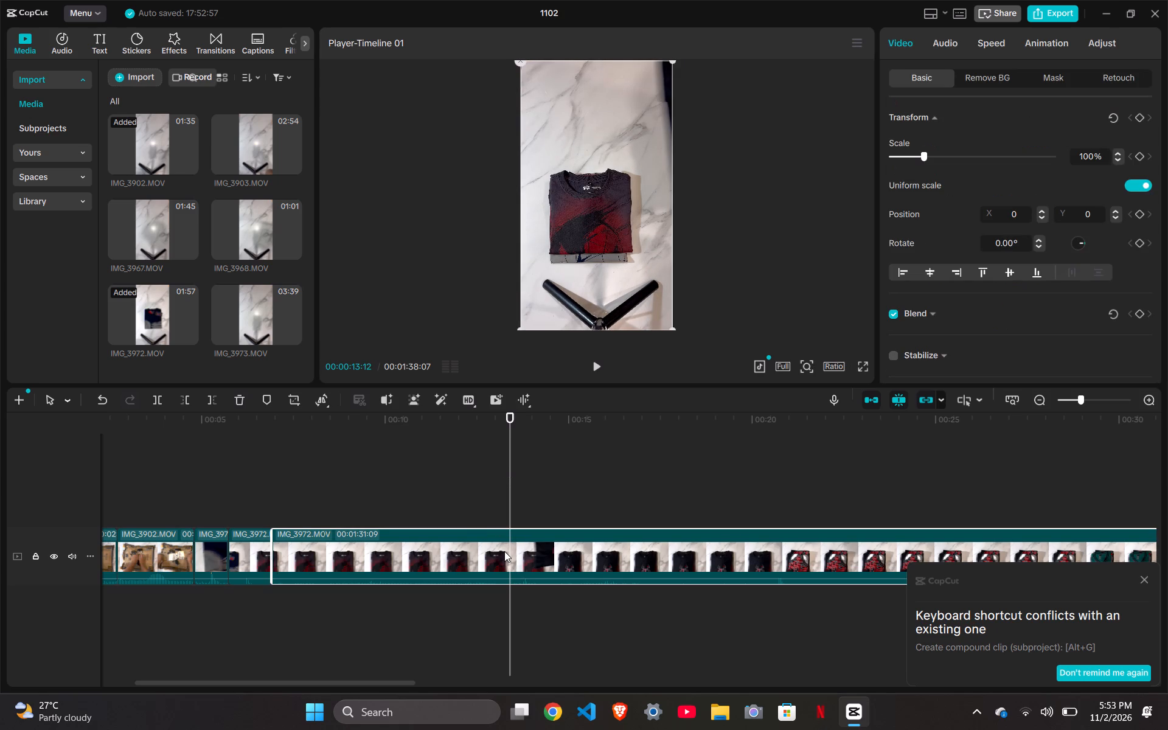
click(155, 397)
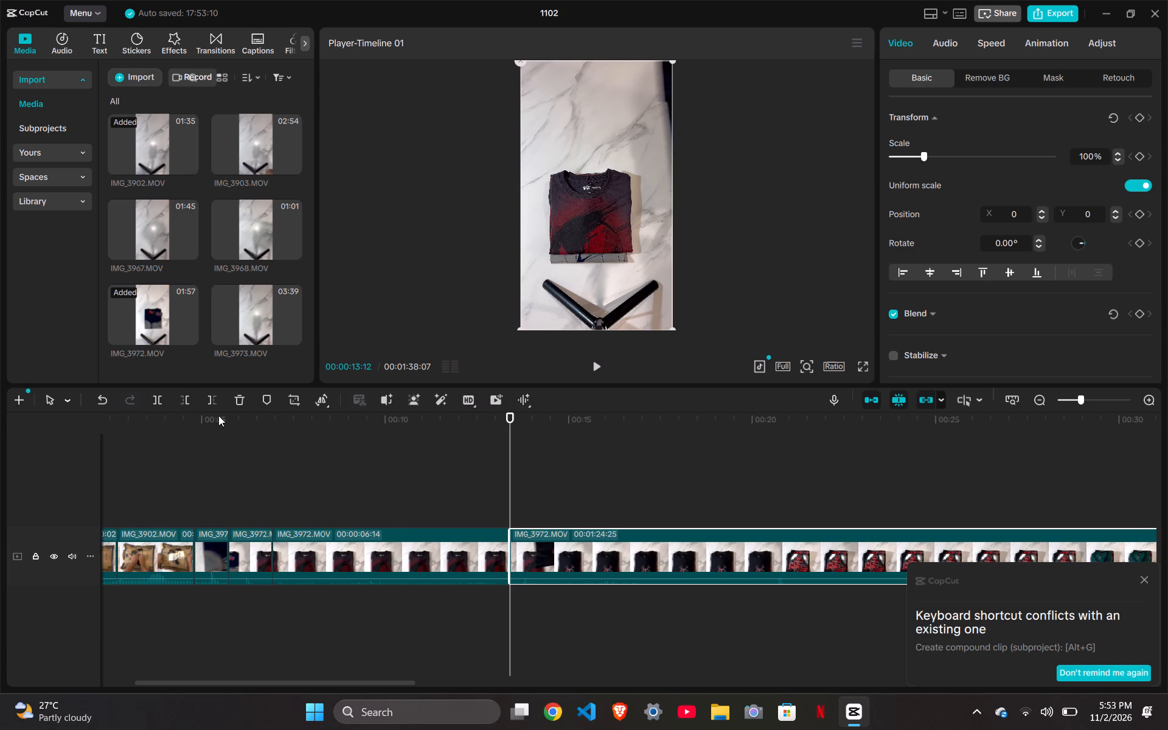
click(478, 555)
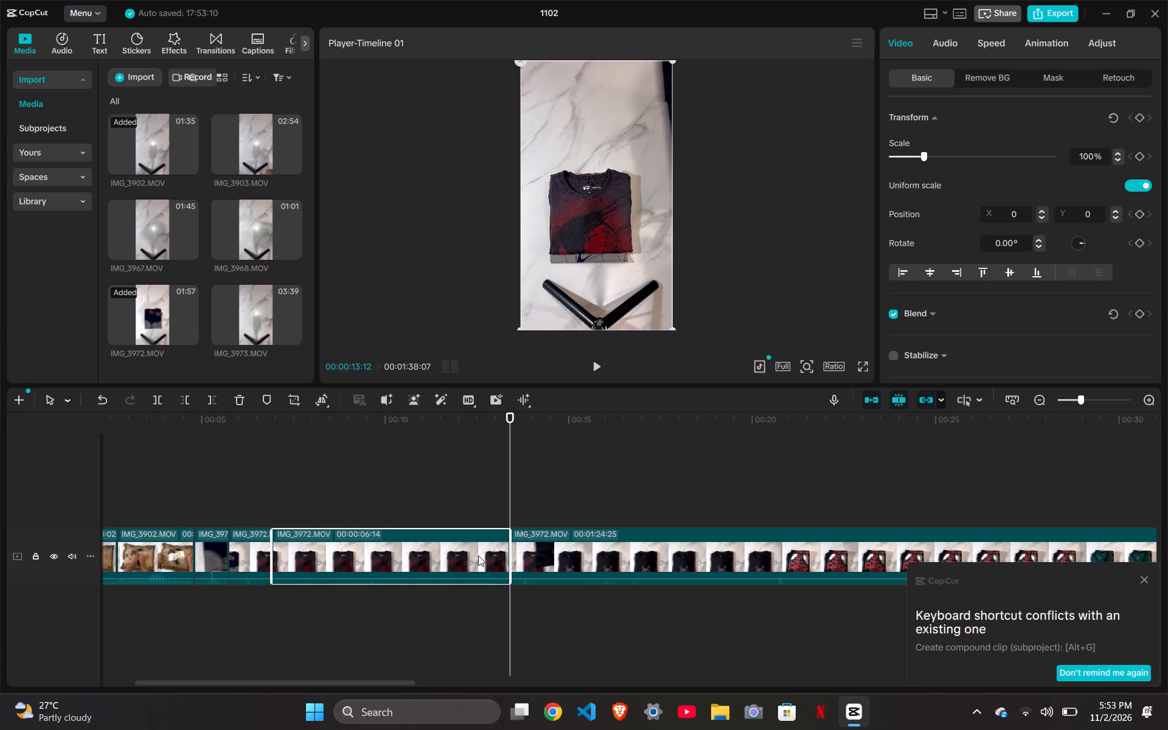
click(242, 399)
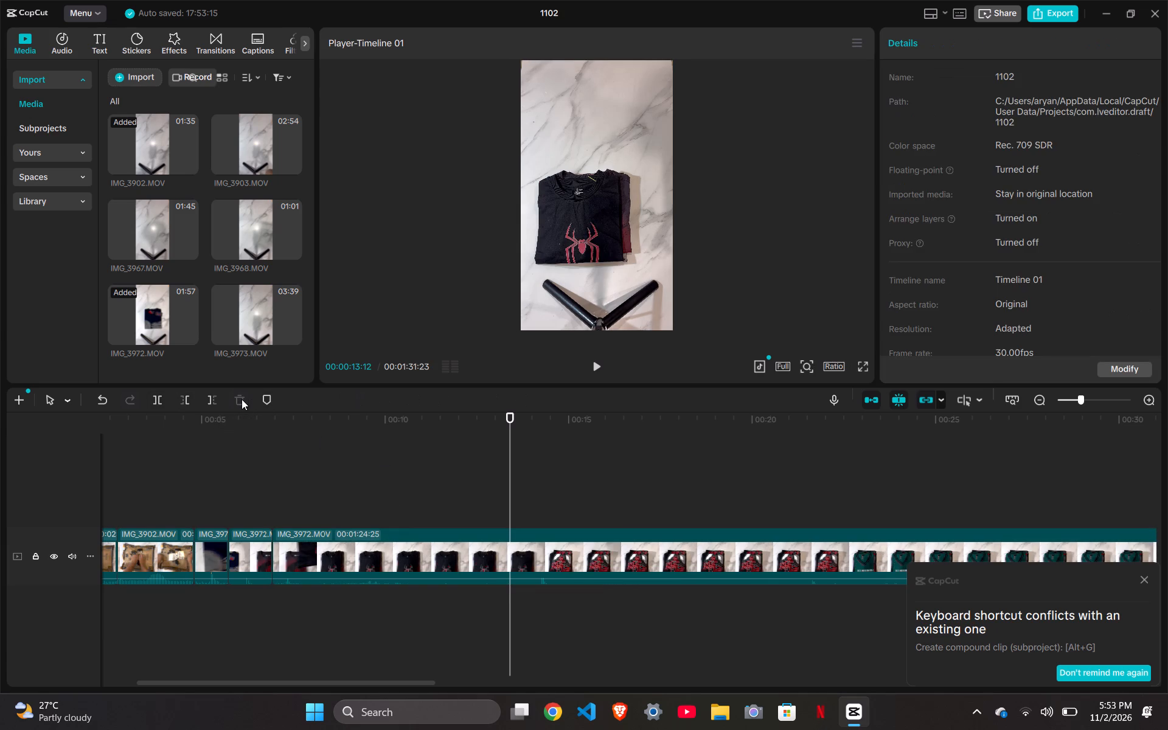
Split the remaining IMG_3972 clip at 00:00:07:28, where the folded black spider shirt lies on the pile.
click(510, 412)
drag(510, 415, 285, 465)
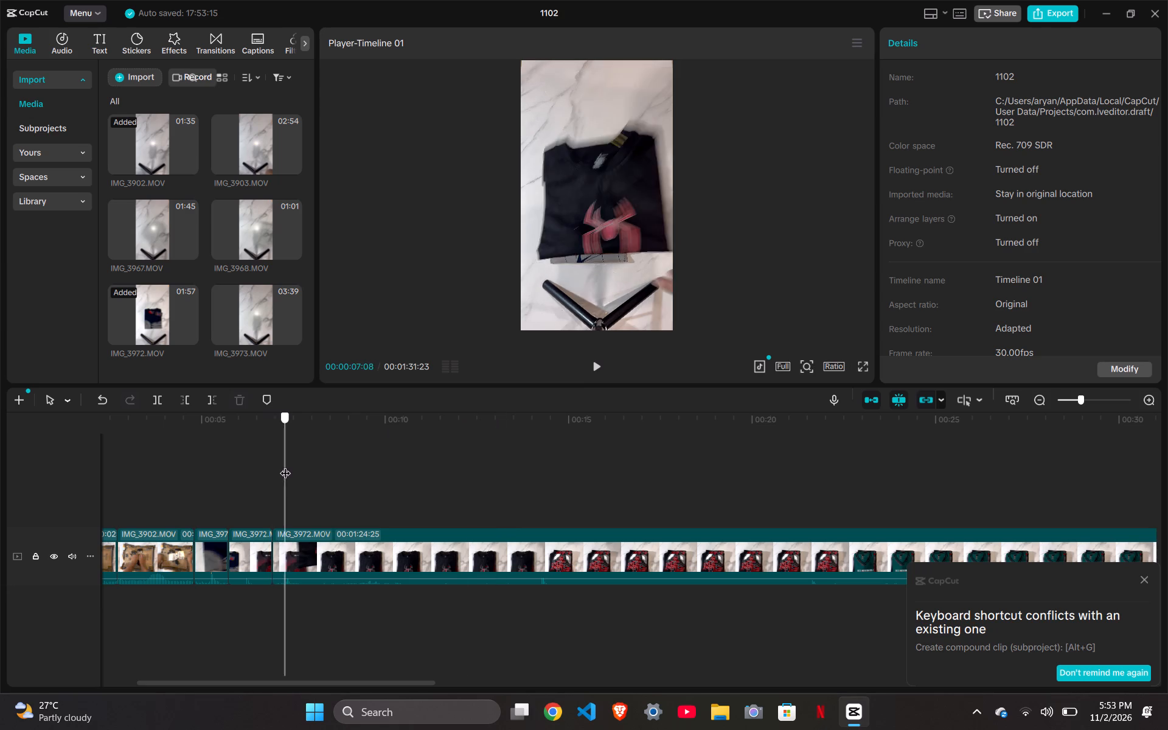
drag(285, 465, 304, 474)
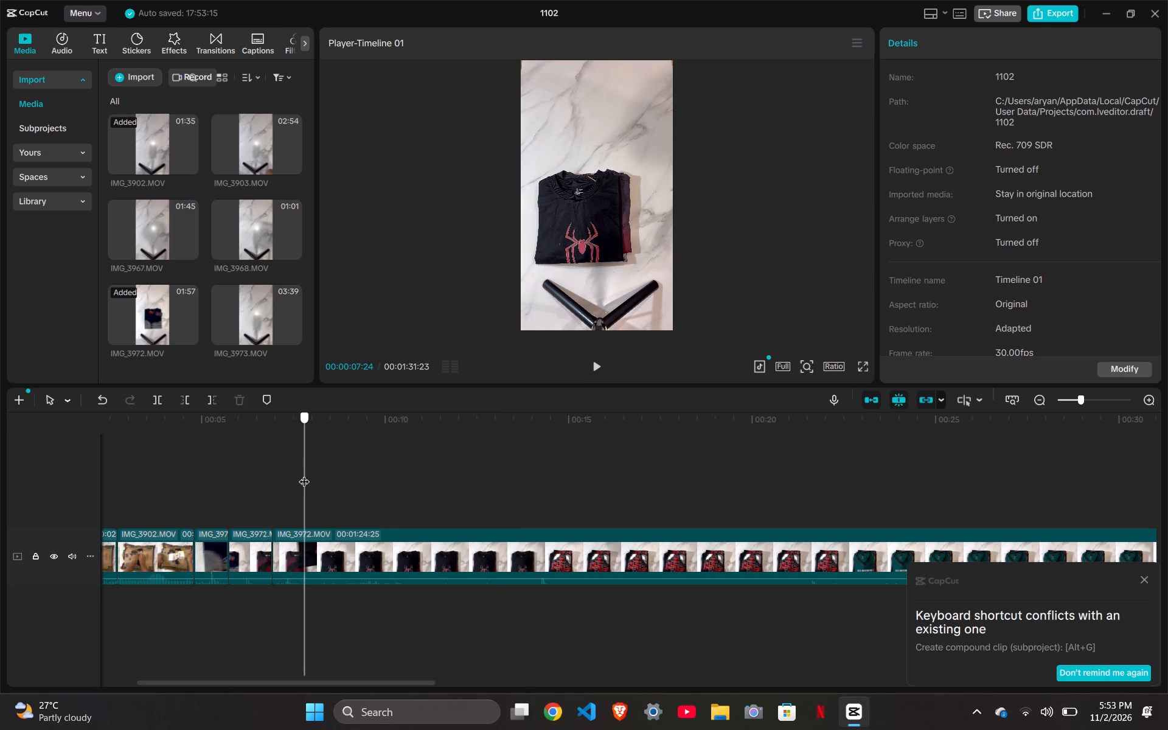
drag(304, 474, 310, 476)
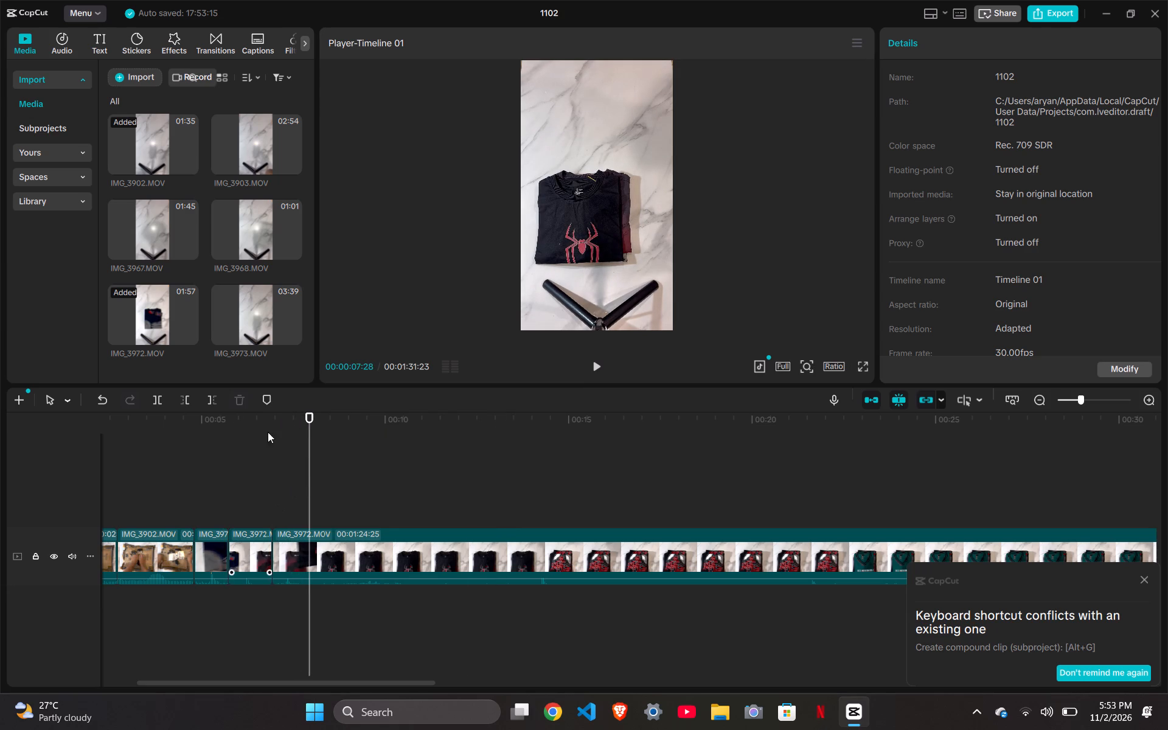
click(162, 401)
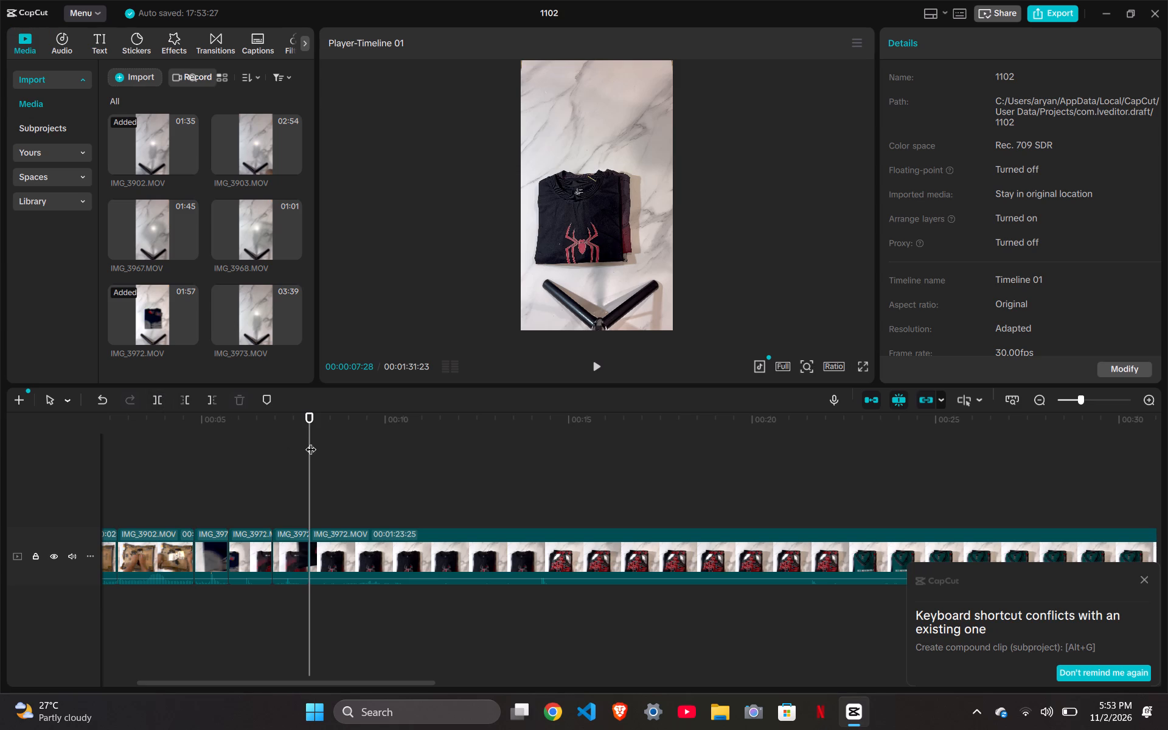
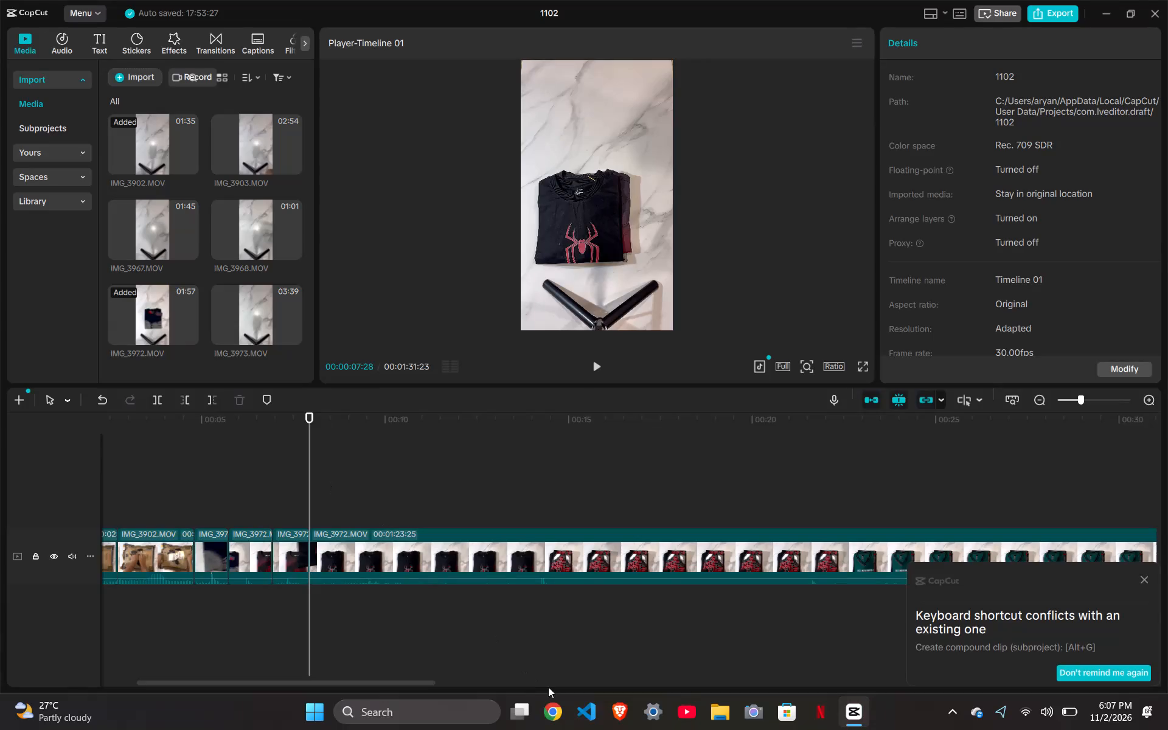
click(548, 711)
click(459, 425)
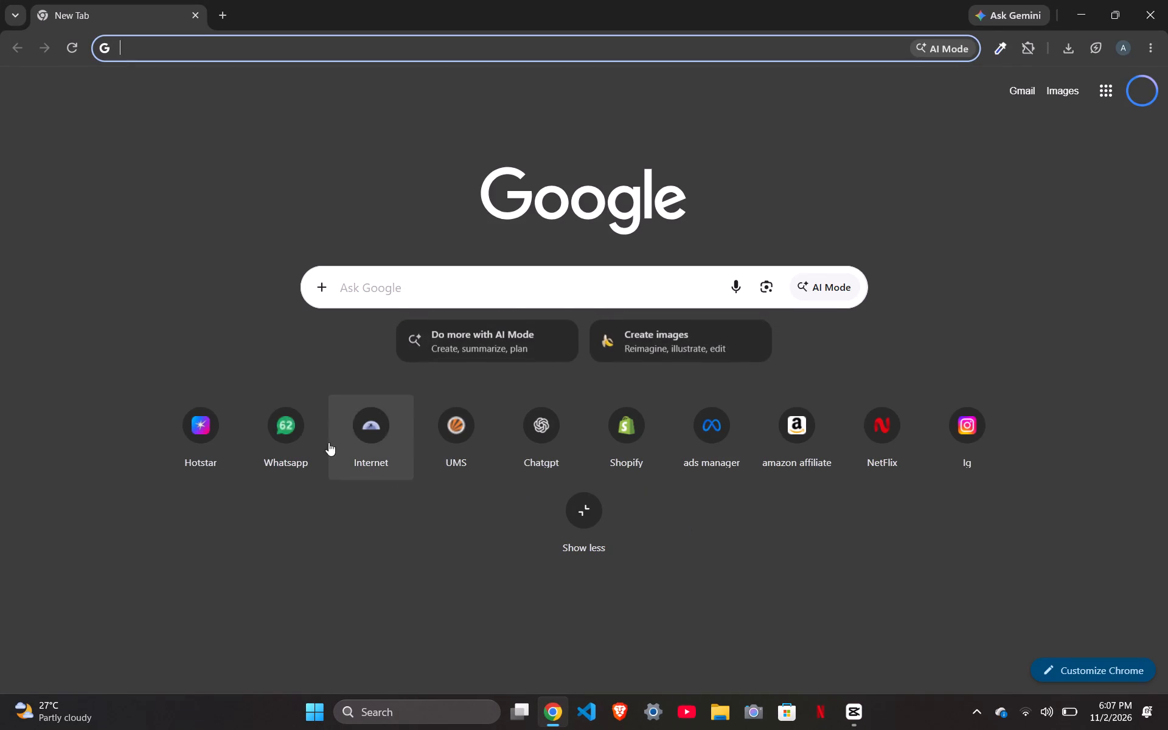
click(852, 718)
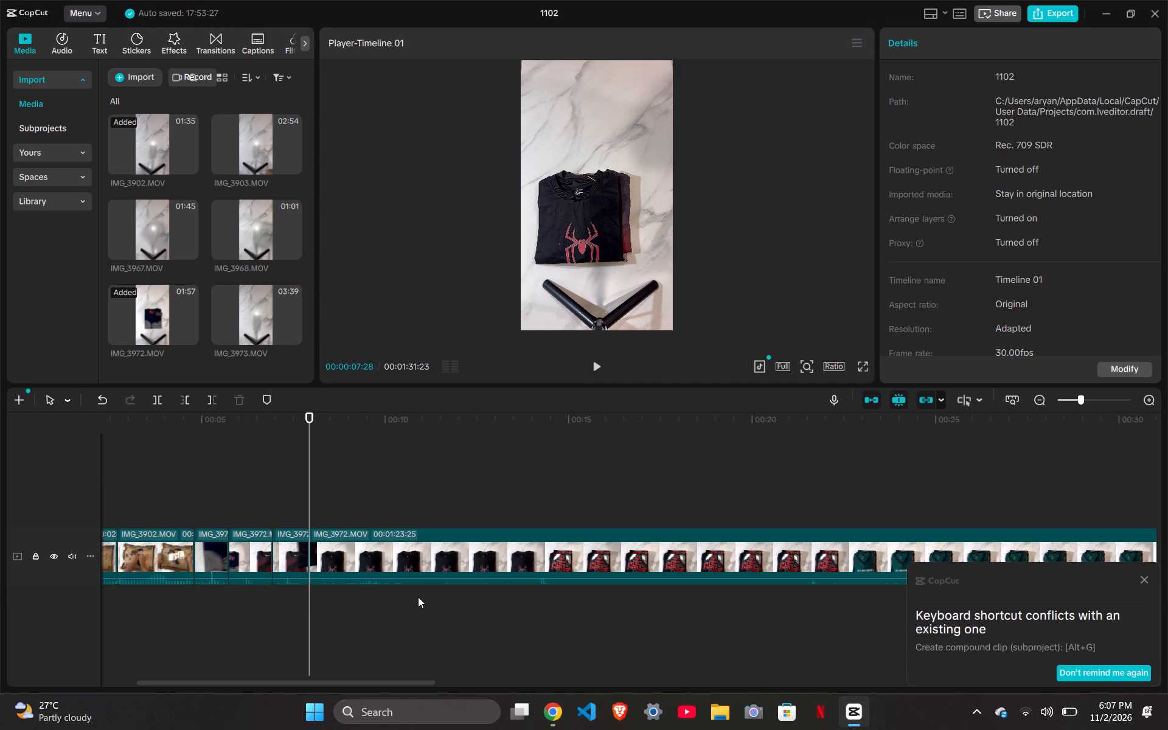
Split the remaining IMG_3972 clip at 00:00:13:25, just before the red-and-black mask shirt comes in over the black spider shirt.
drag(309, 409, 282, 418)
drag(308, 414, 275, 418)
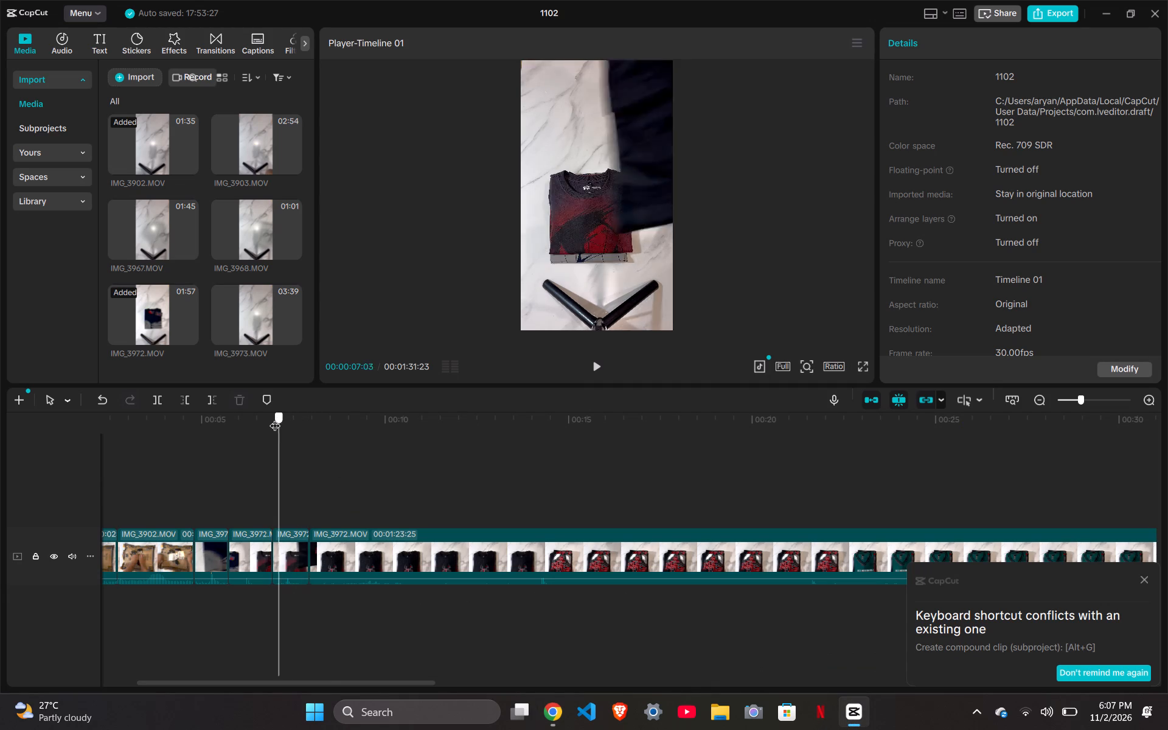
drag(275, 418, 346, 434)
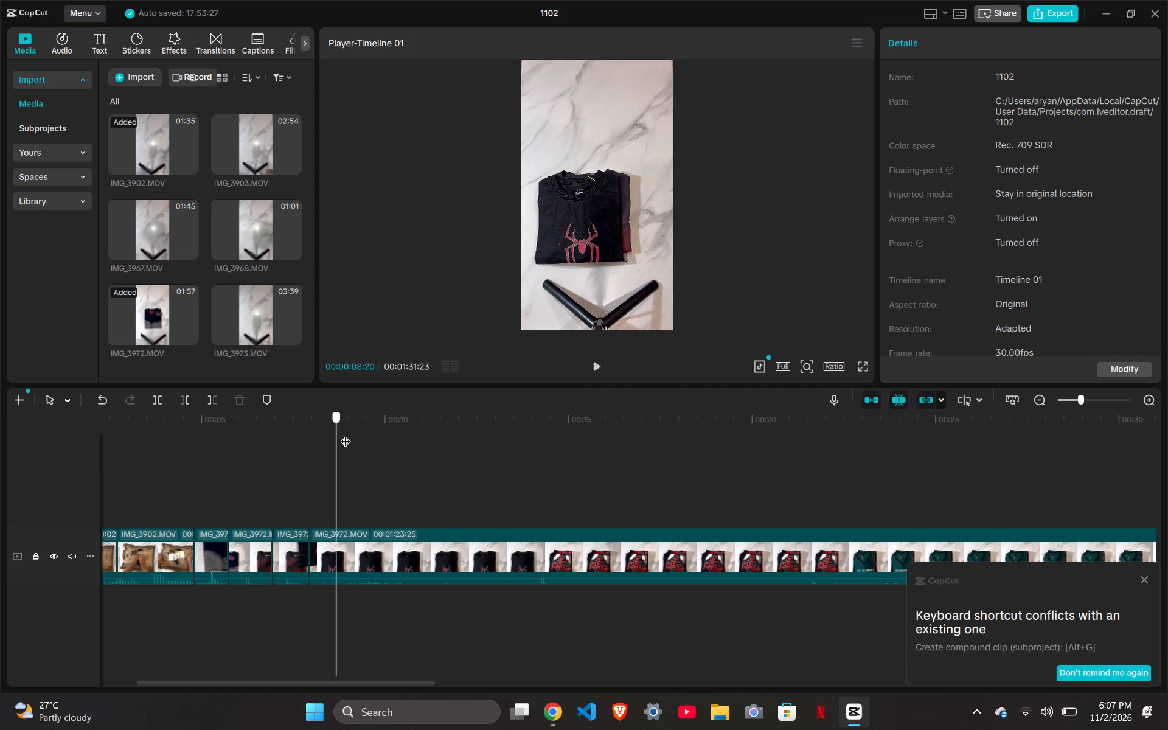
drag(346, 434, 529, 464)
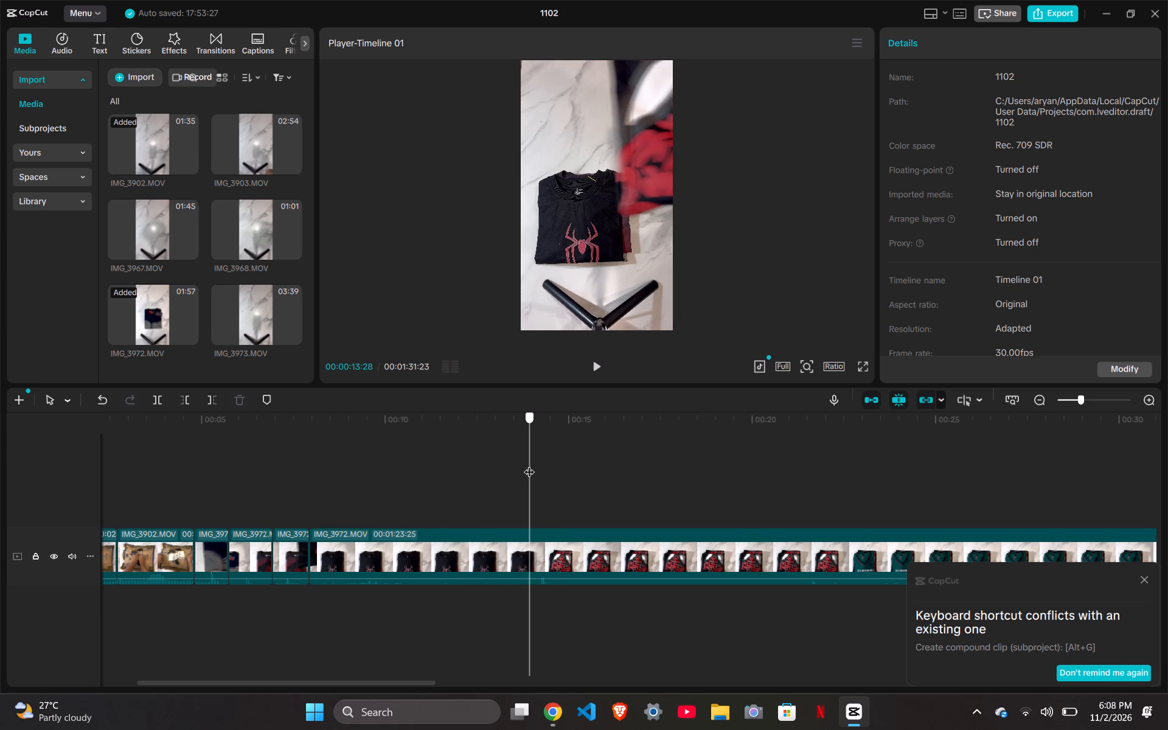
drag(529, 464, 579, 471)
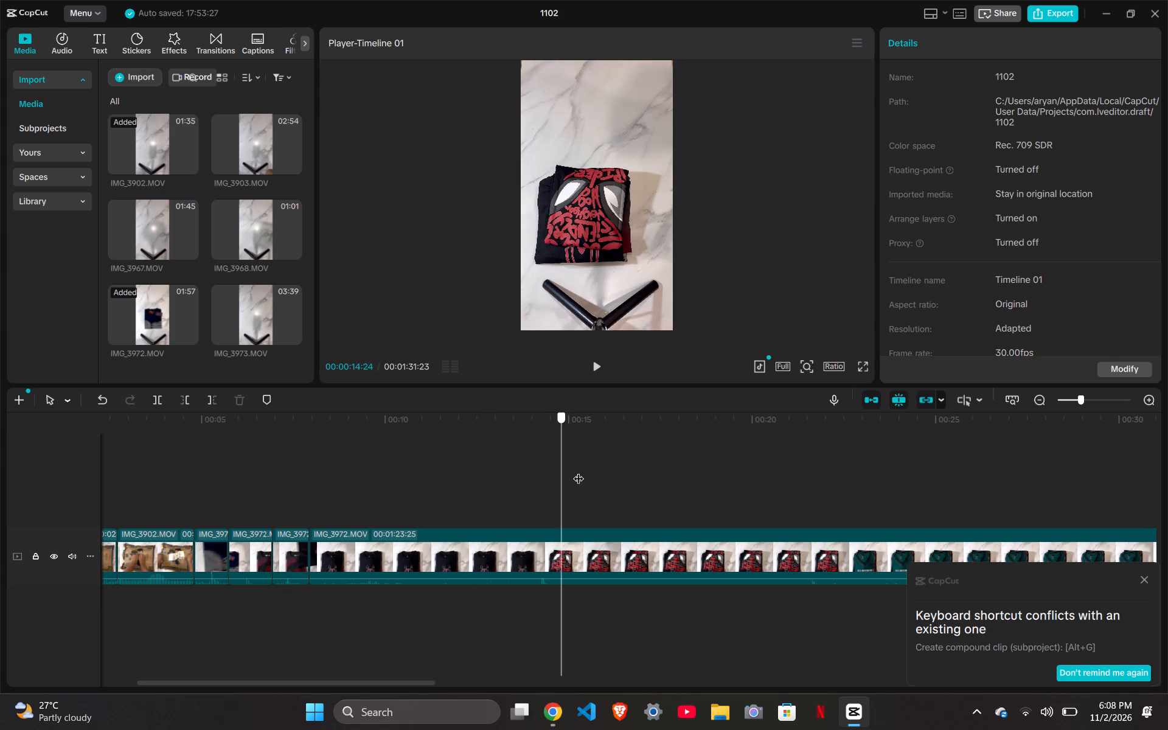
drag(579, 471, 861, 471)
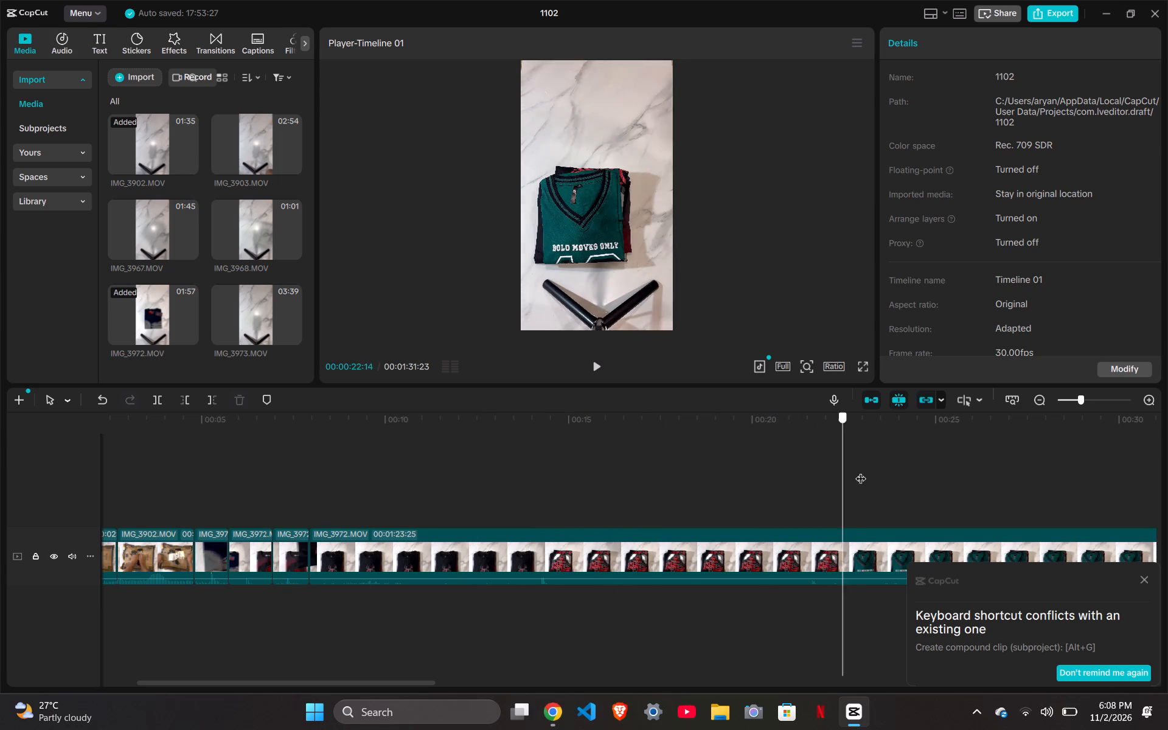
drag(861, 471, 529, 491)
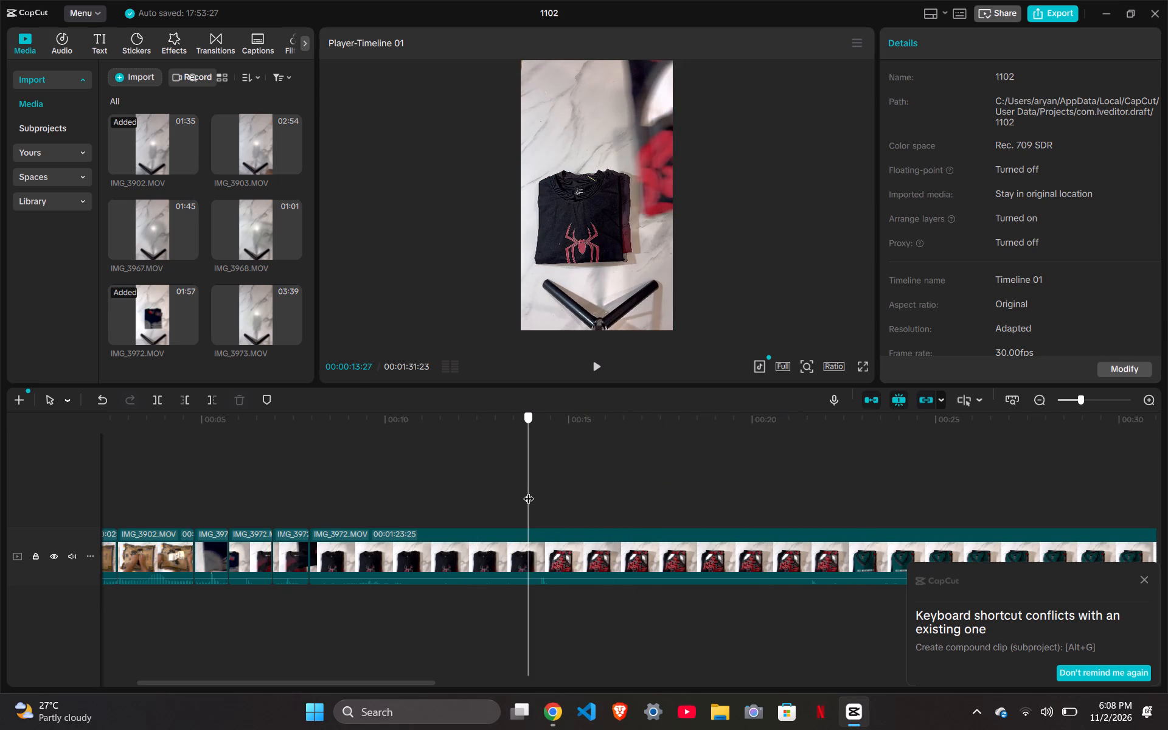
drag(529, 491, 526, 491)
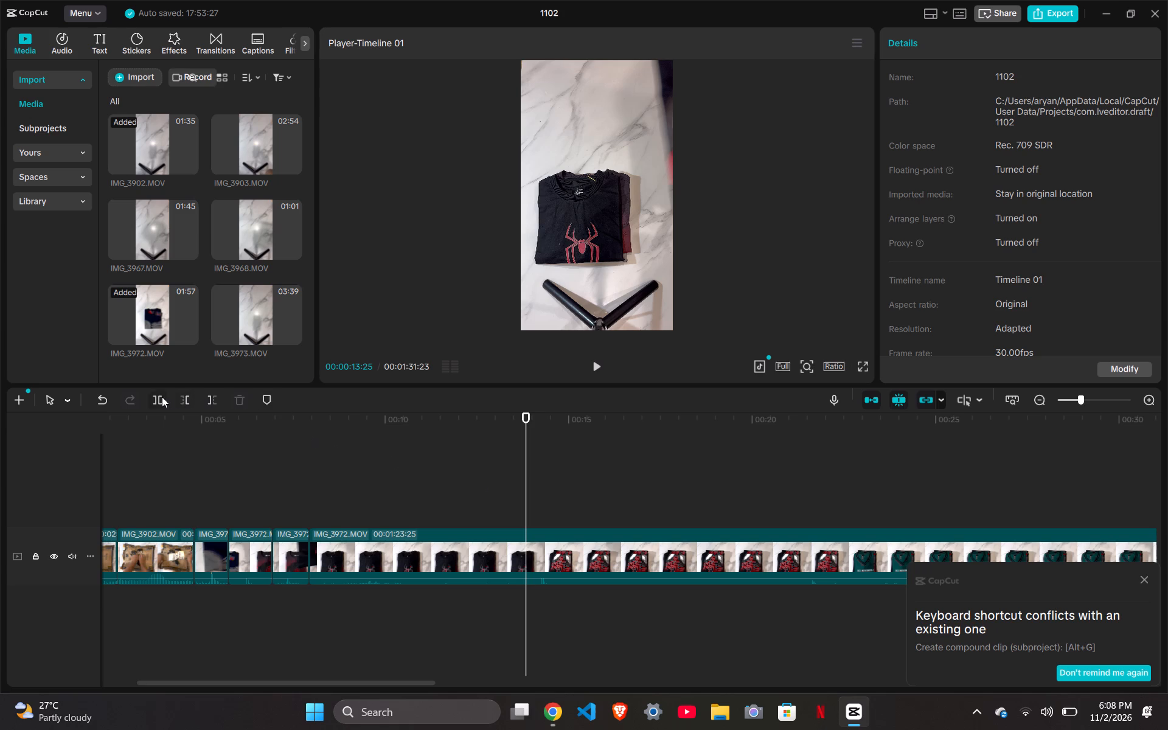
click(162, 397)
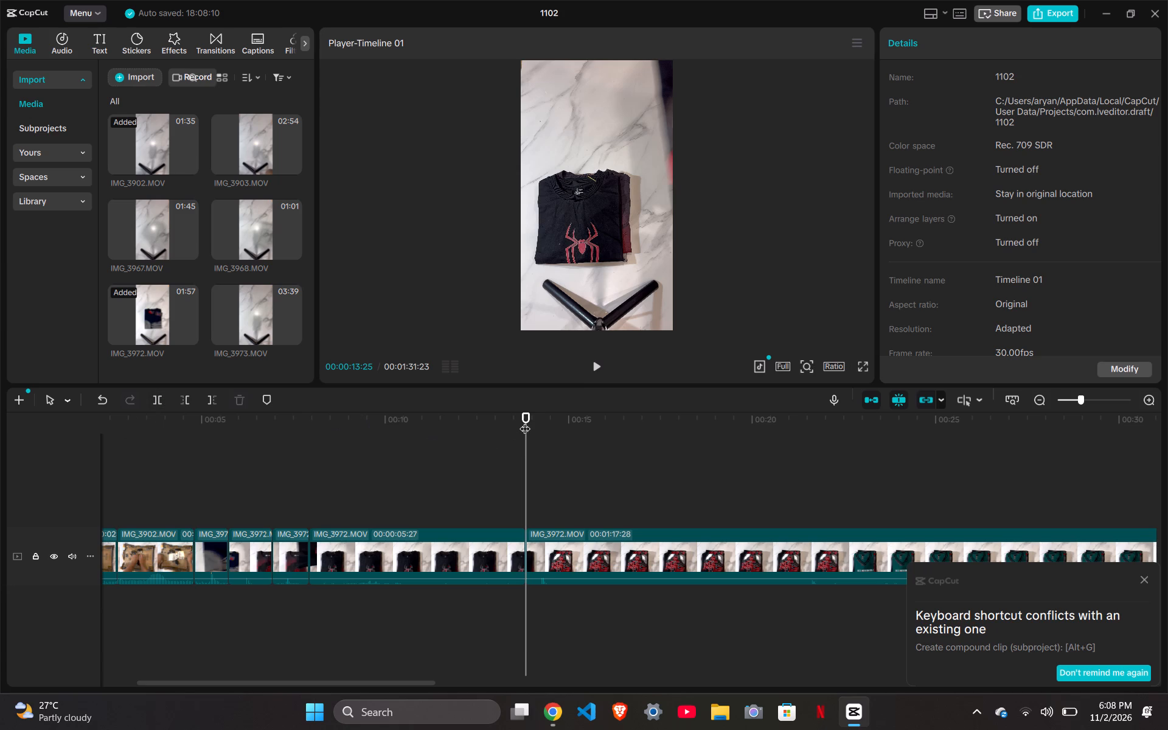
Split IMG_3972 at 00:00:16:00, where the folded mask shirt lies on the pile.
drag(526, 415, 606, 431)
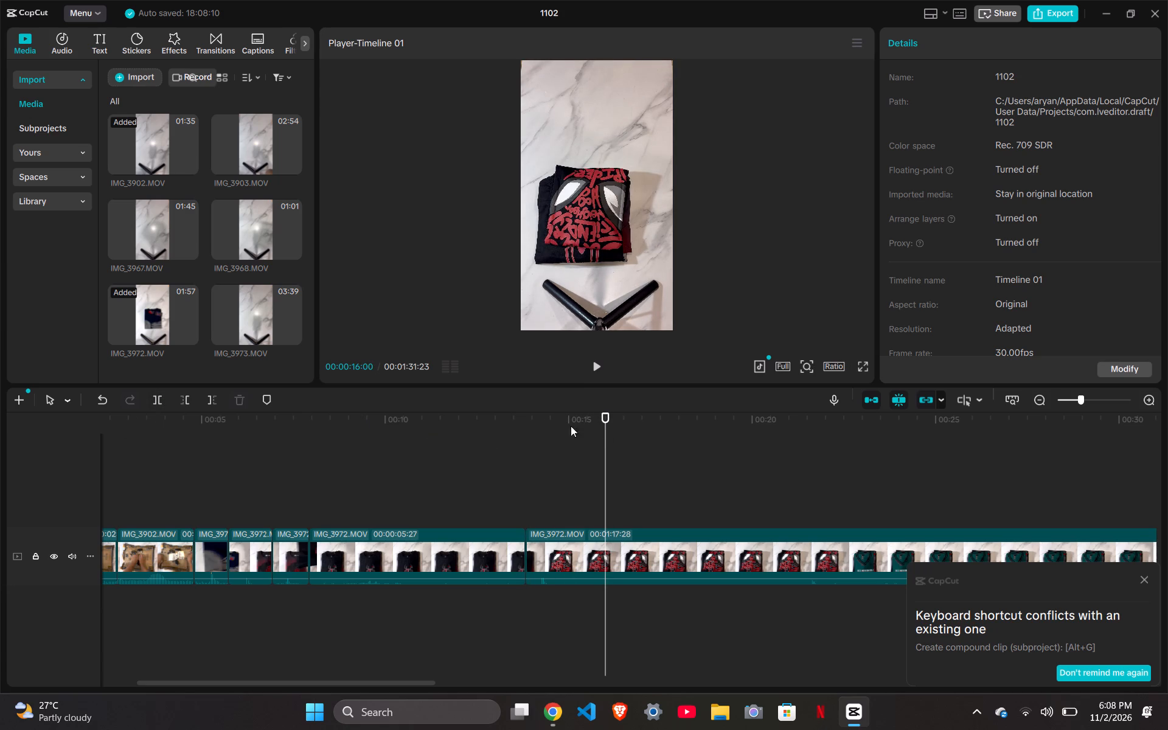
click(151, 402)
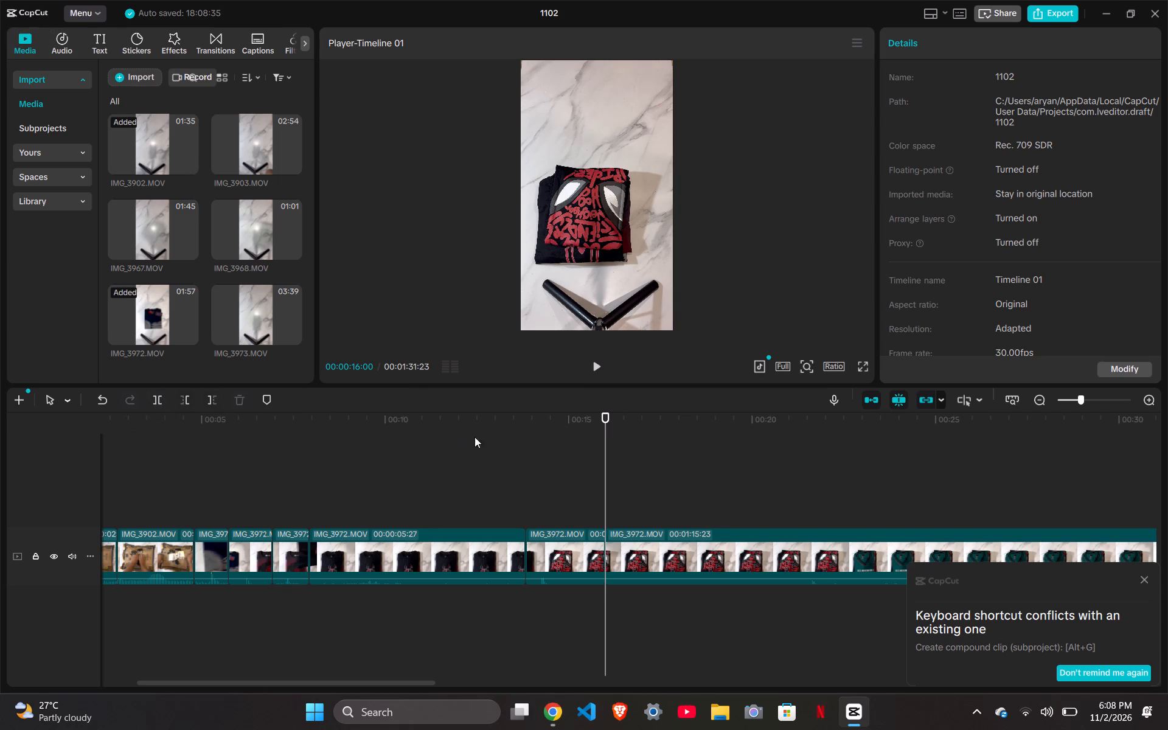
Trim away the static mask-shirt footage from 00:00:16:00 to 00:00:21:00, just before the green shirt comes in.
drag(605, 415, 677, 417)
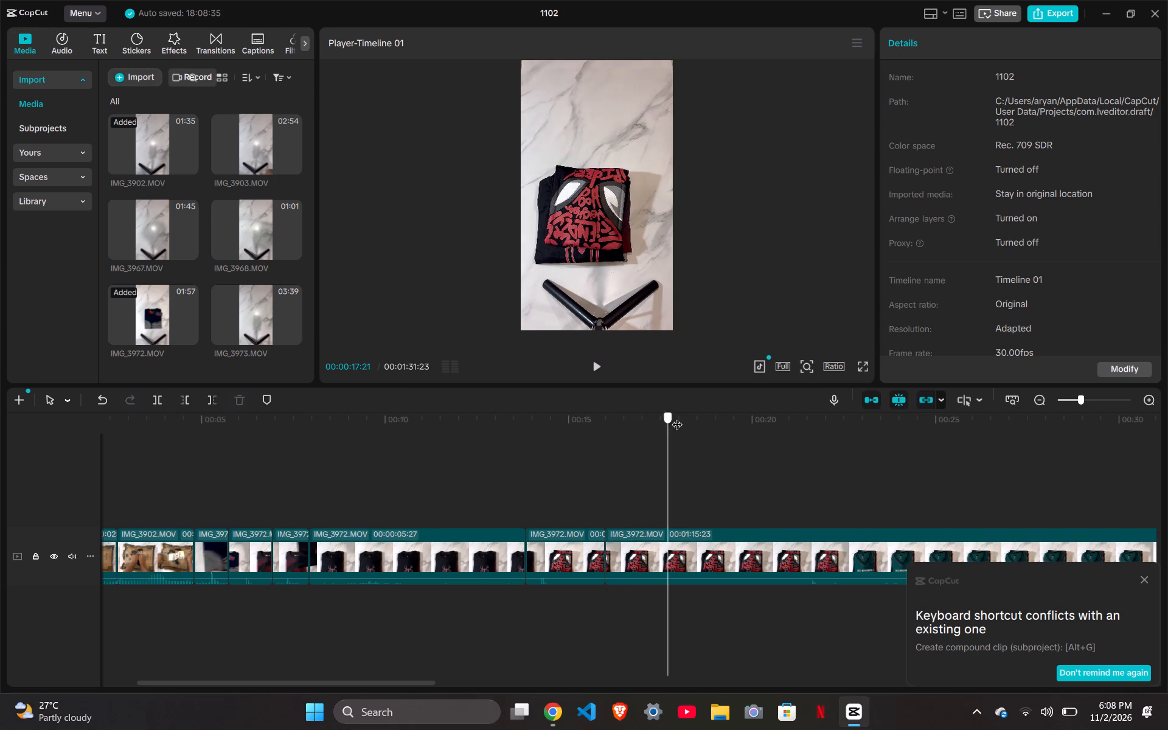
drag(677, 417, 816, 471)
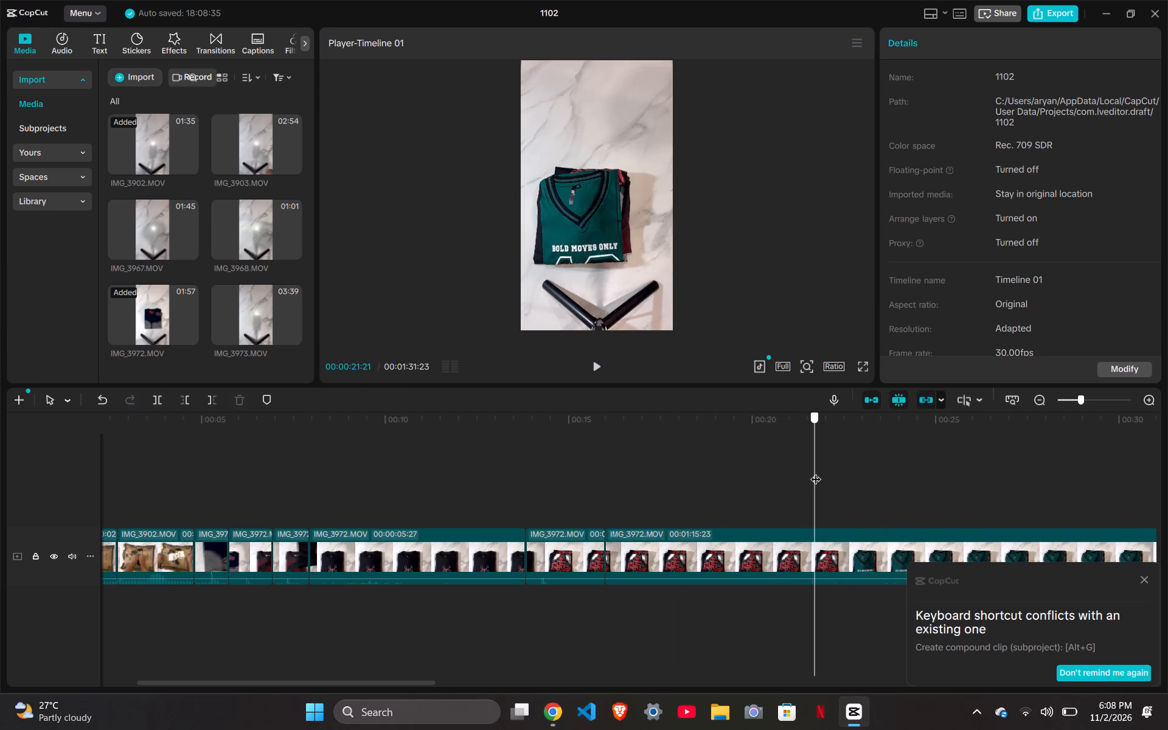
drag(816, 471, 802, 470)
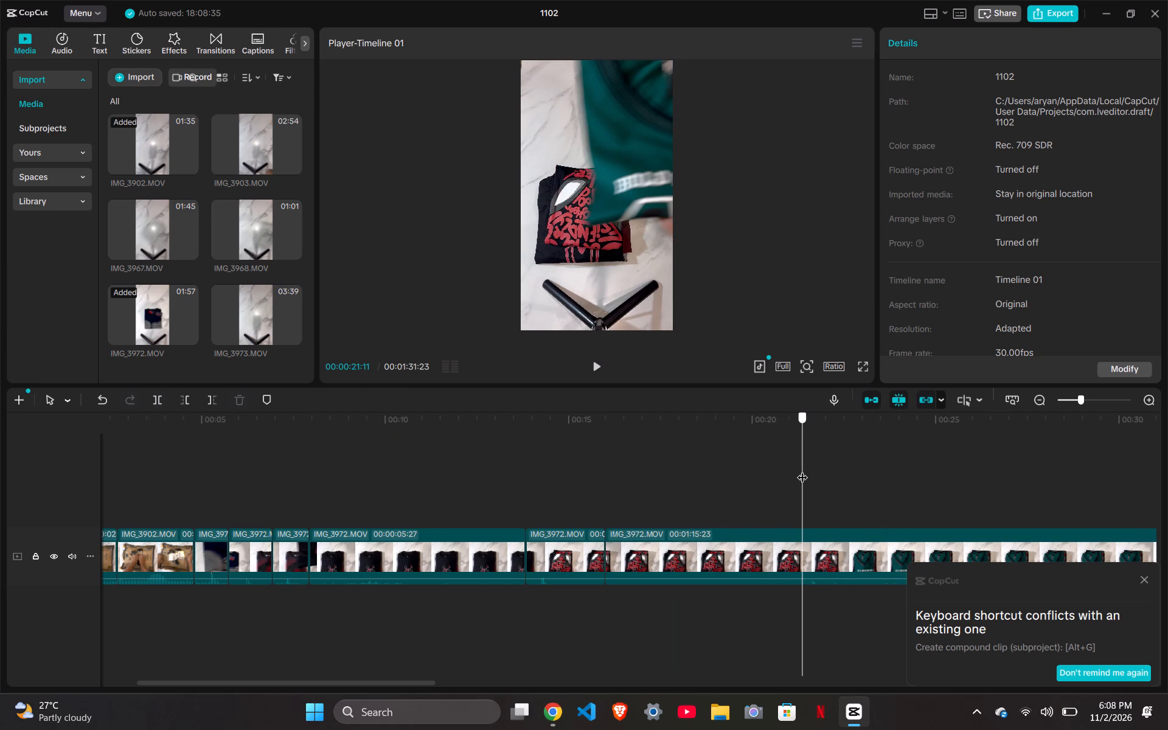
drag(802, 470, 789, 468)
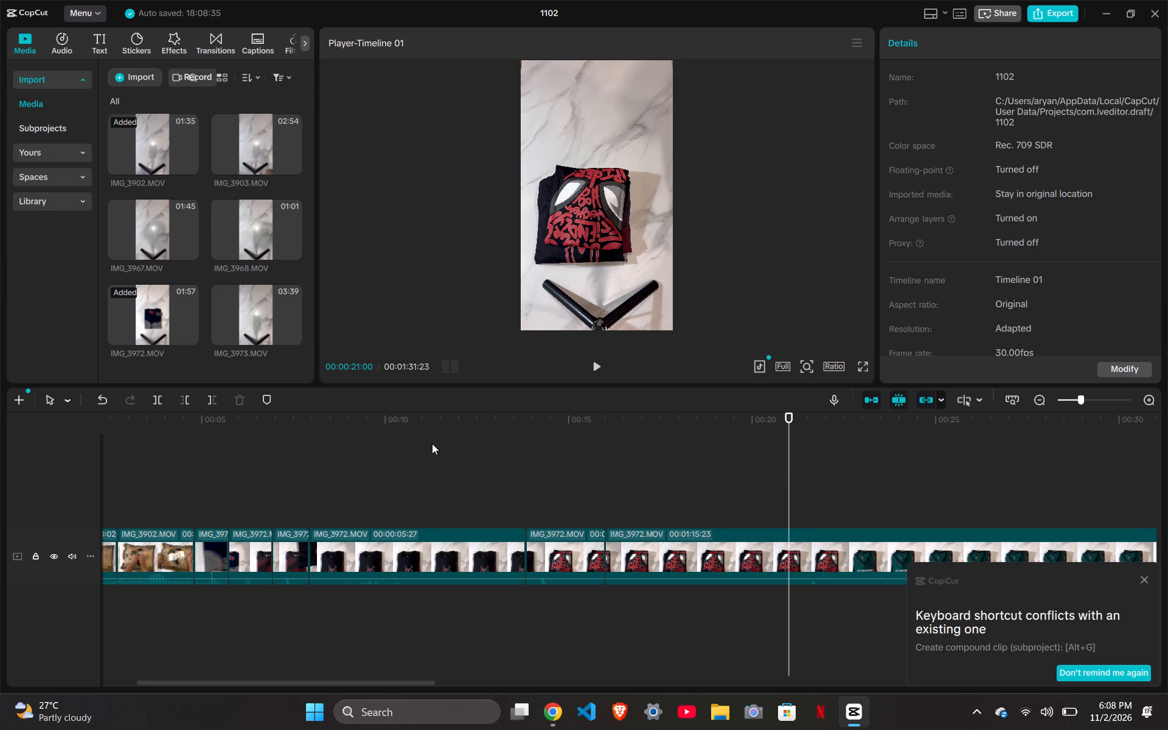
click(188, 397)
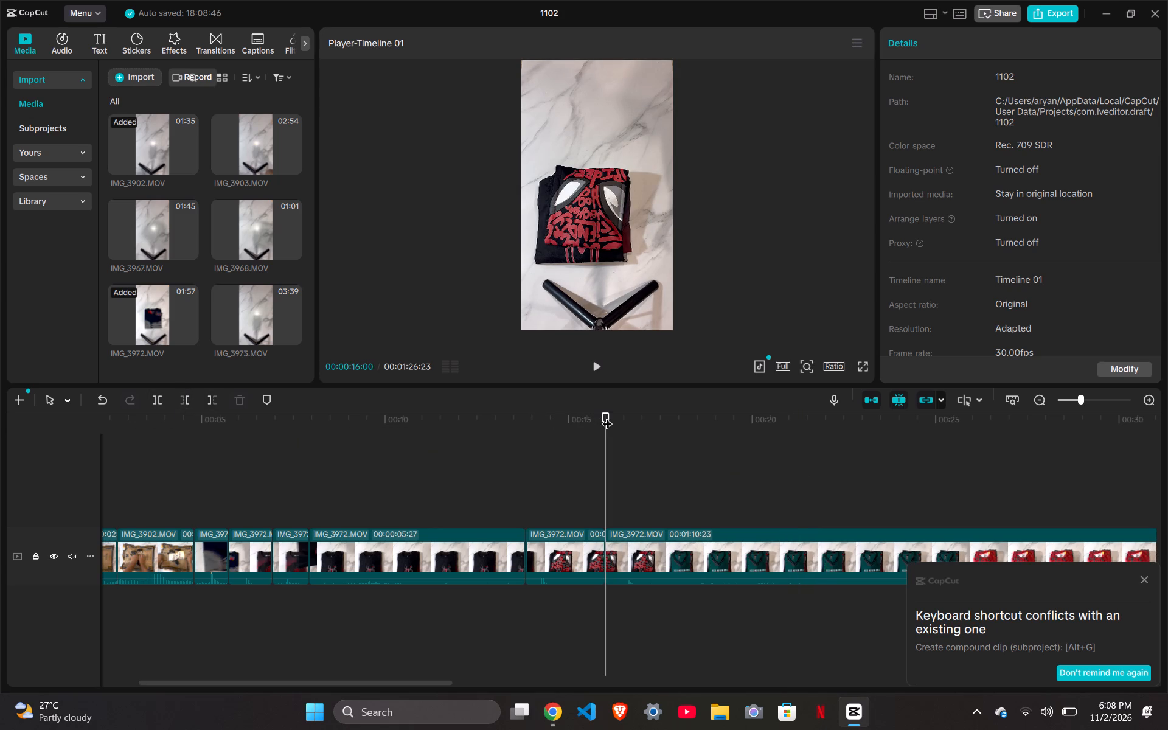
Split the remaining IMG_3972 clip at 00:00:17:23, where the folded green shirt lies on the pile.
drag(607, 416, 652, 428)
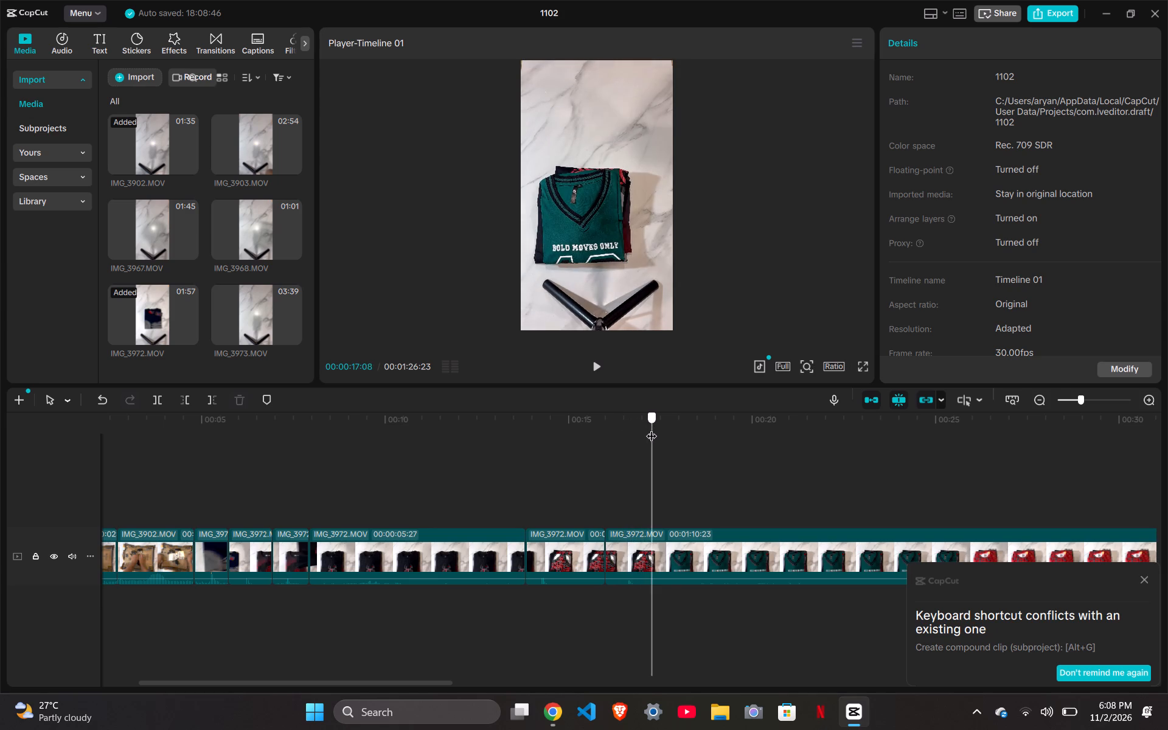
drag(652, 428, 670, 431)
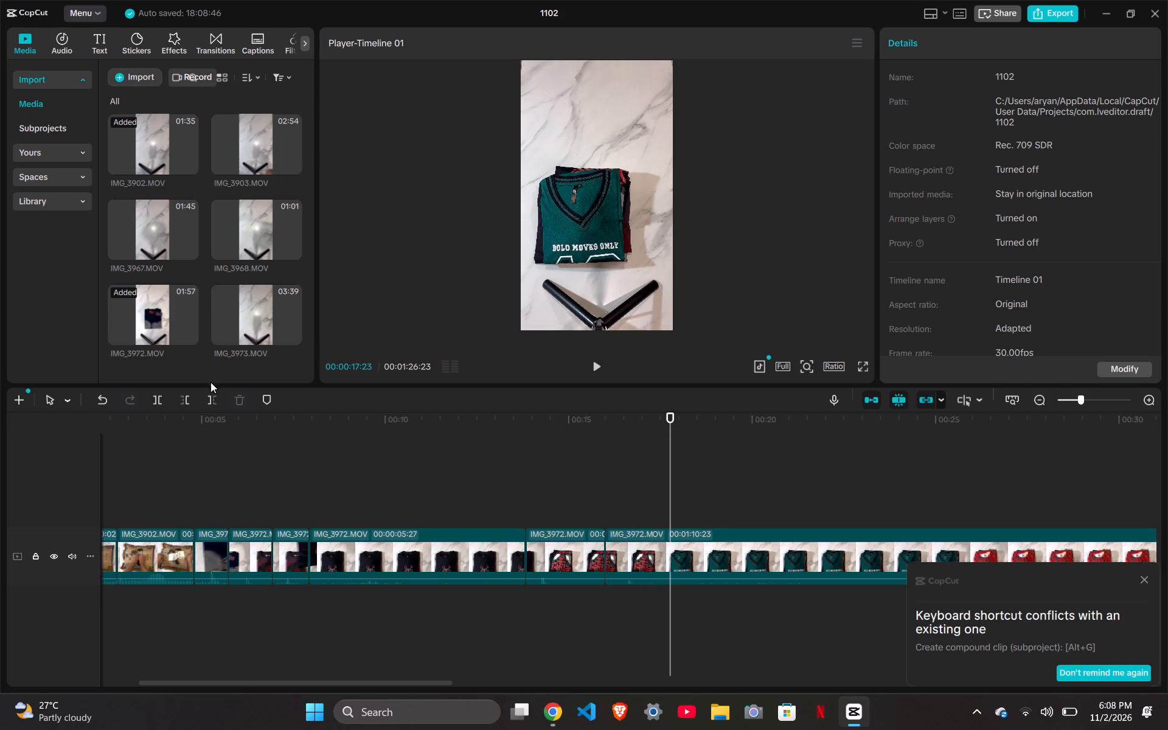
click(156, 399)
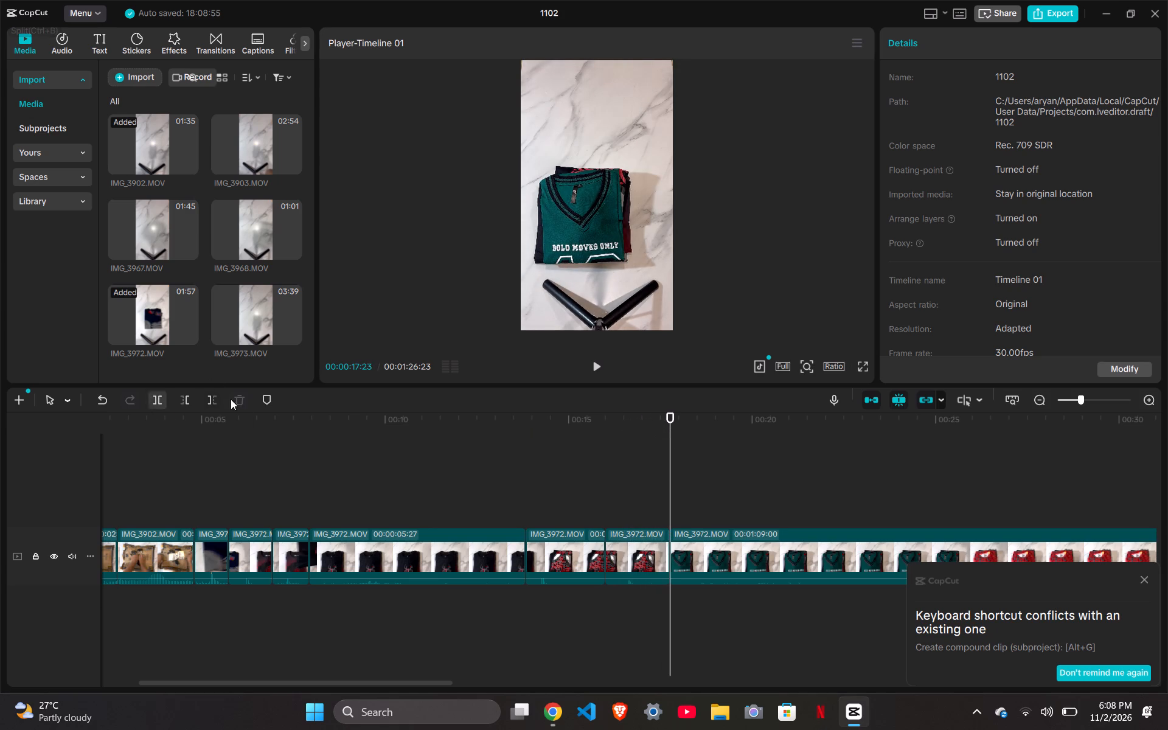
Dismiss the shortcut-conflict notice and trim away the static green-shirt footage from 00:00:17:23 to 00:00:24:28, just before the red spider shirt enters.
click(672, 412)
drag(670, 415, 774, 441)
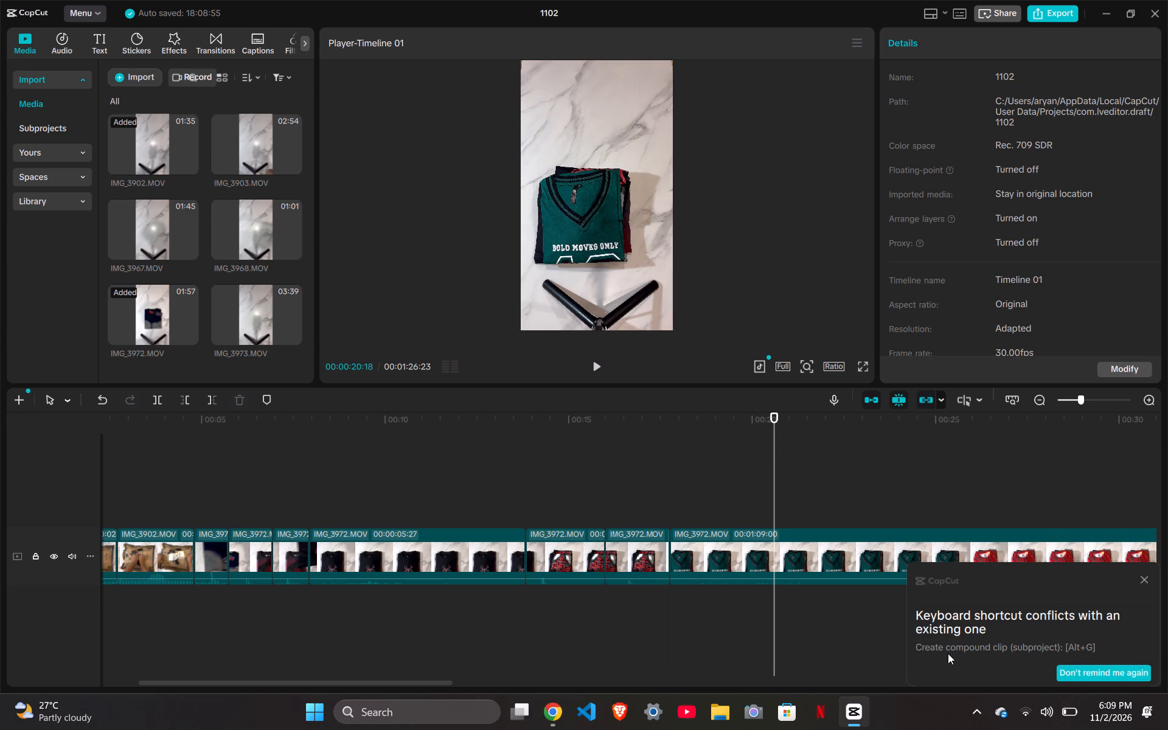
click(1142, 578)
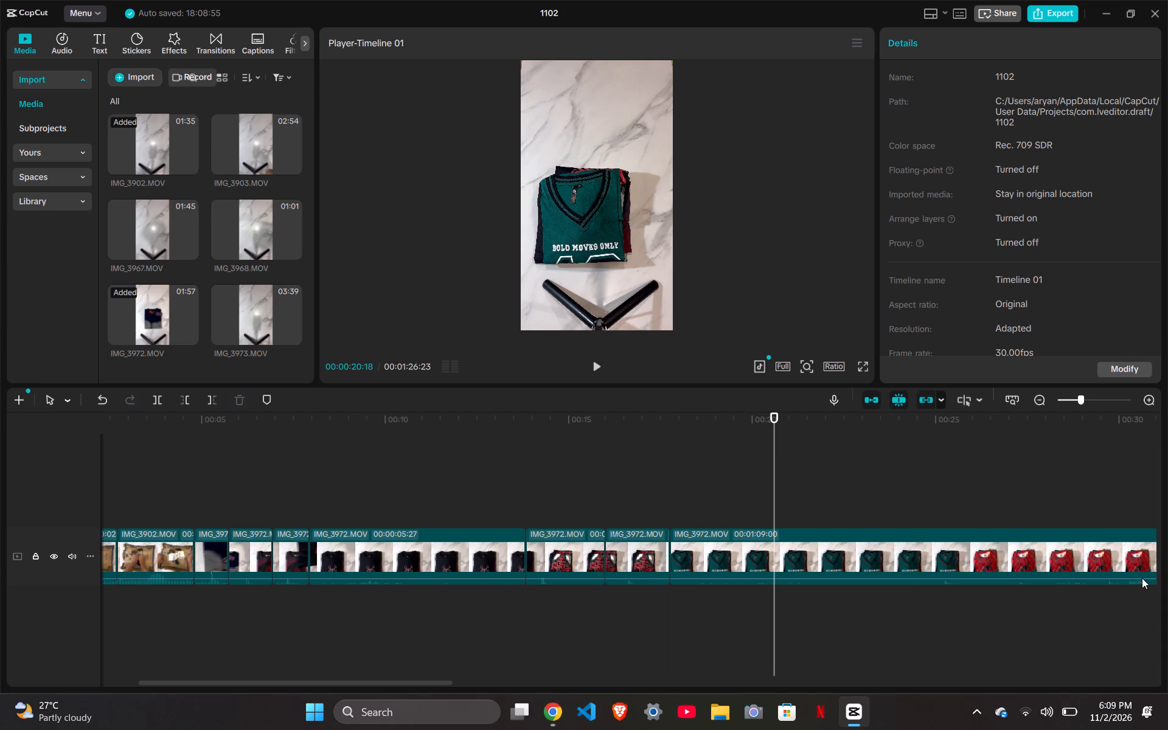
drag(774, 415, 726, 432)
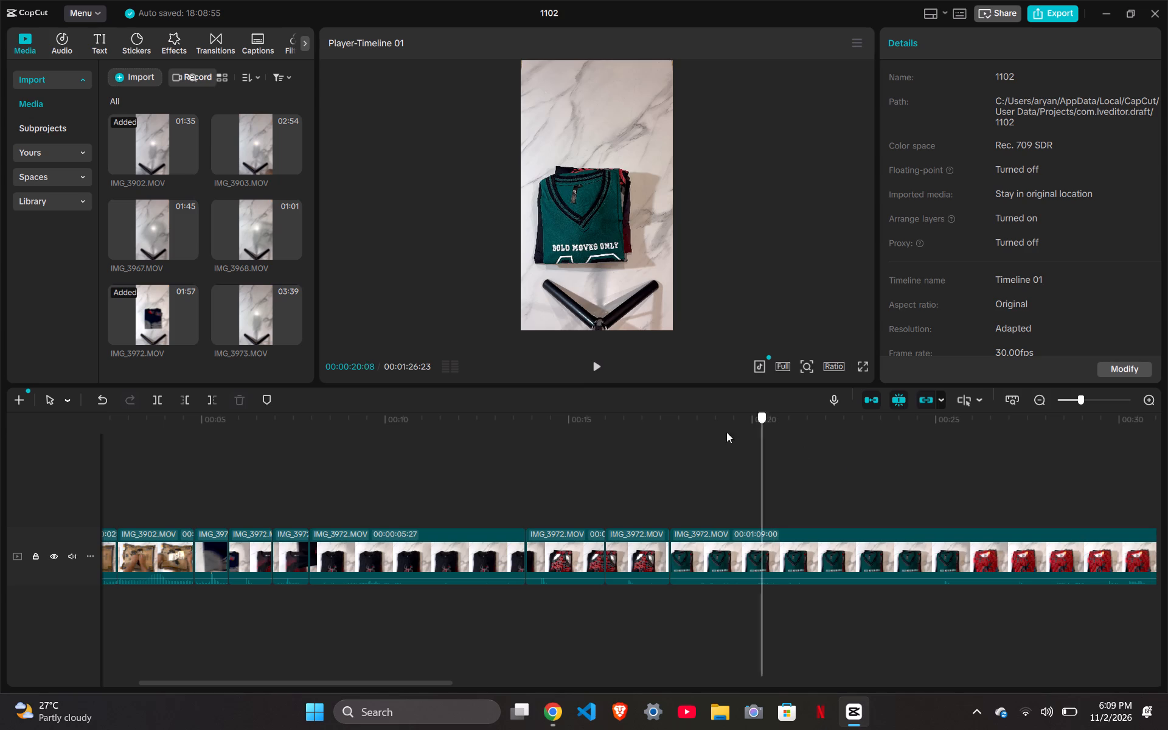
drag(726, 432, 746, 426)
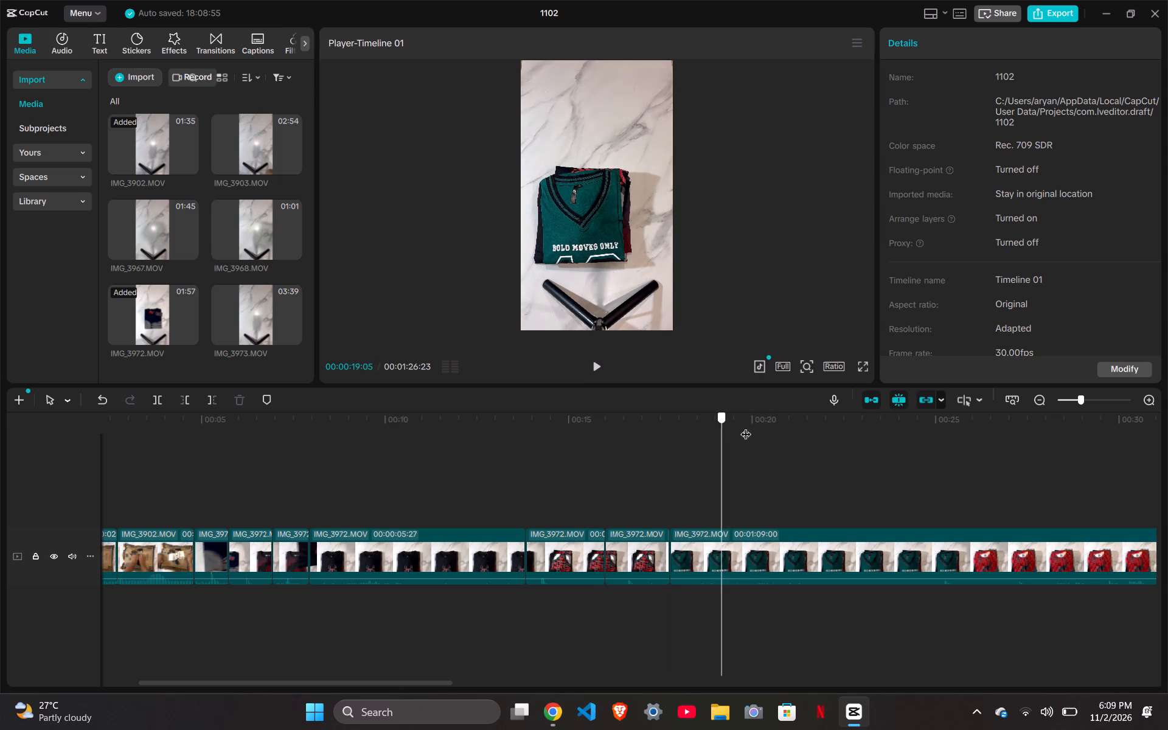
drag(746, 426, 946, 453)
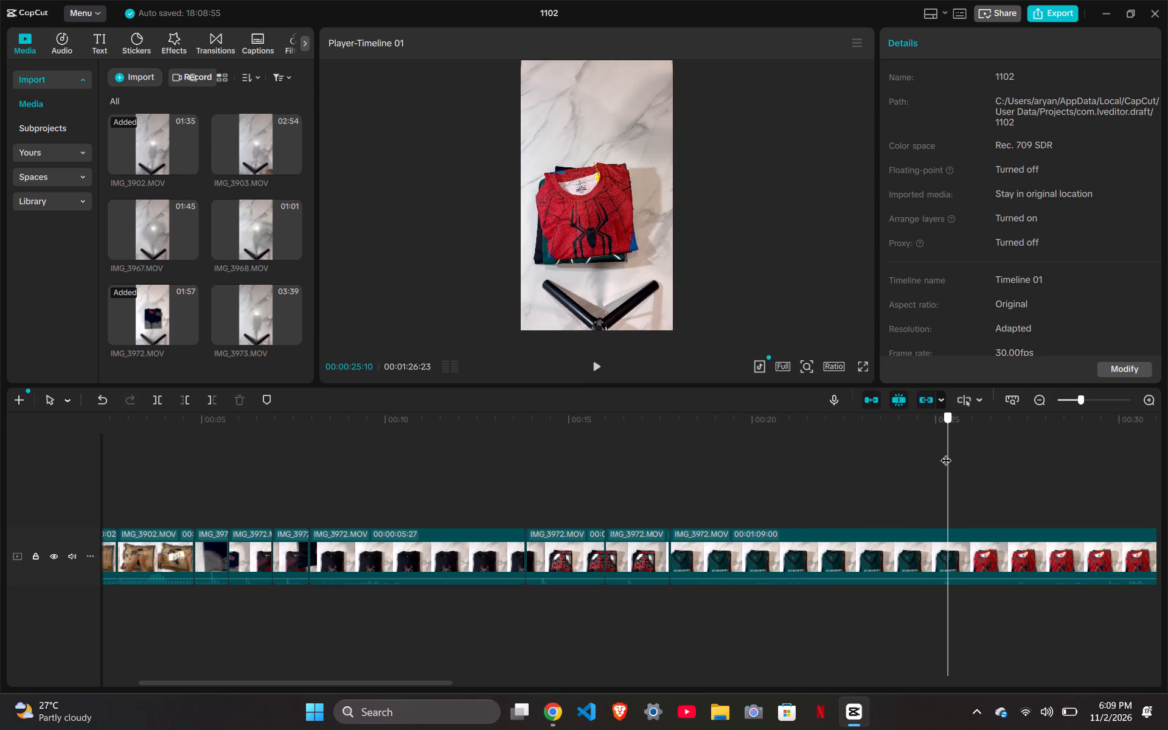
drag(946, 453, 937, 453)
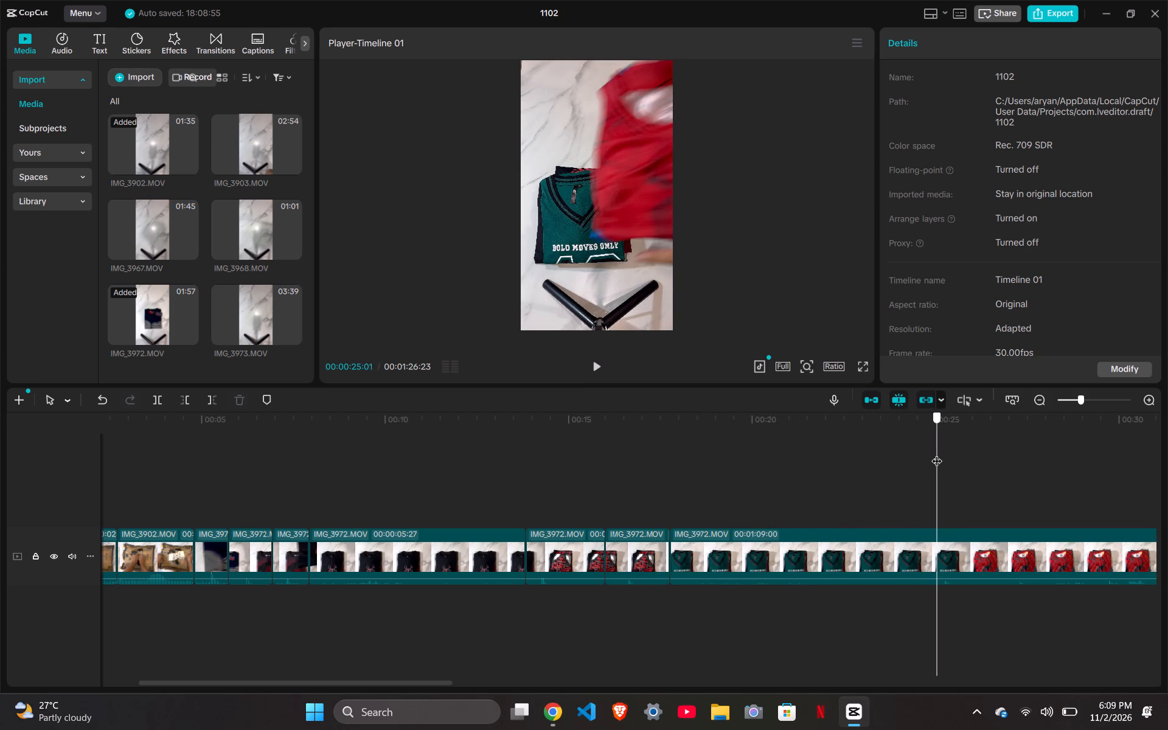
drag(937, 453, 933, 453)
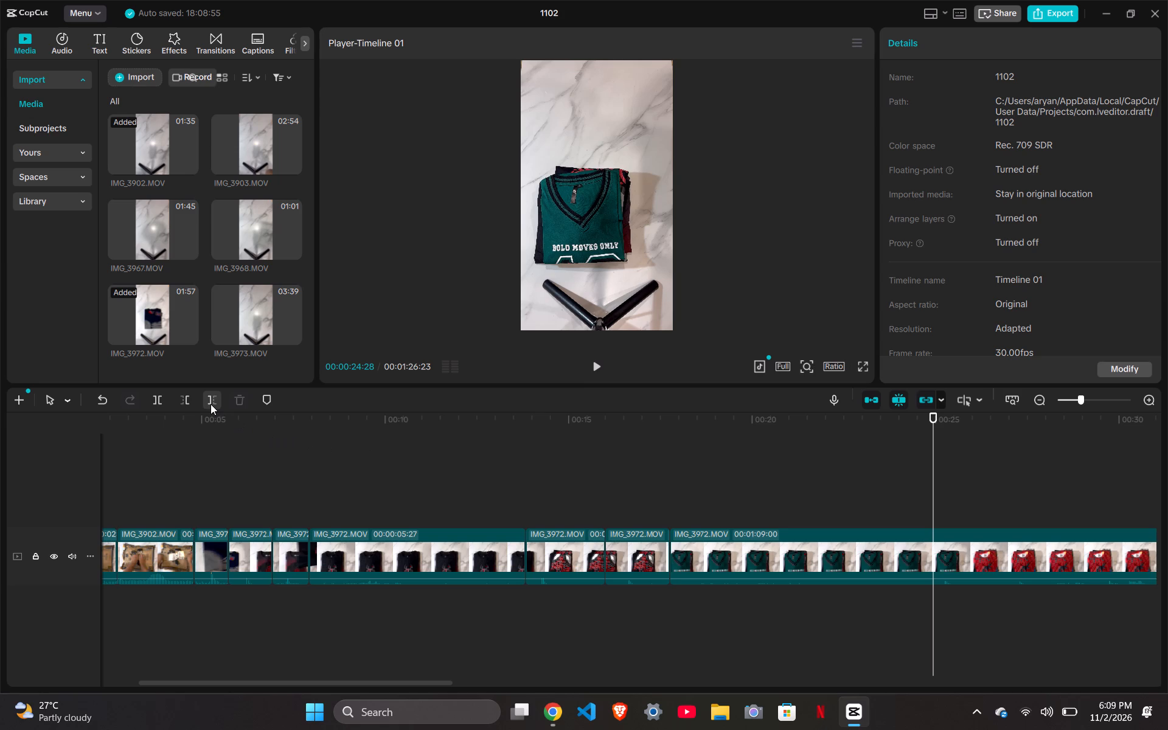
click(190, 403)
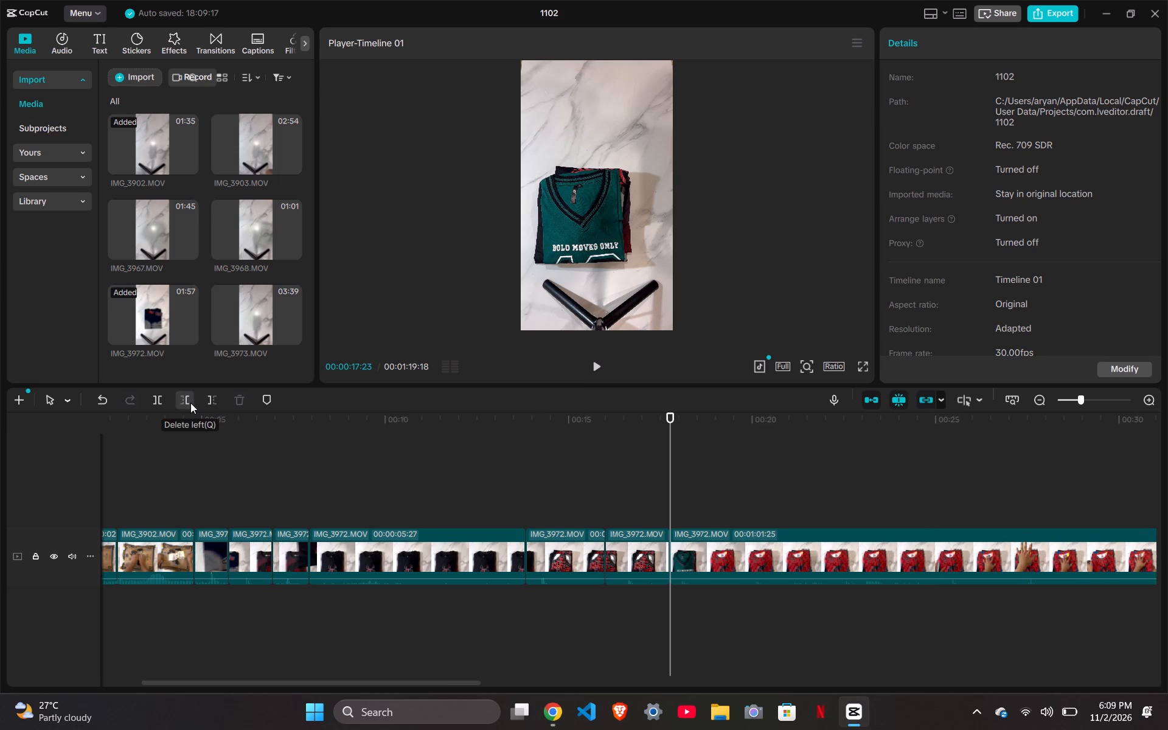
Split the remaining IMG_3972 clip at 00:00:19:14, where the folded red spider shirt lies on the pile.
drag(670, 414, 733, 415)
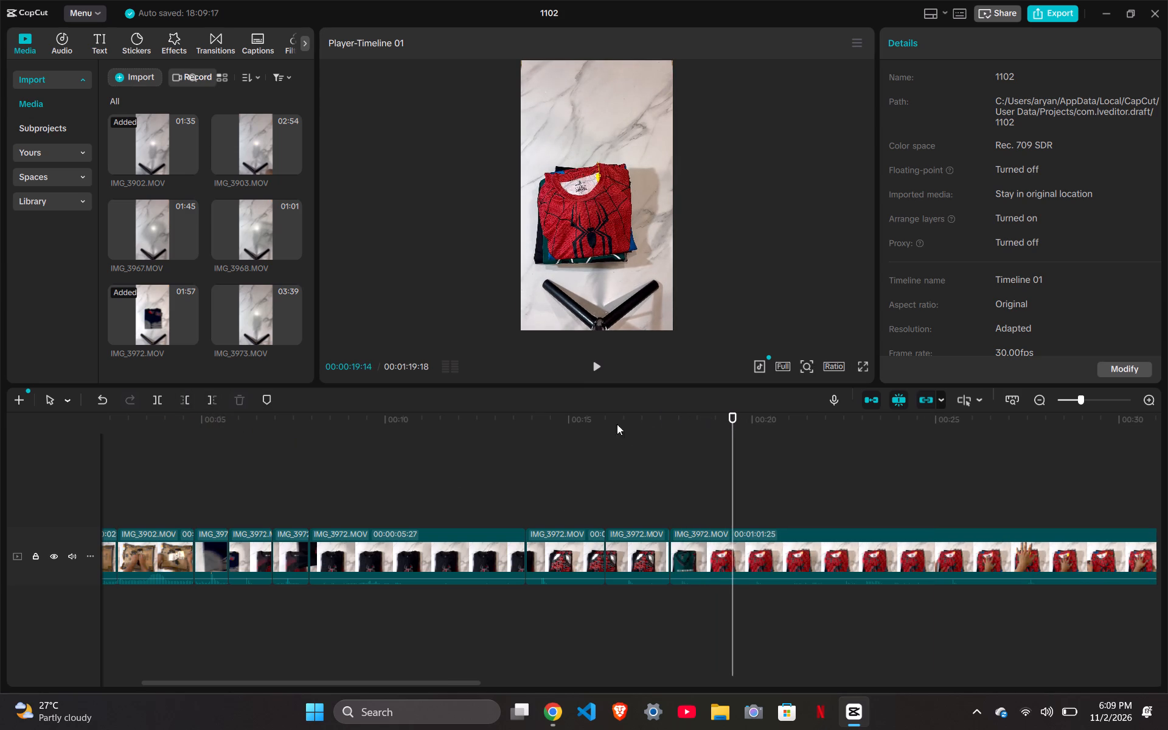
click(158, 400)
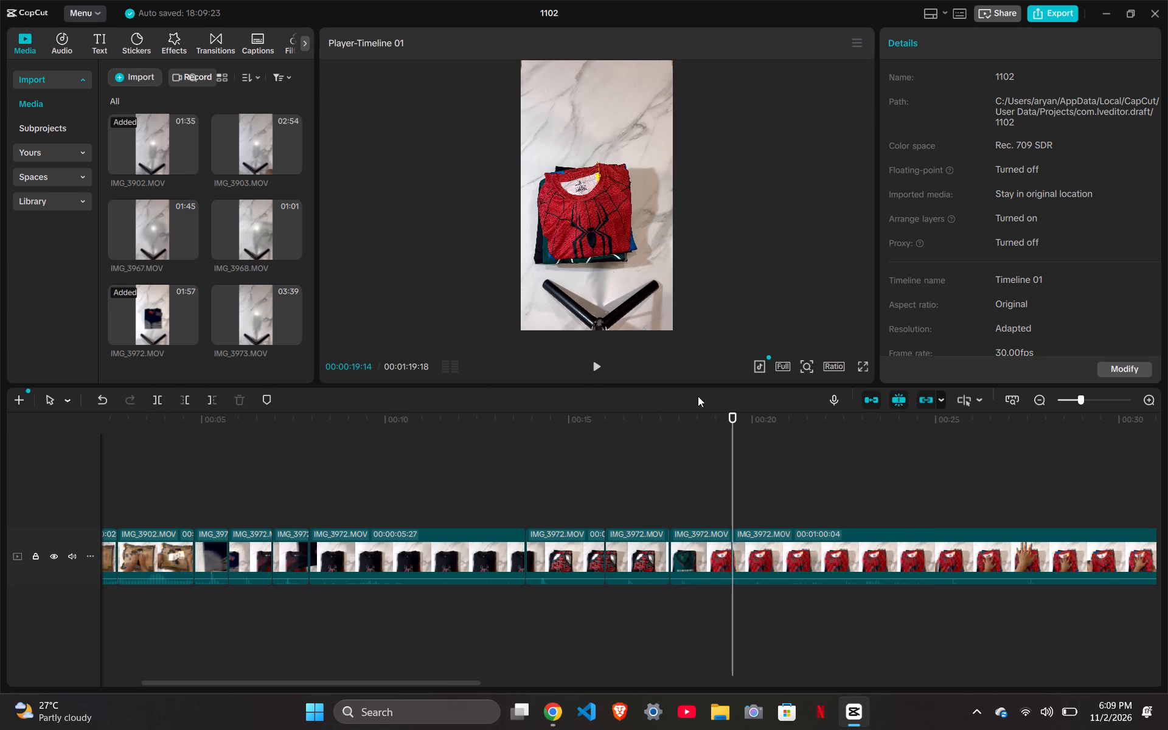
Split IMG_3972 at 00:00:25:06, where the hand is over the red spider shirt, and delete the static segment starting at 00:00:19:14.
drag(732, 413, 819, 429)
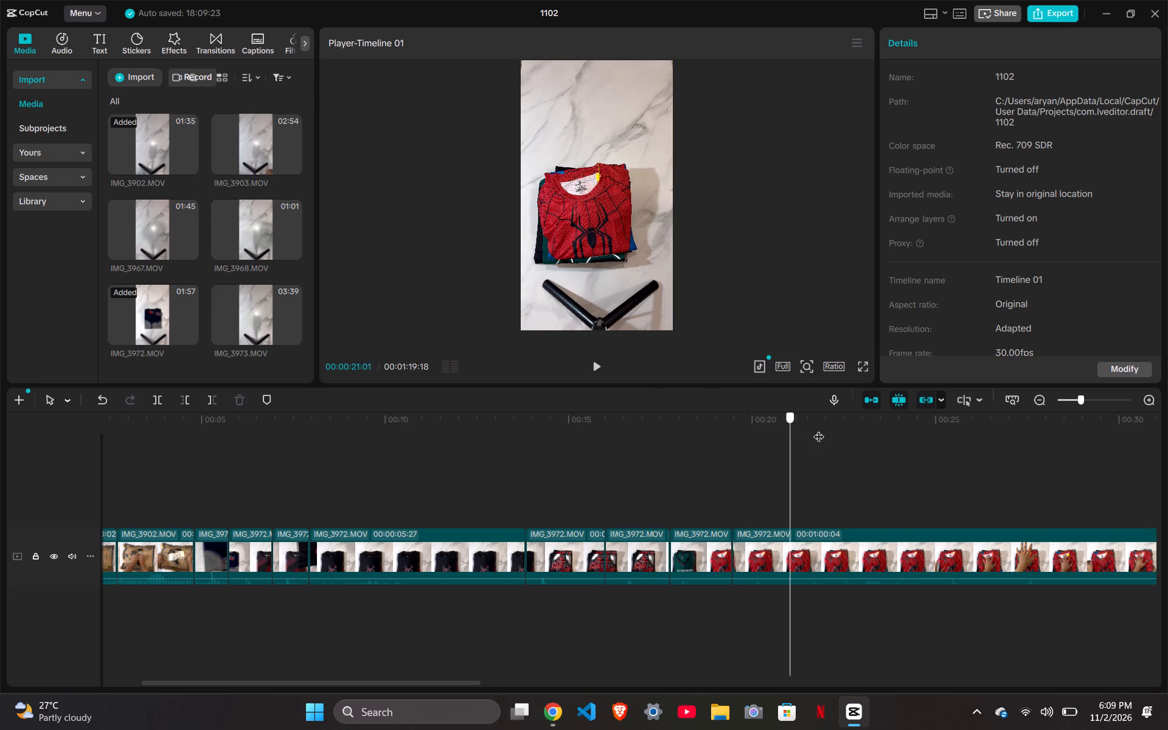
drag(819, 429, 943, 464)
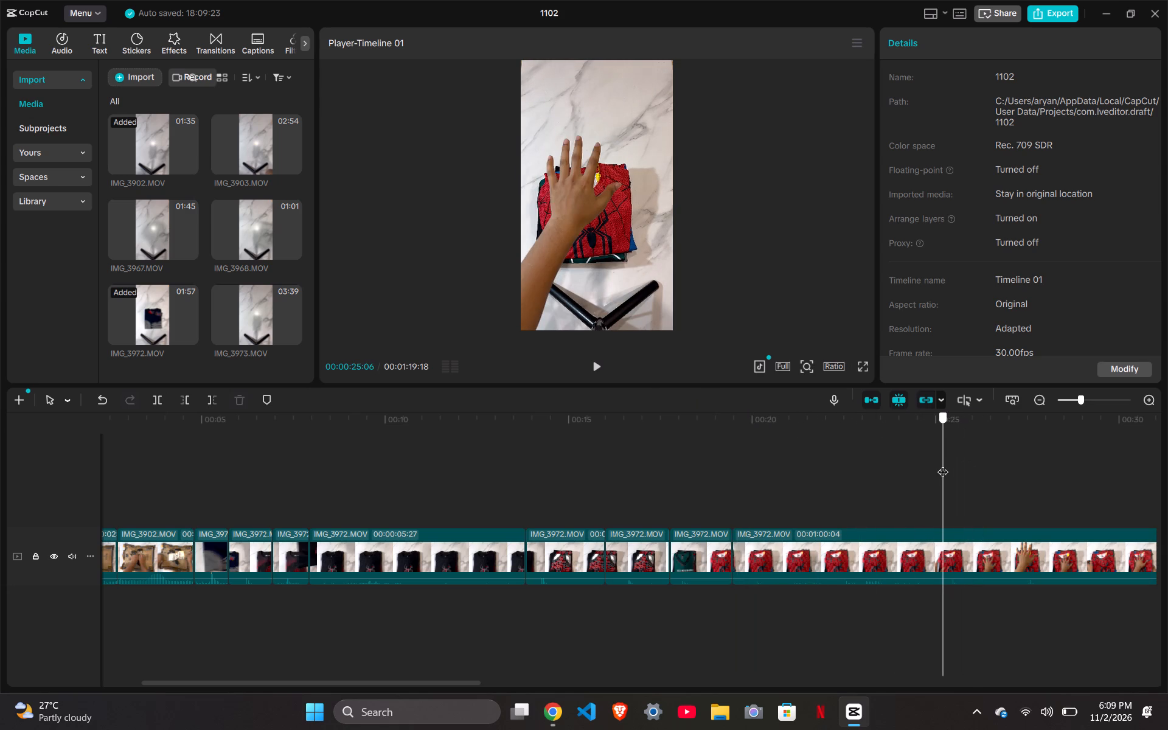
drag(943, 464, 946, 461)
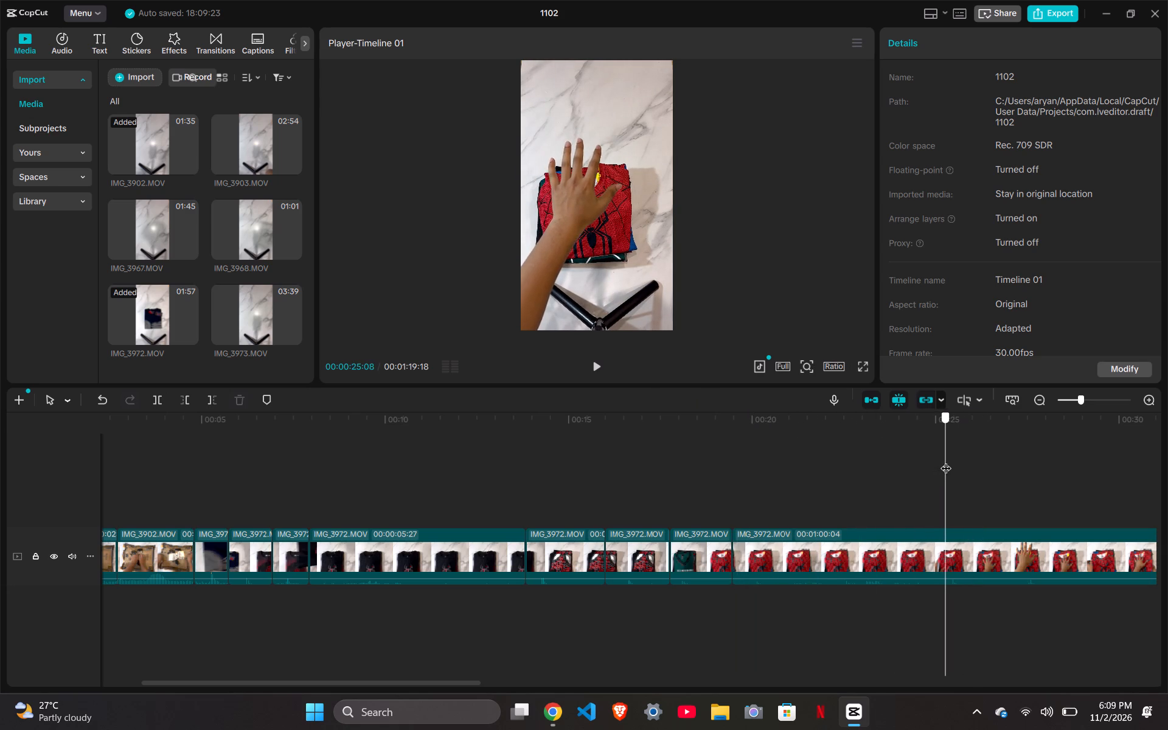
drag(946, 461, 943, 462)
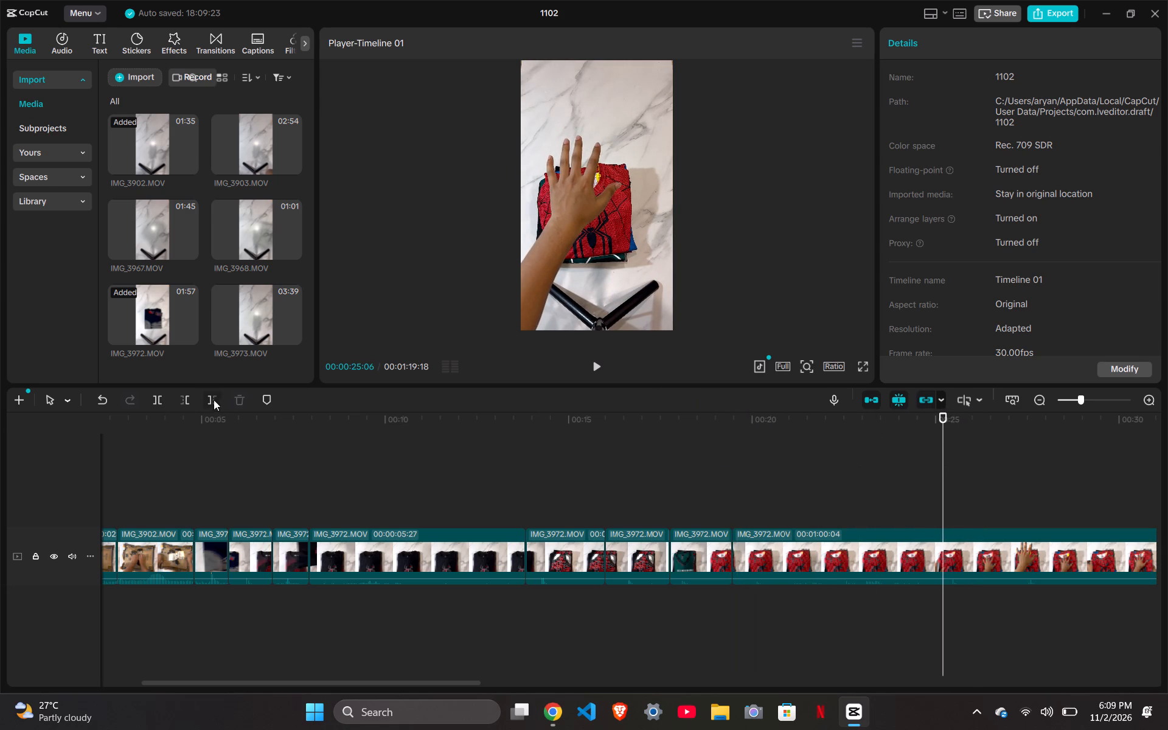
click(160, 397)
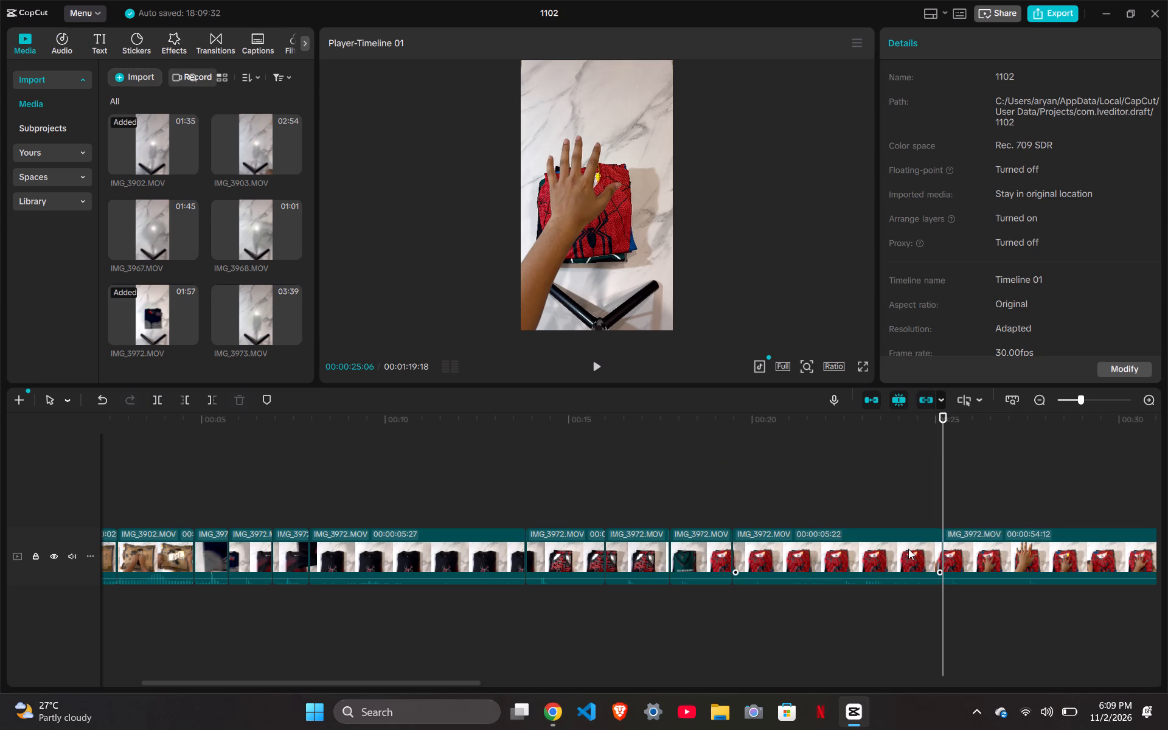
click(908, 549)
key(Delete)
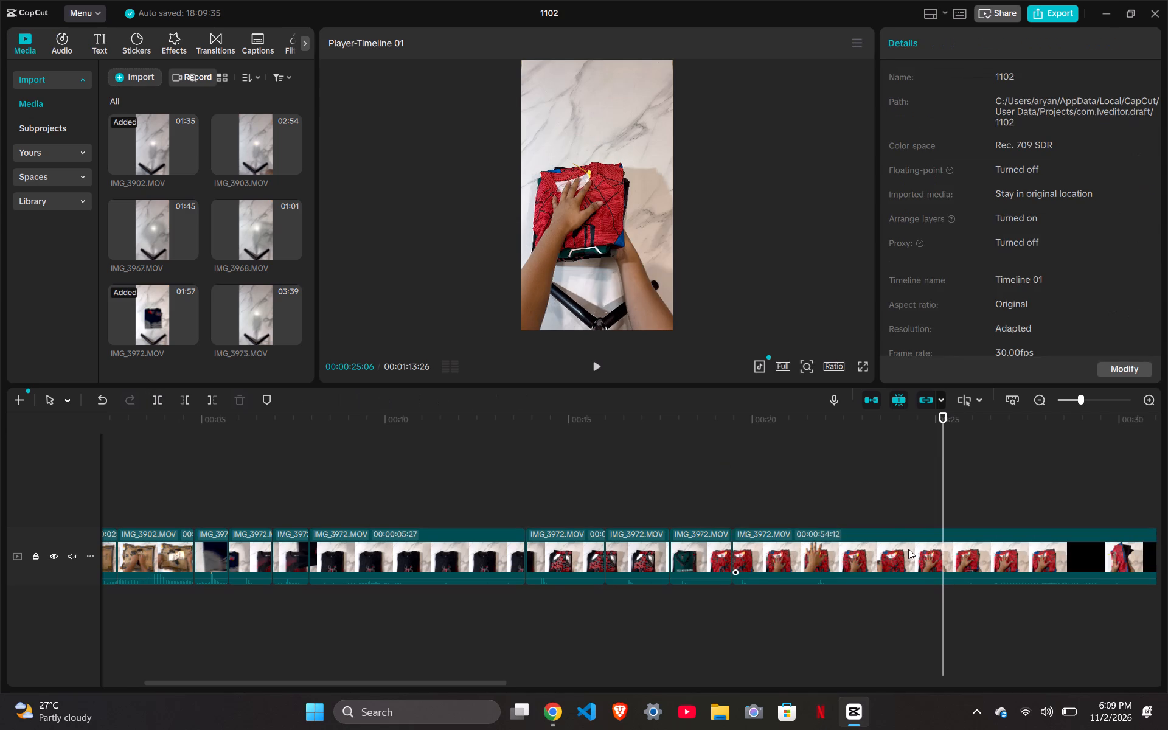
Split the remaining IMG_3972 clip at 00:00:20:13, while the hand rests on the red spider shirt.
drag(945, 414, 882, 431)
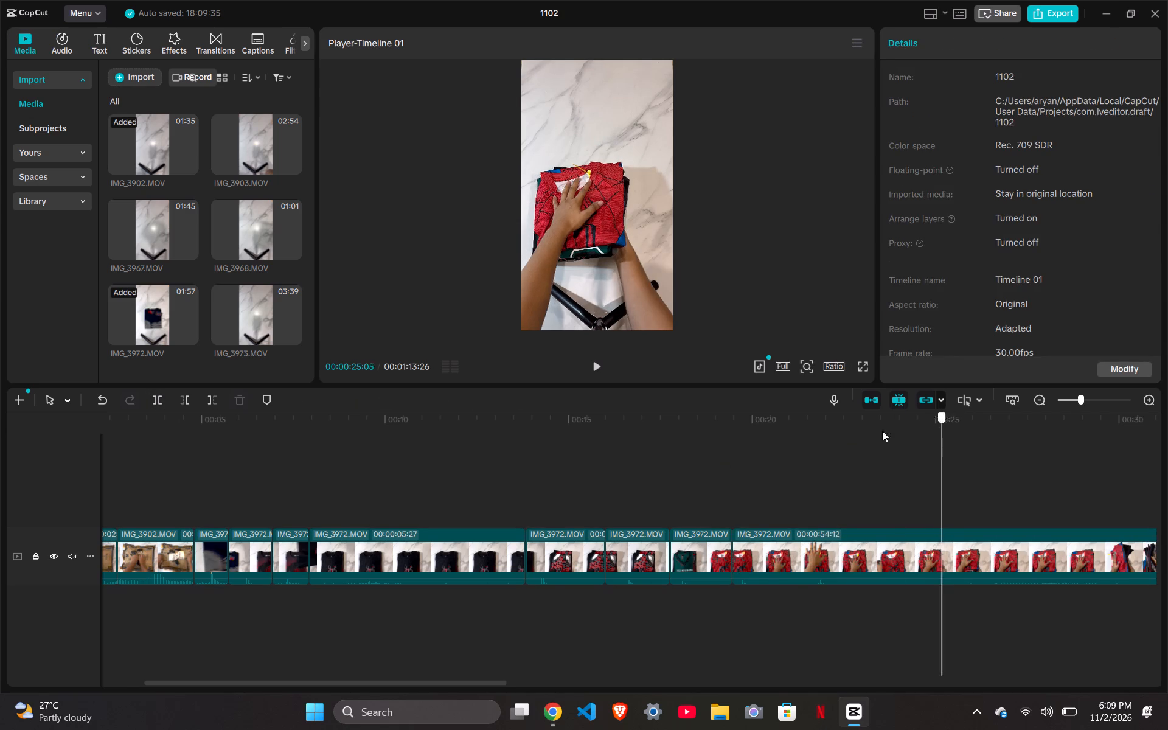
drag(882, 431, 766, 455)
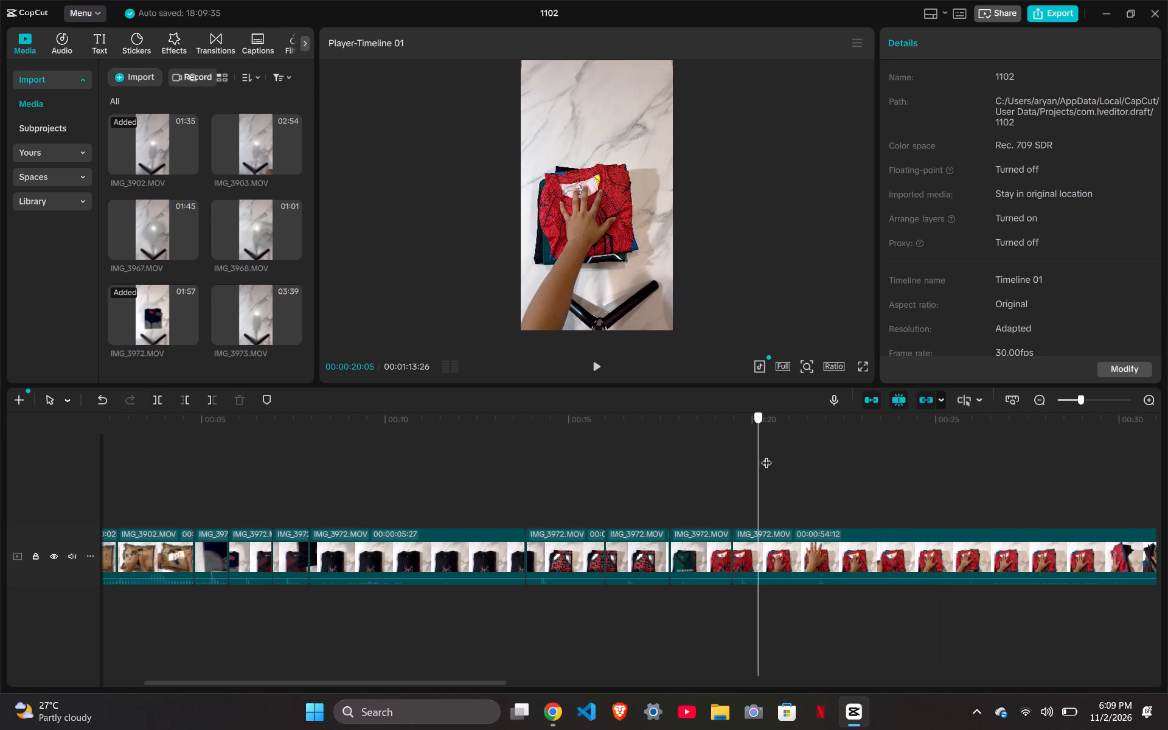
drag(766, 455, 768, 456)
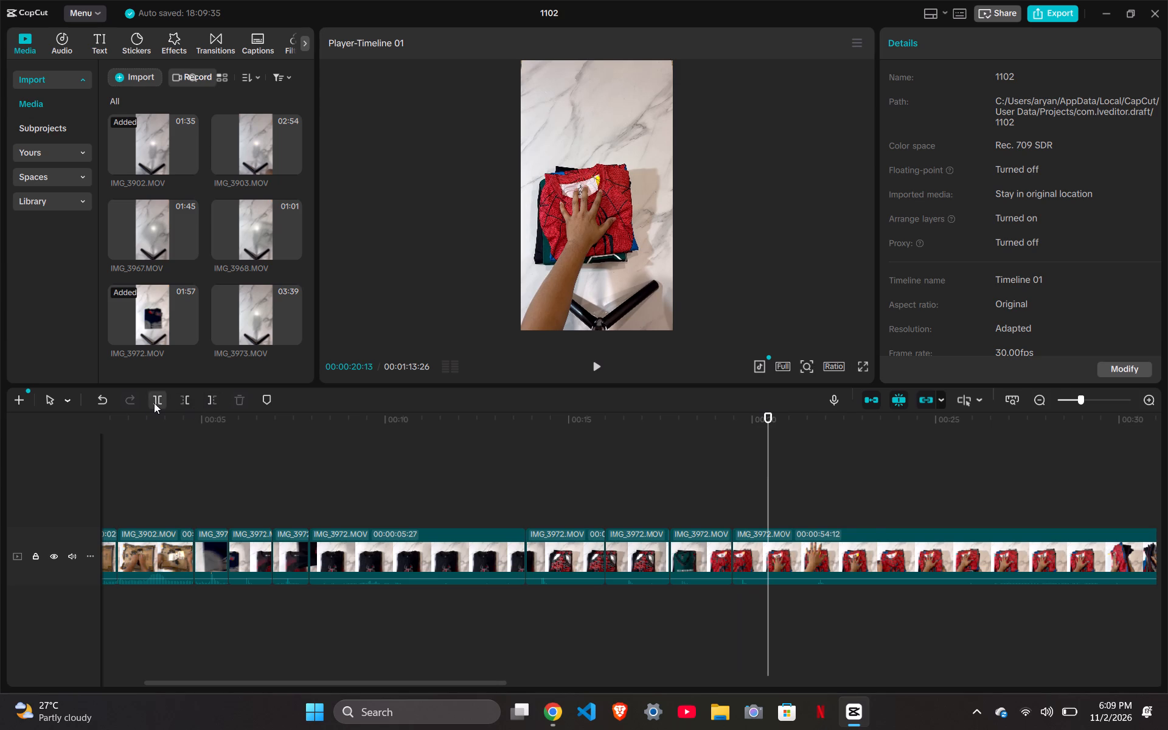
click(154, 403)
Trim away the IMG_3972 footage from 00:00:20:13 to 00:00:21:04, up to the hand lifted over the red spider shirt.
drag(767, 415, 798, 420)
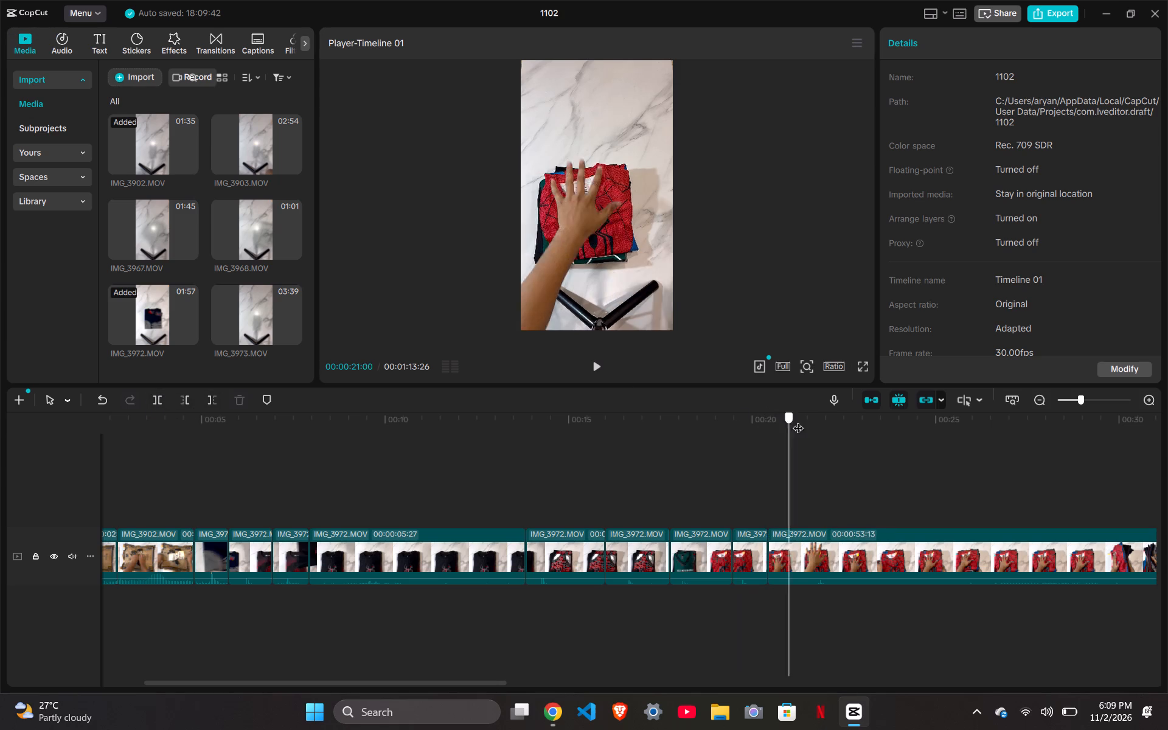
drag(798, 420, 793, 427)
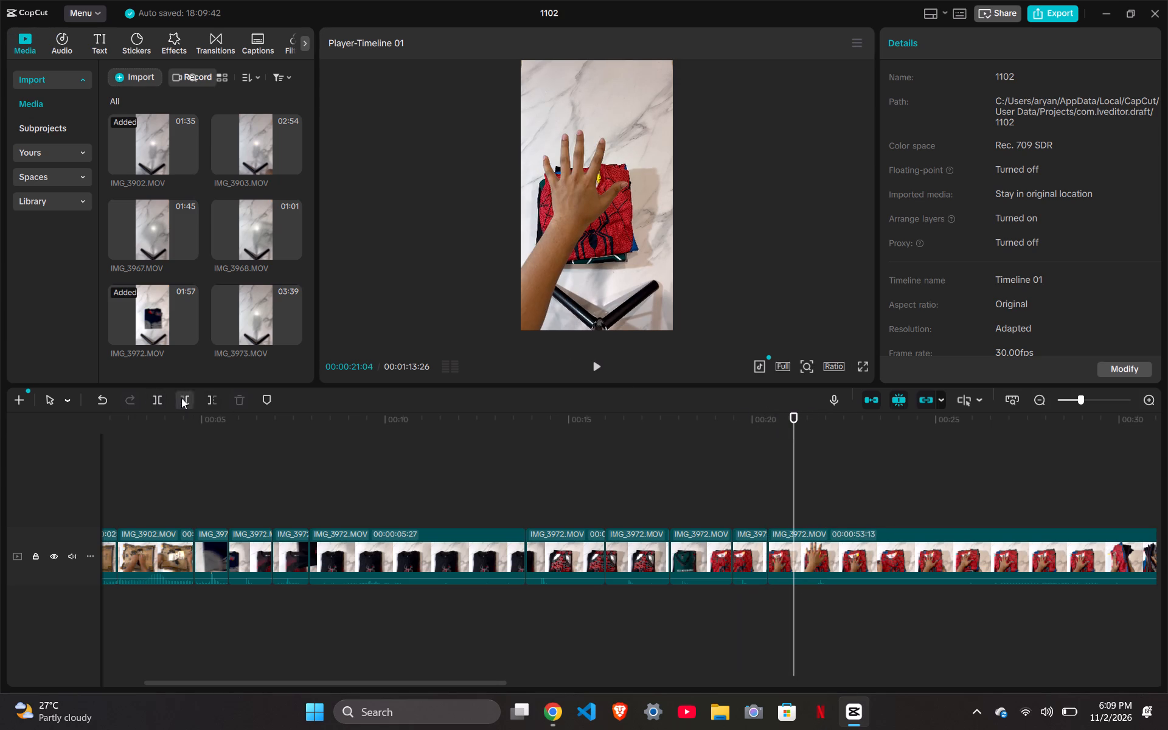
click(181, 398)
Split the remaining IMG_3972 clip at 00:00:21:09, where the hand is back down on the red spider shirt.
drag(769, 413, 799, 424)
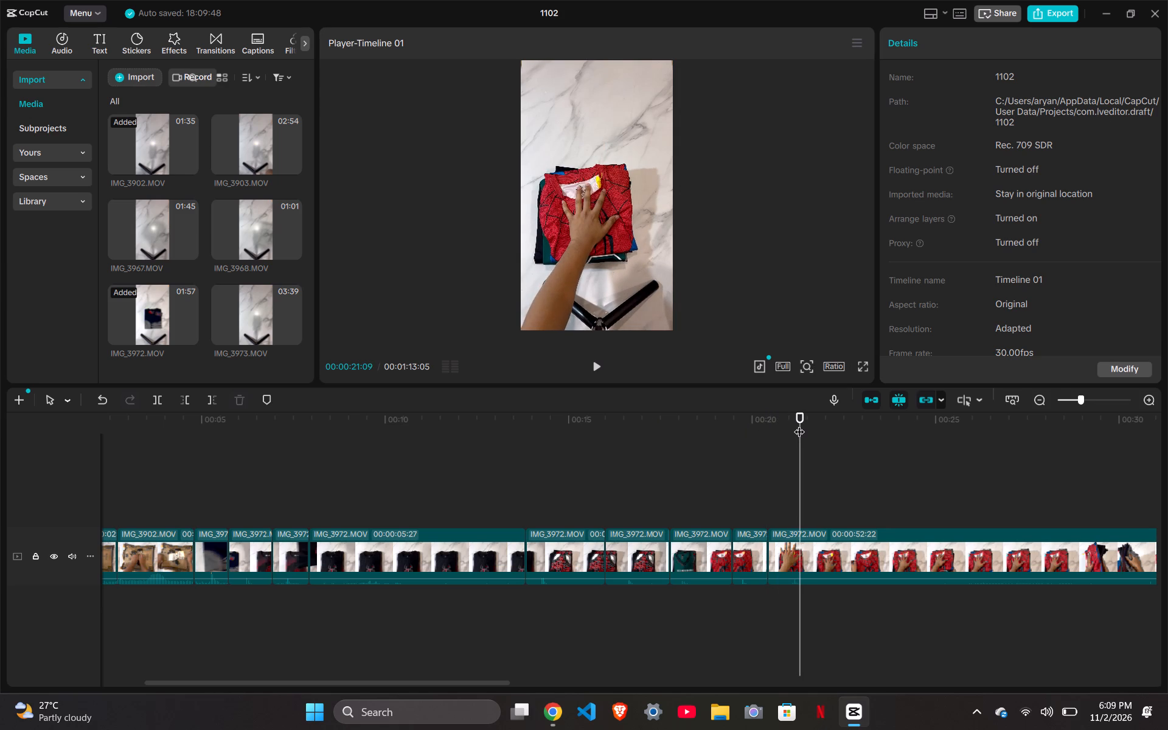
click(156, 407)
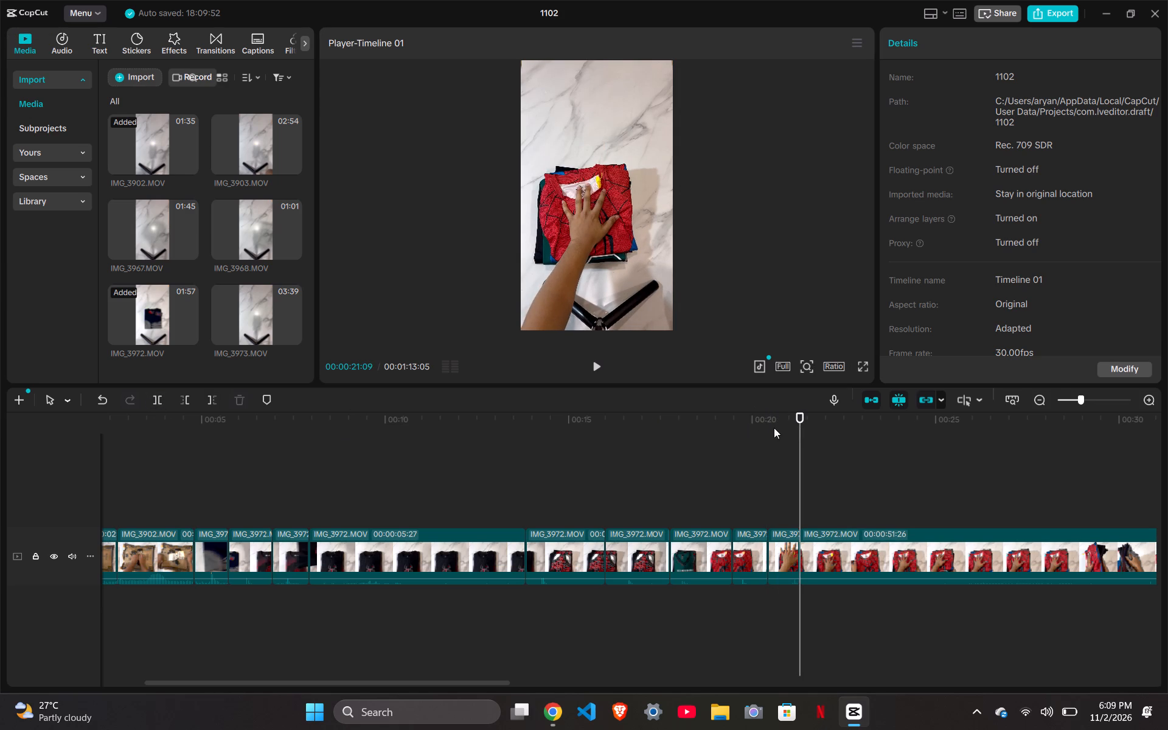
Trim away the IMG_3972 footage from 00:00:21:09 to 00:00:28:14, where both hands start lifting the edge of the pile.
drag(799, 415, 912, 422)
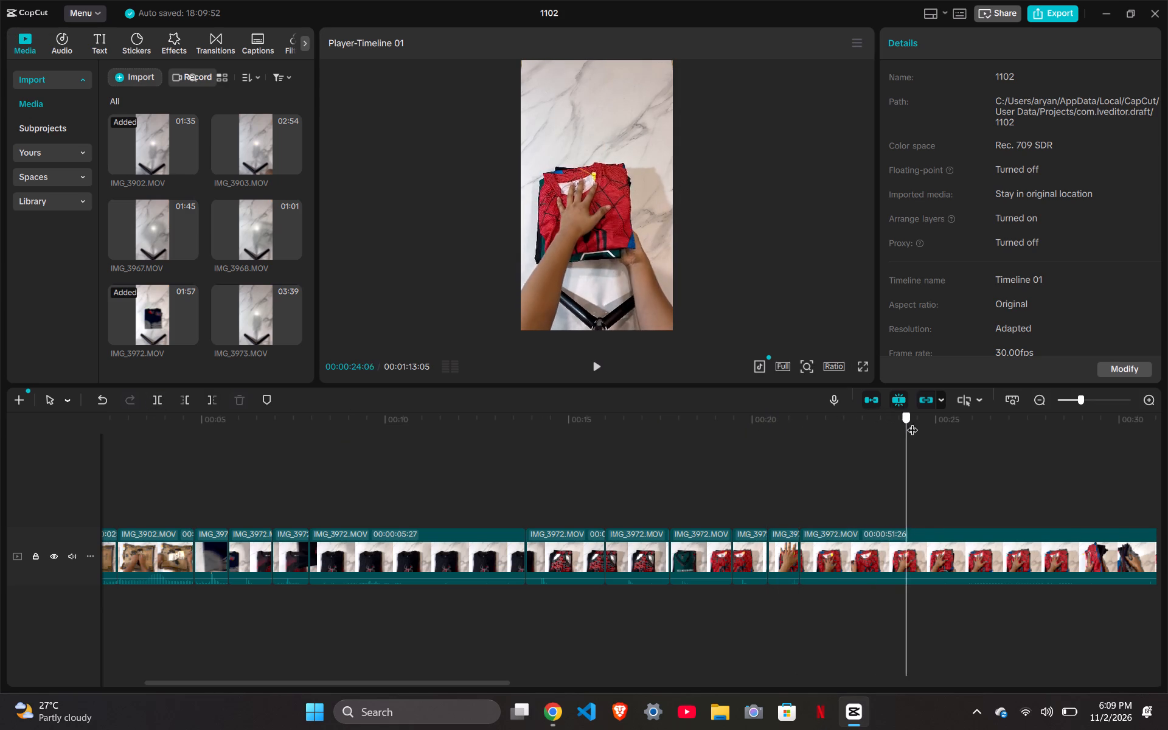
drag(912, 422, 997, 457)
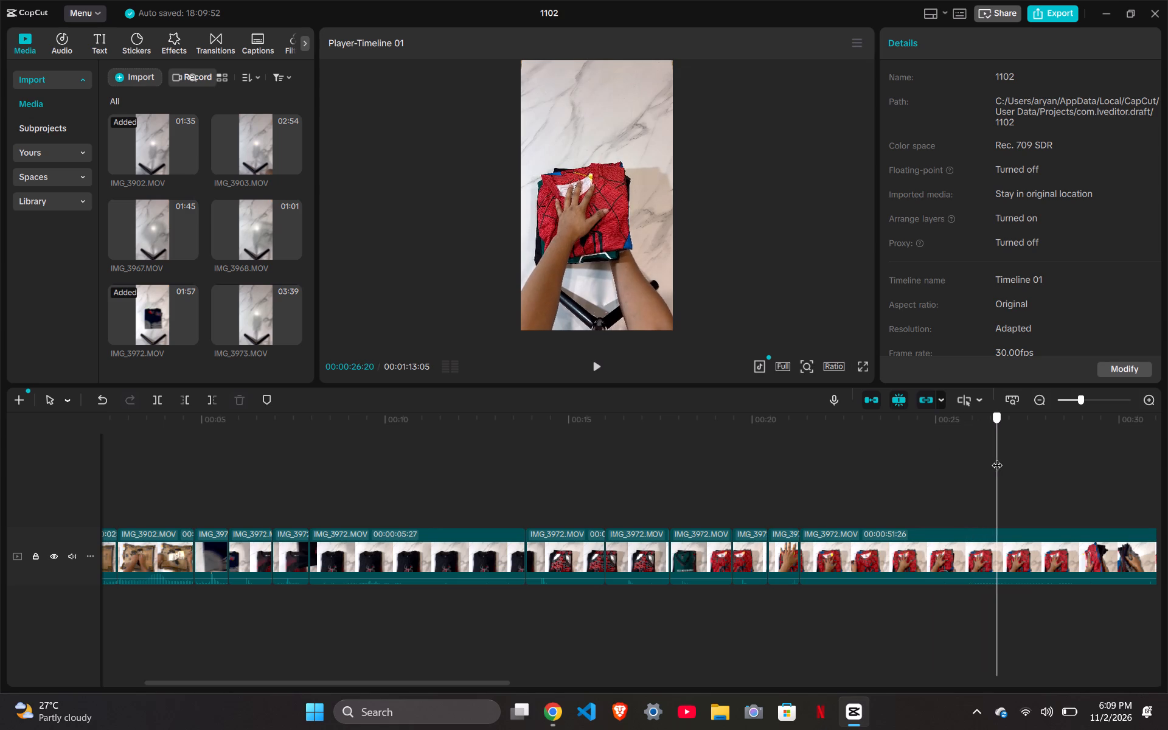
drag(997, 457, 1054, 481)
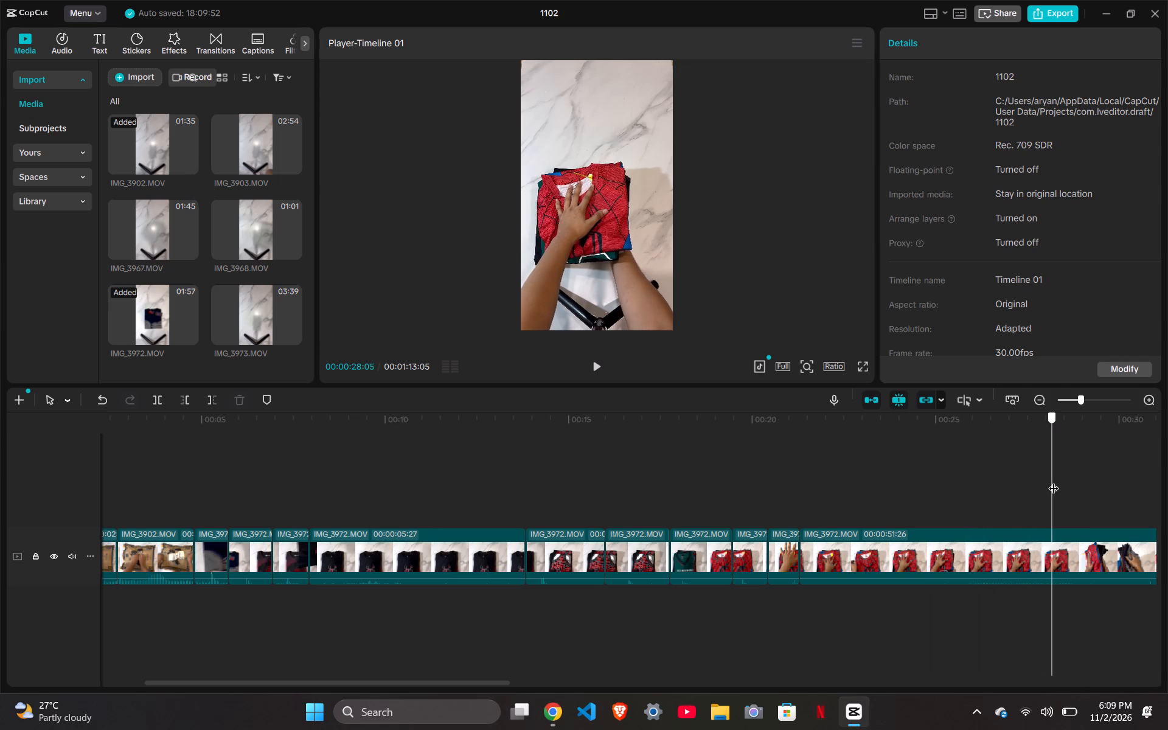
drag(1054, 481, 1067, 493)
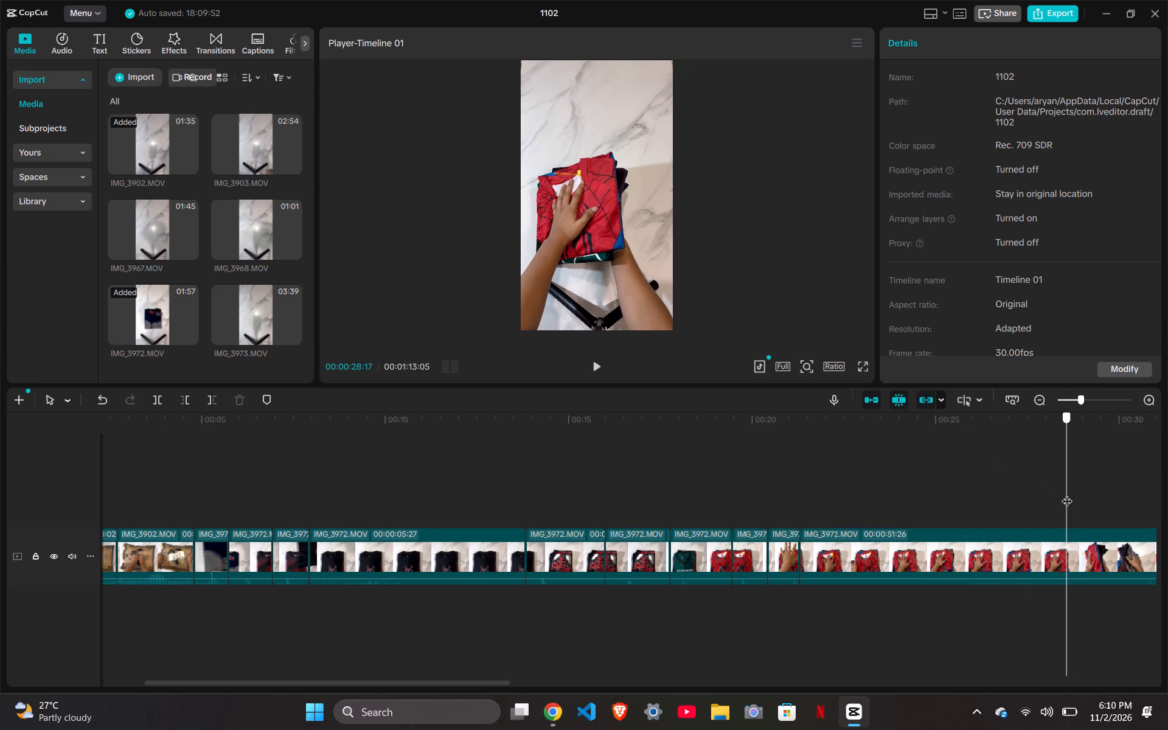
drag(1067, 493, 1063, 494)
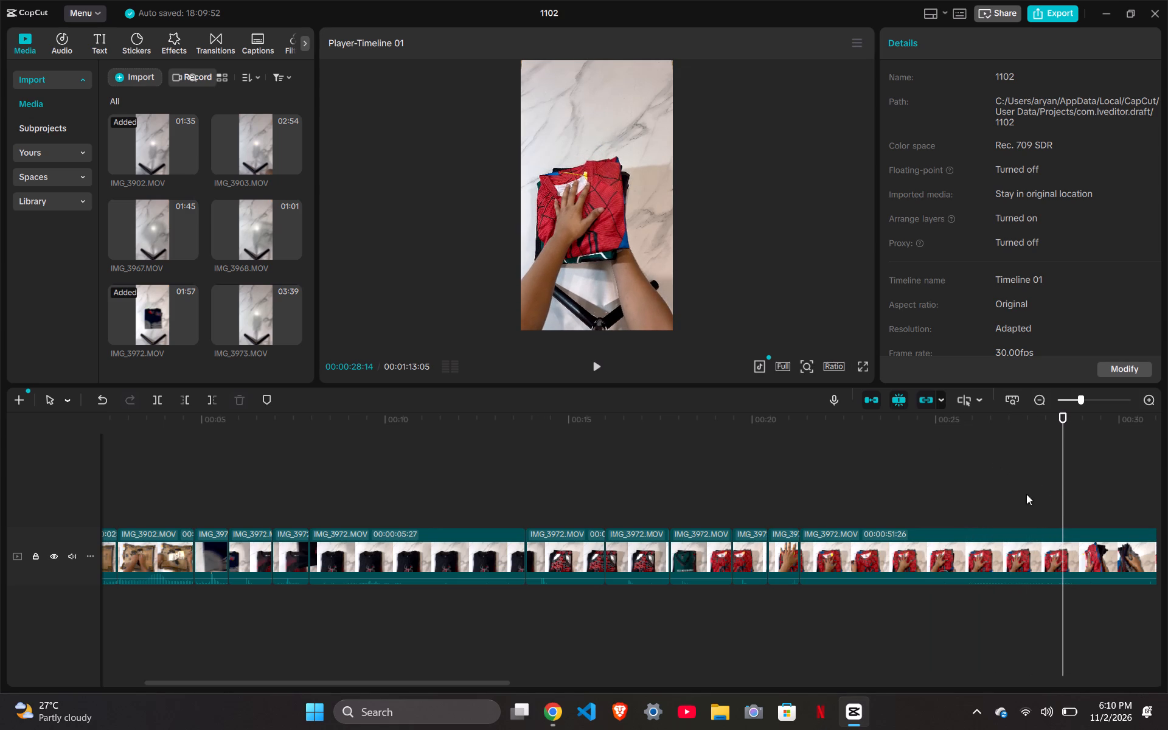
click(183, 403)
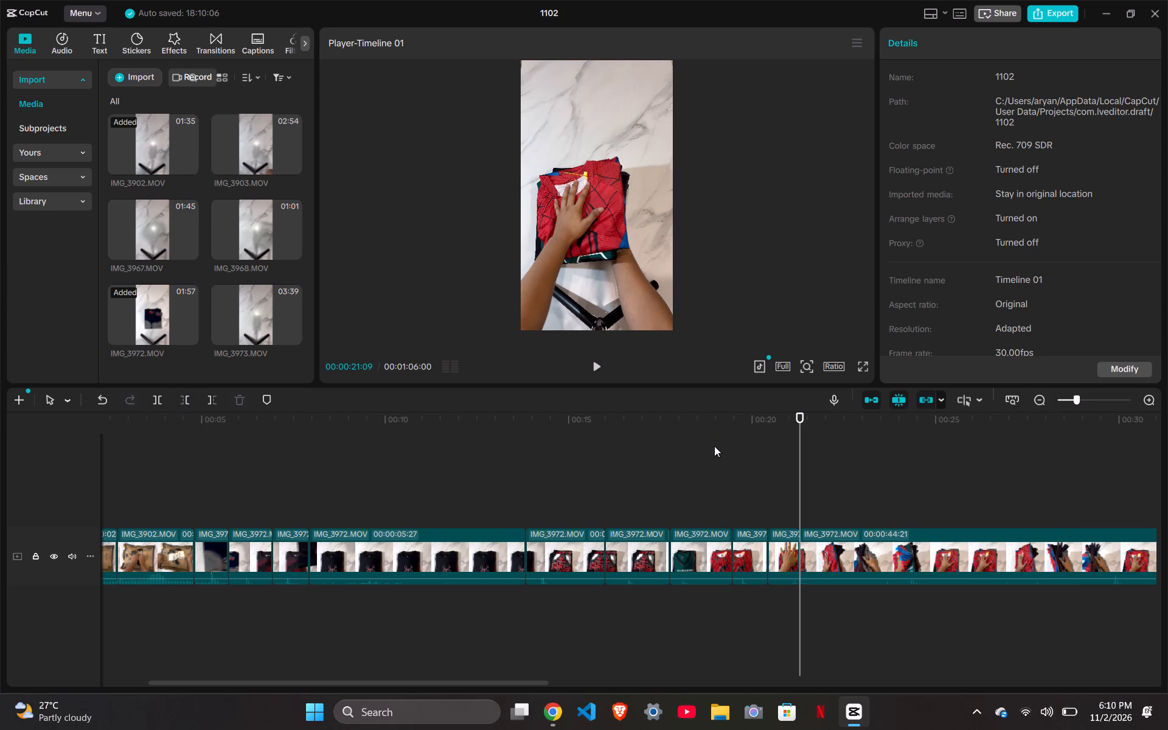
Split the remaining IMG_3972 clip at 00:00:25:04, where the flipped-through pile lies flat again under the hands.
drag(801, 414, 834, 419)
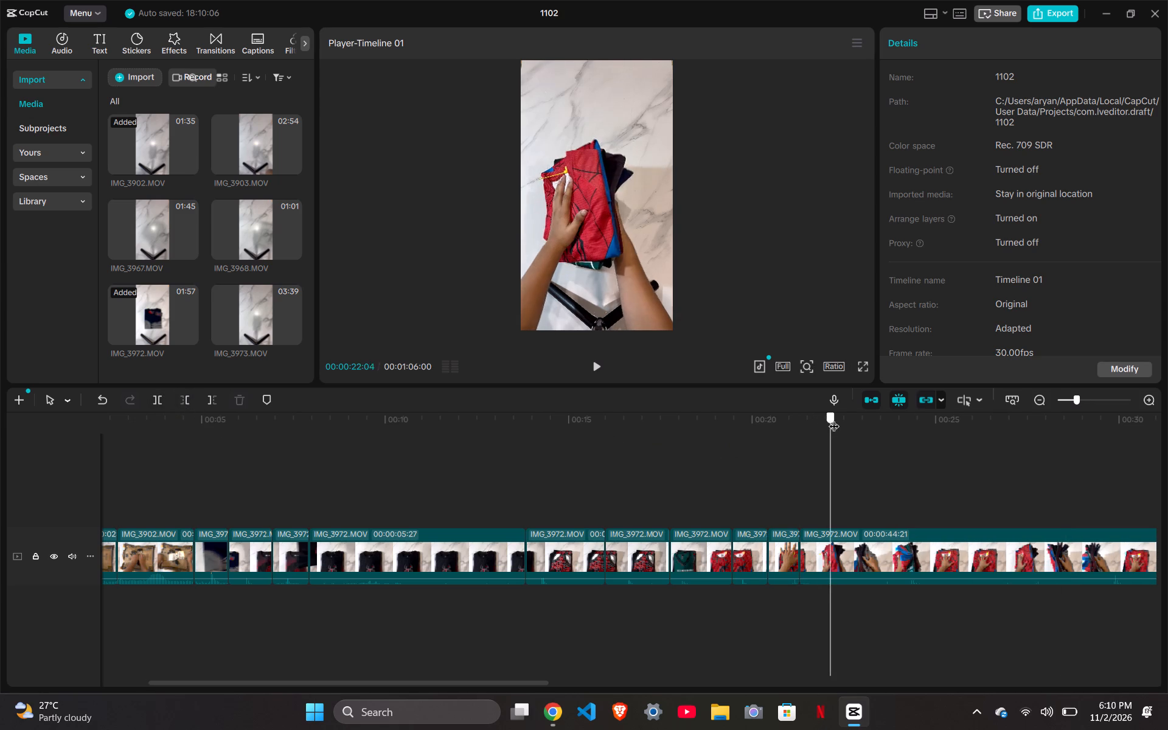
drag(834, 419, 922, 445)
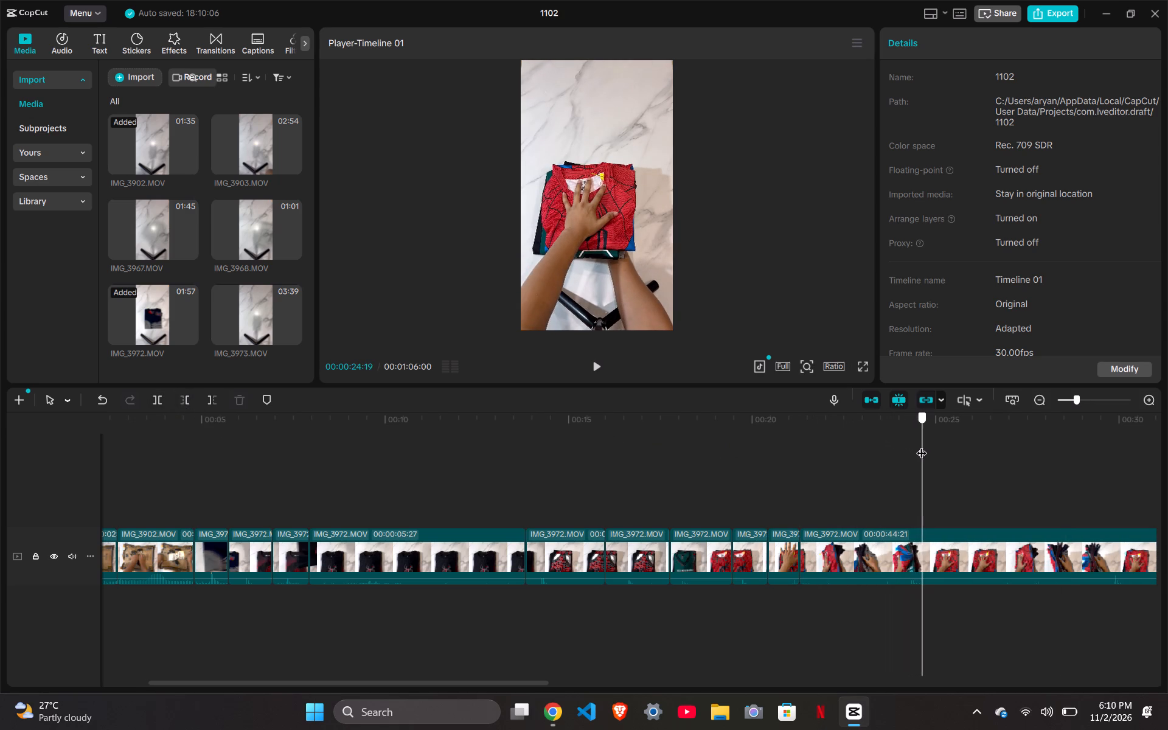
drag(922, 445, 927, 447)
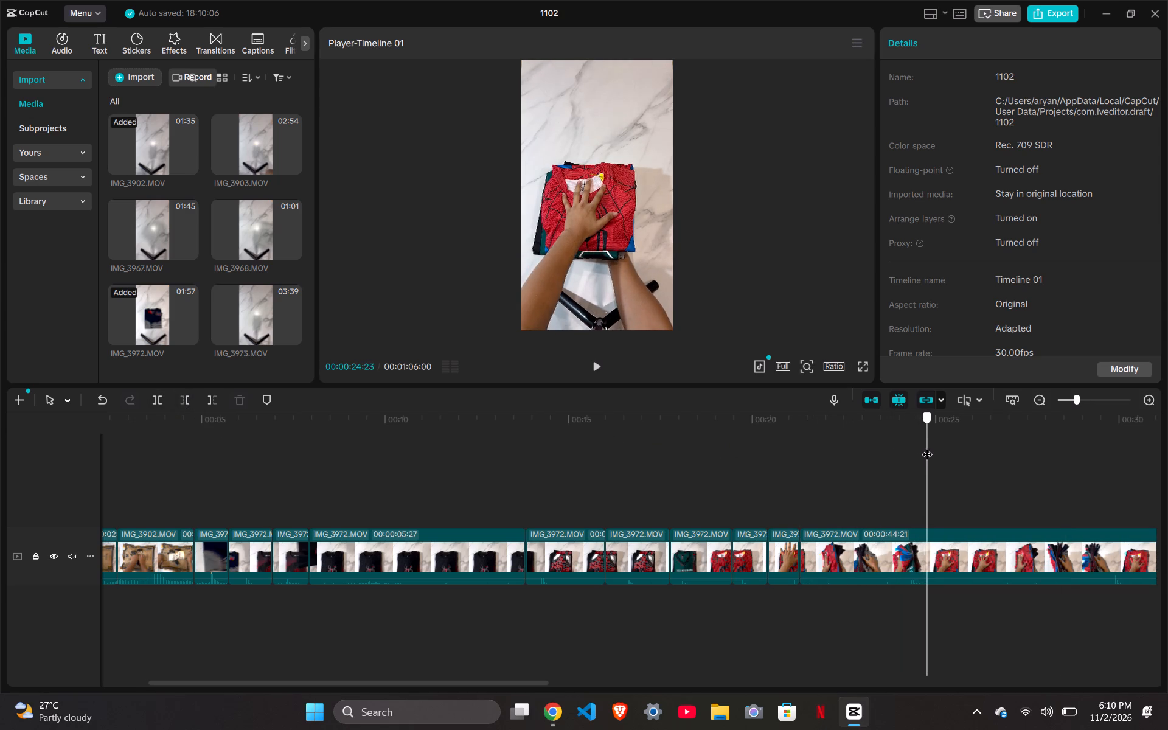
drag(927, 447, 941, 450)
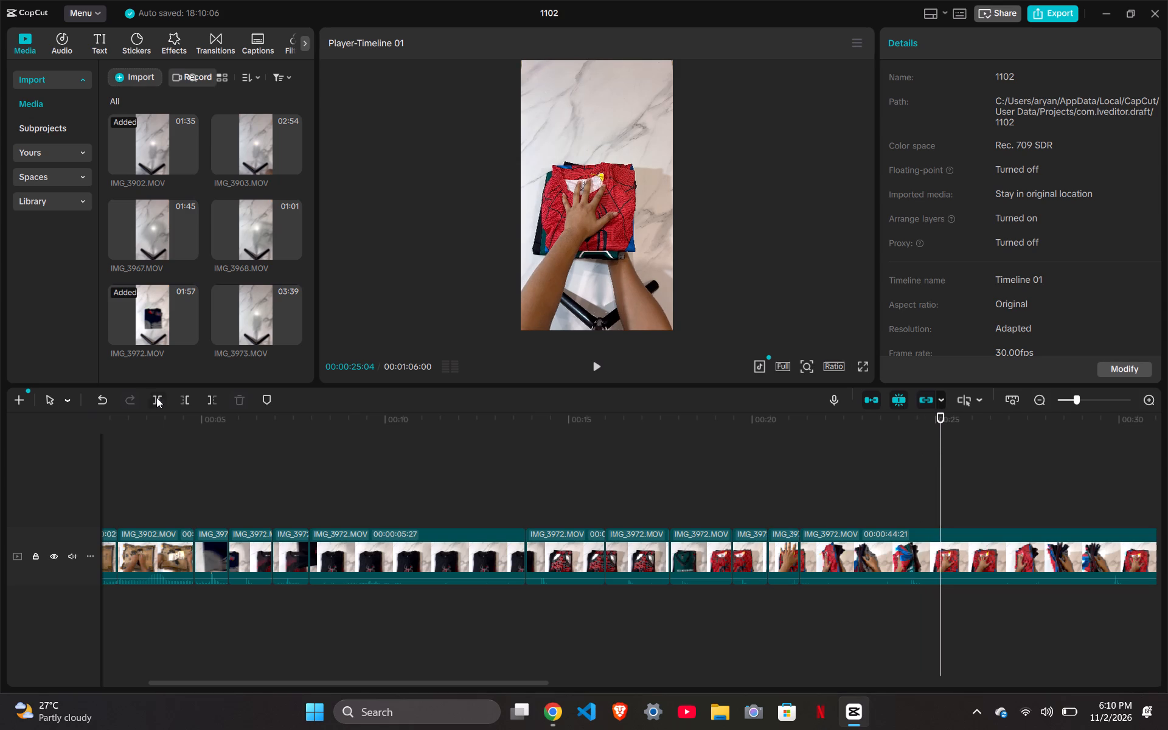
click(161, 398)
Trim away the IMG_3972 footage from 00:00:25:04 to 00:00:26:14, just before the hands lift the pile's edge again.
scroll(764, 479, left, 1)
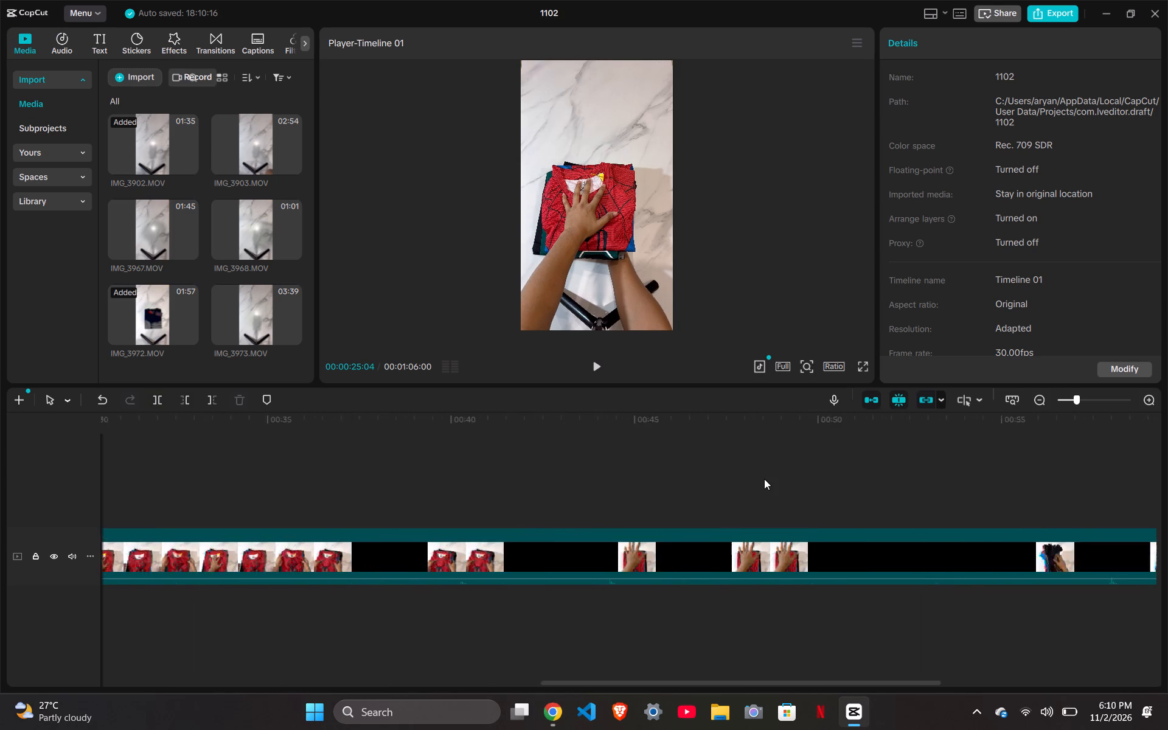
scroll(764, 479, left, 1)
scroll(645, 454, left, 1)
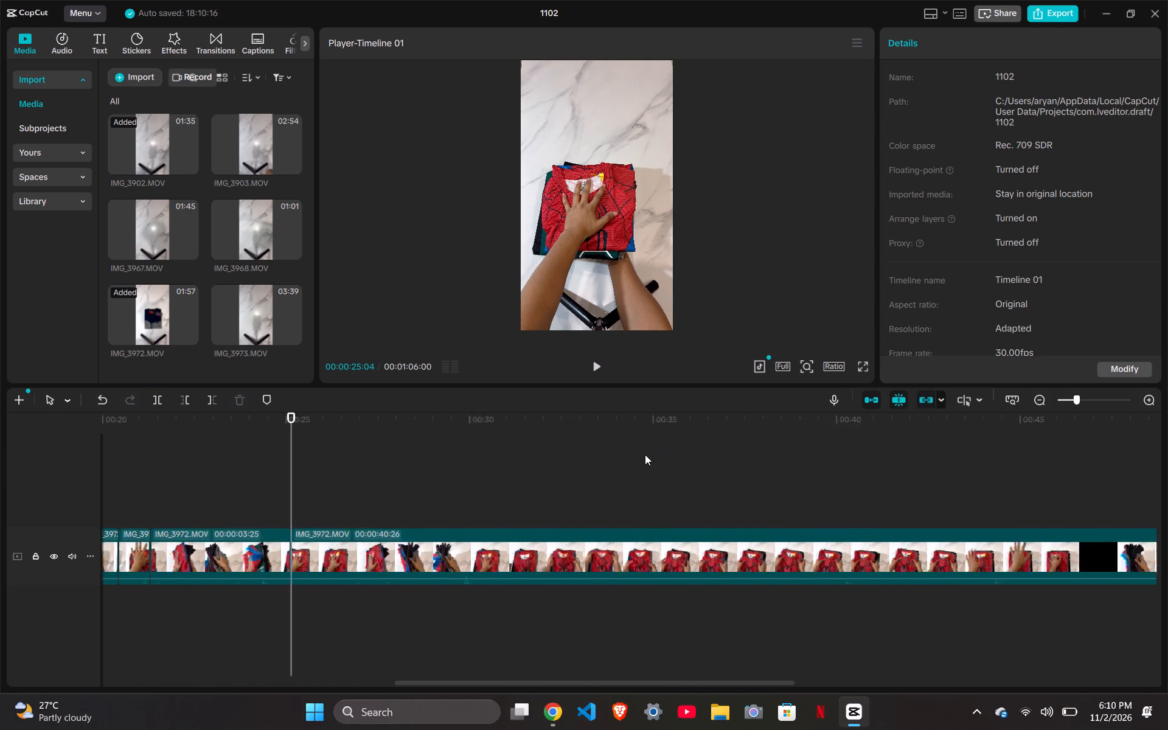
scroll(645, 454, left, 1)
scroll(645, 454, right, 1)
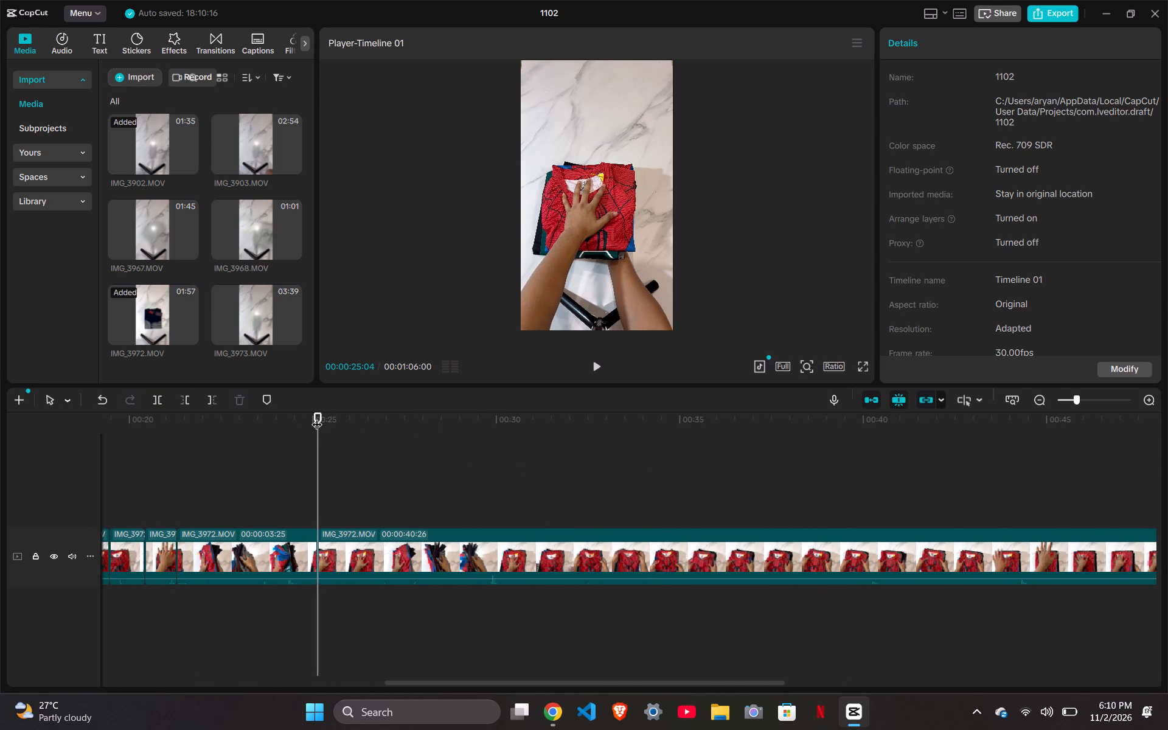
drag(318, 415, 371, 465)
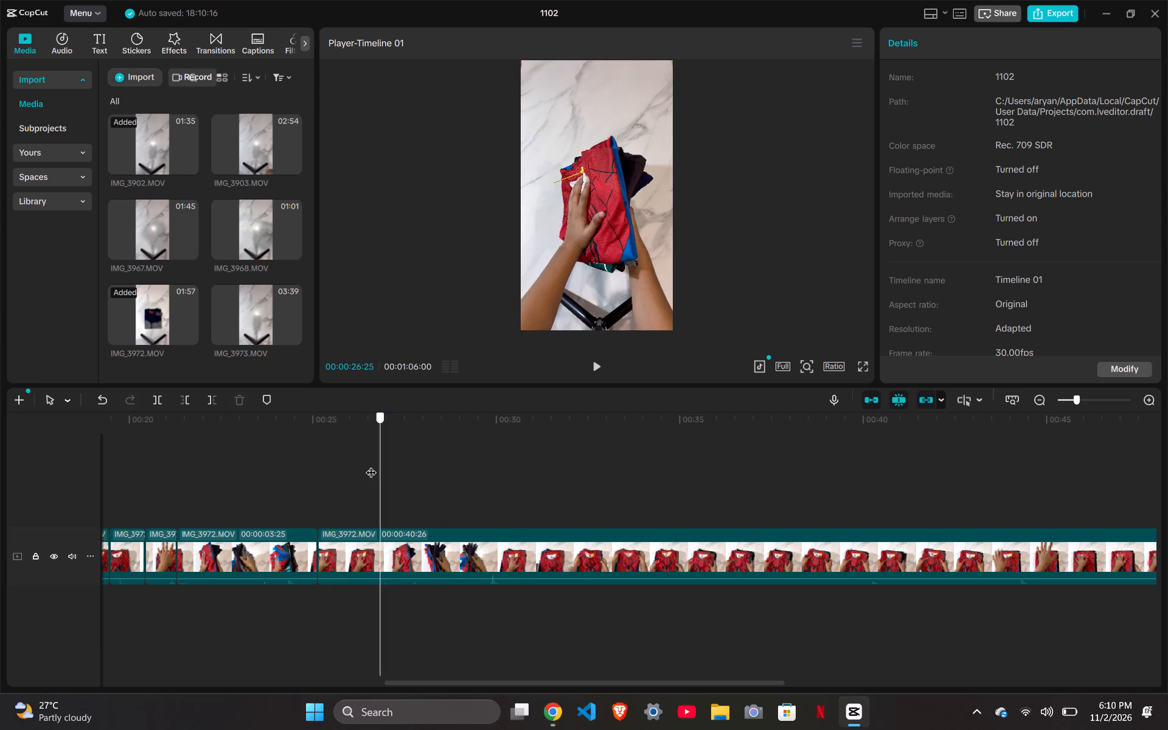
drag(371, 465, 366, 466)
click(187, 402)
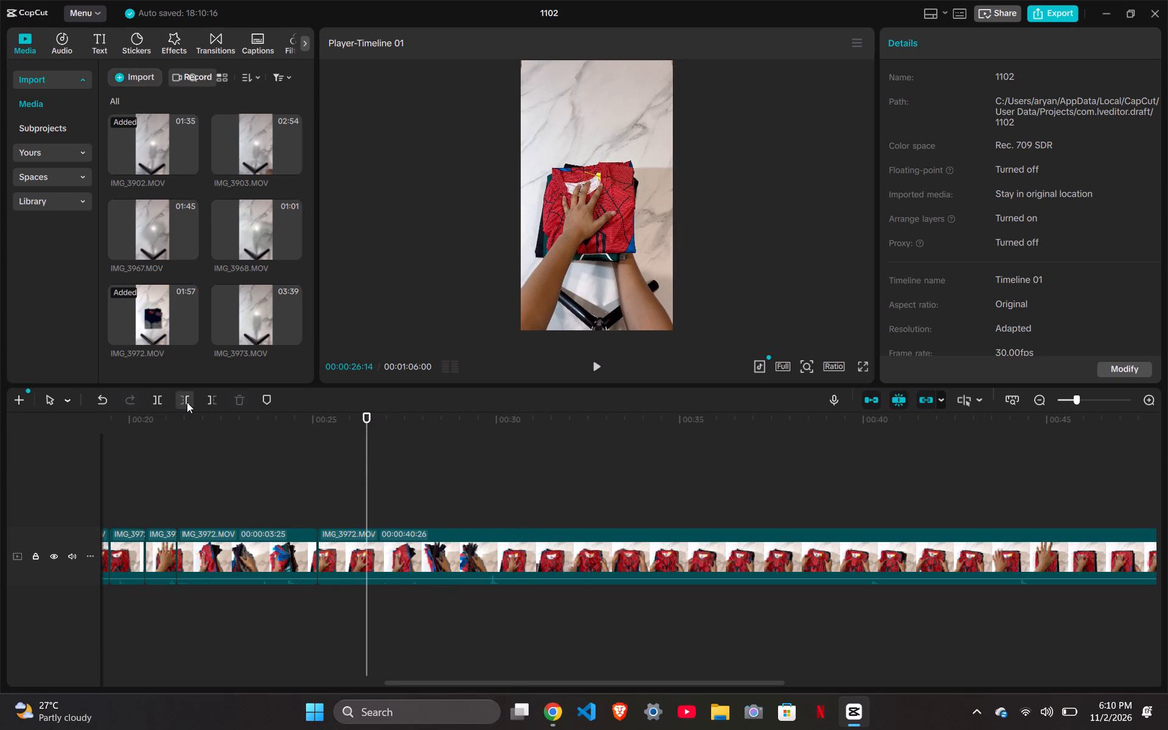
Split IMG_3972 at 00:00:42:22, where one hand comes down over the red shirt, and delete the segment from 00:00:25:04 to that cut.
drag(318, 413, 507, 476)
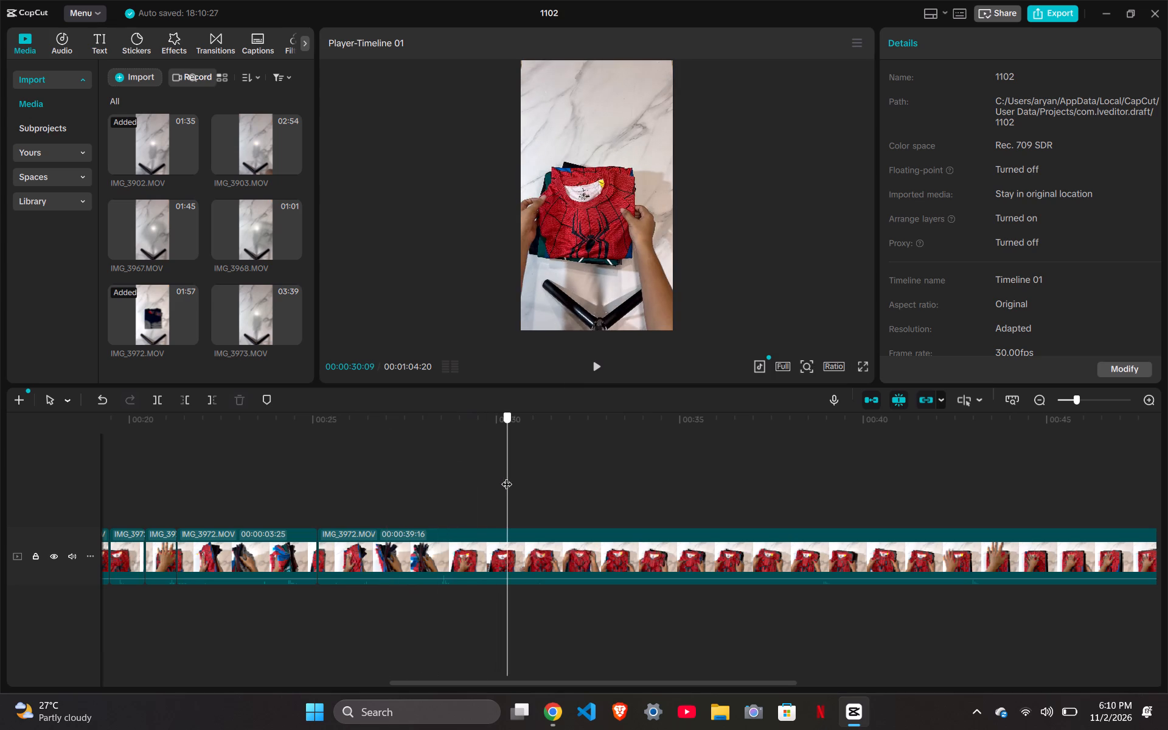
drag(507, 476, 461, 457)
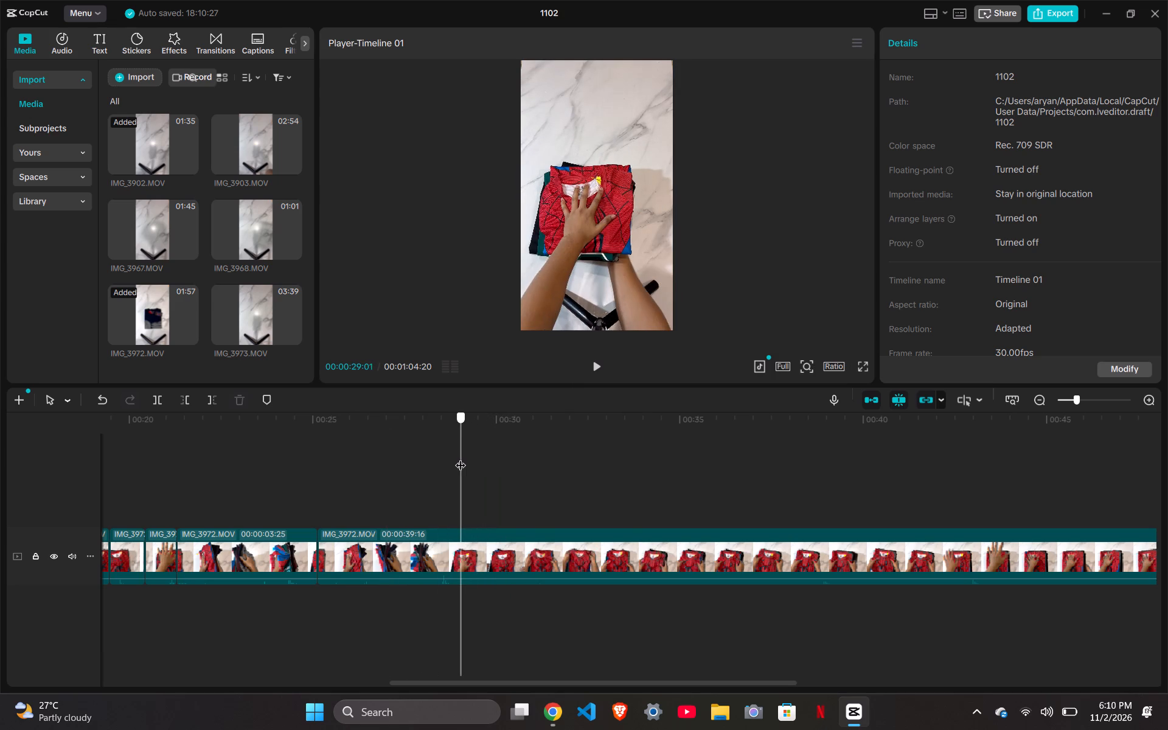
drag(461, 457, 778, 521)
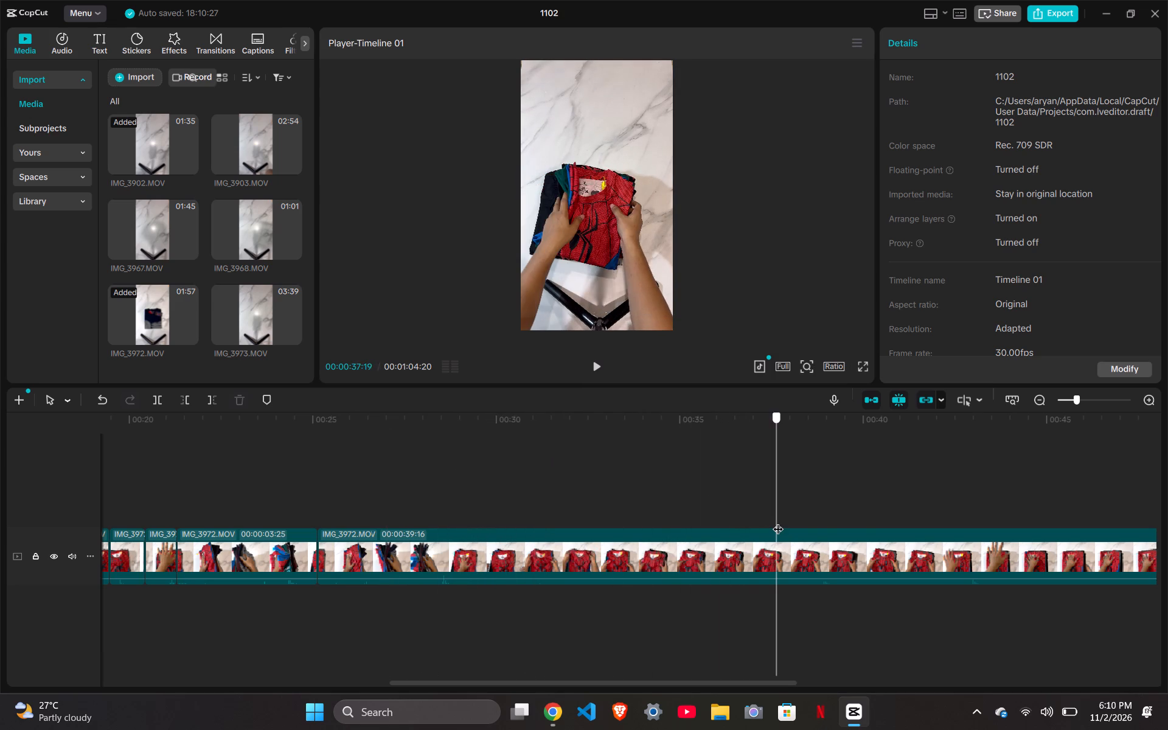
drag(778, 521, 992, 520)
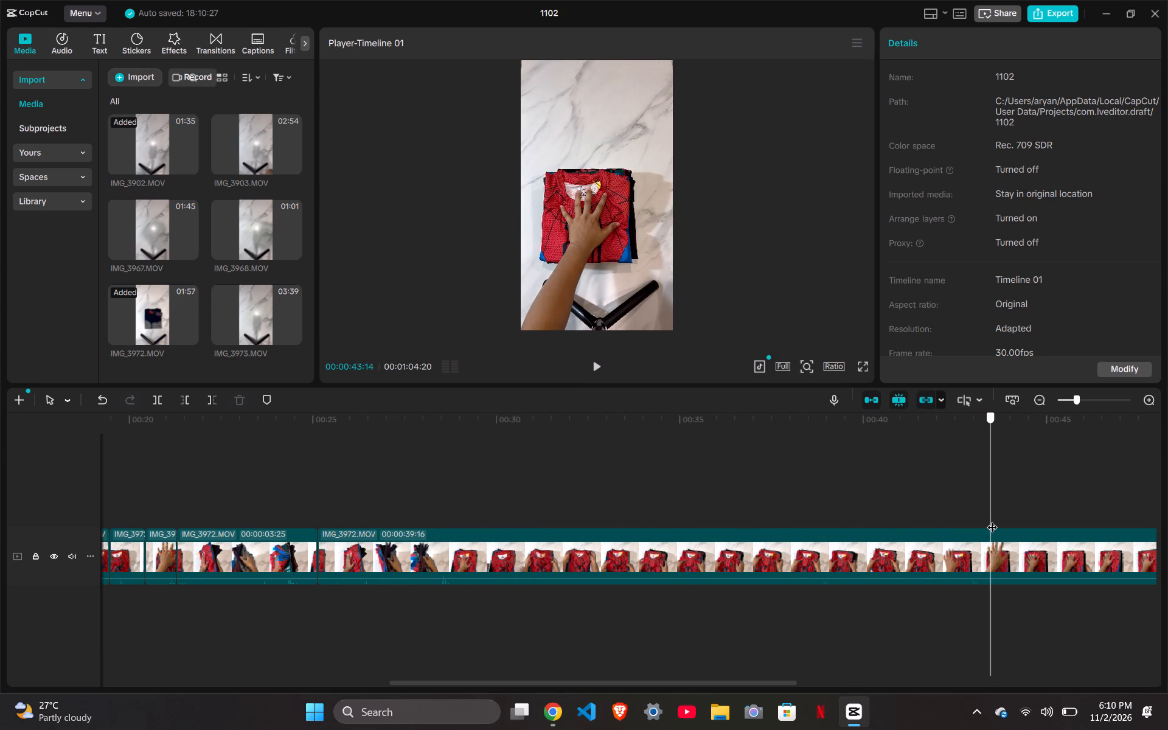
drag(992, 520, 963, 515)
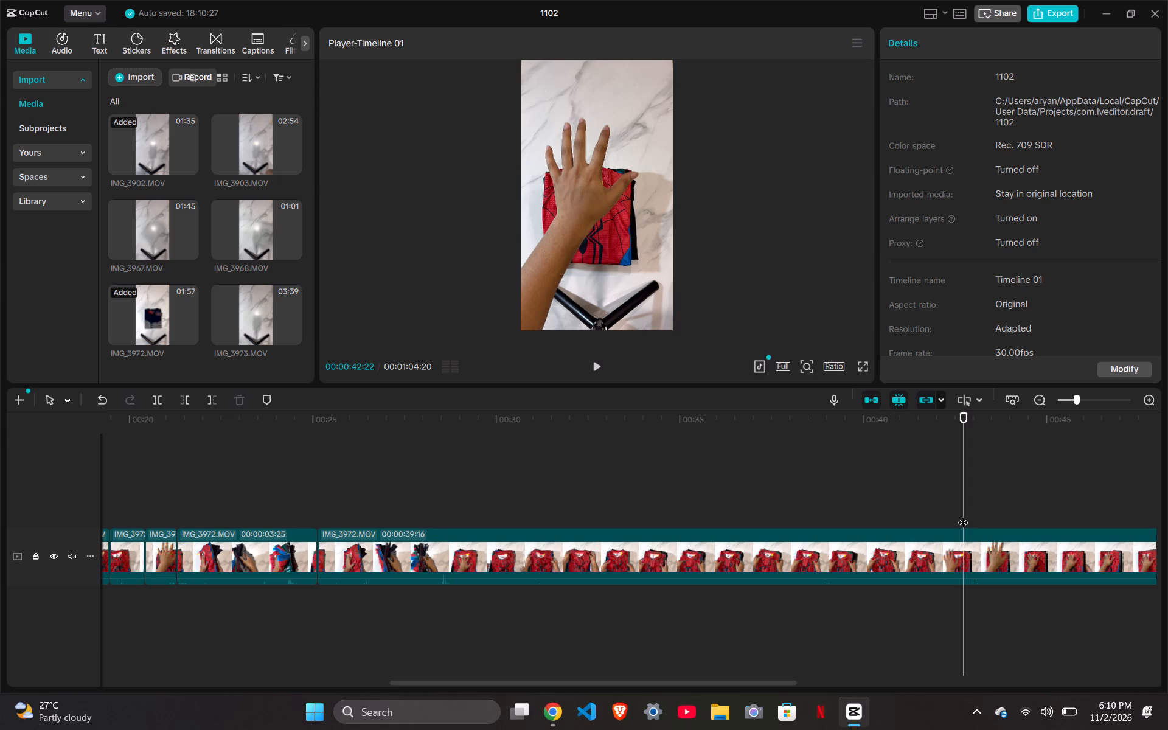
click(163, 397)
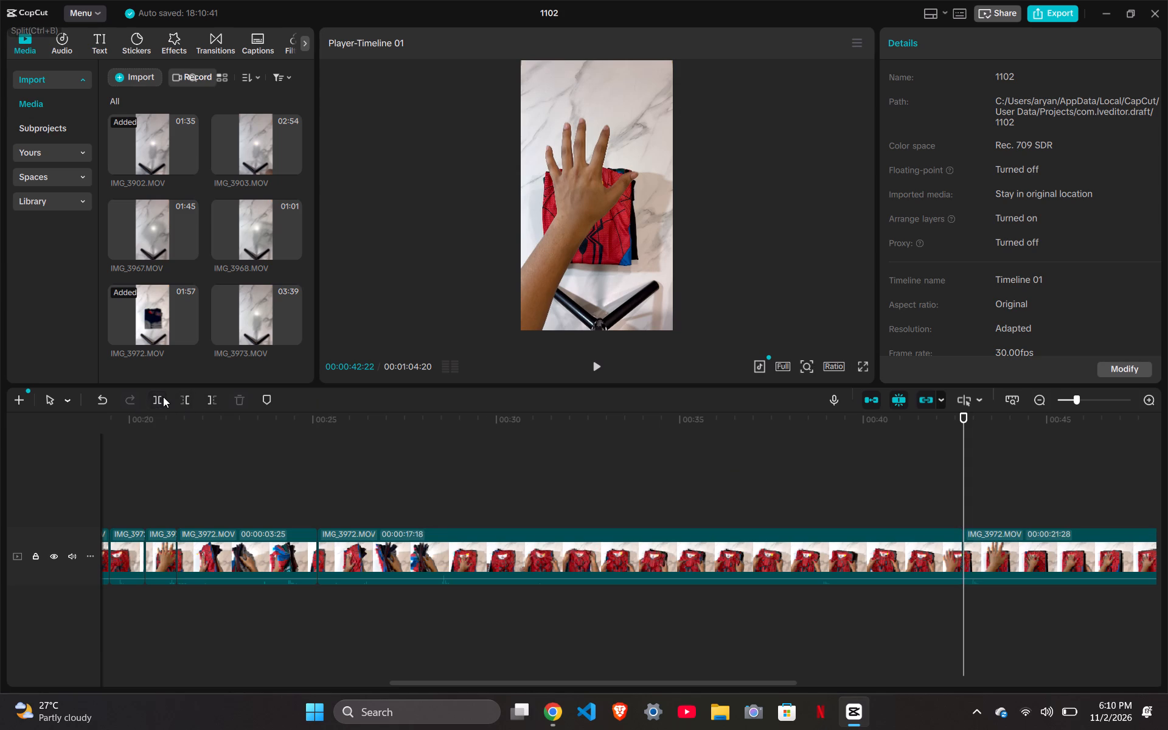
click(610, 572)
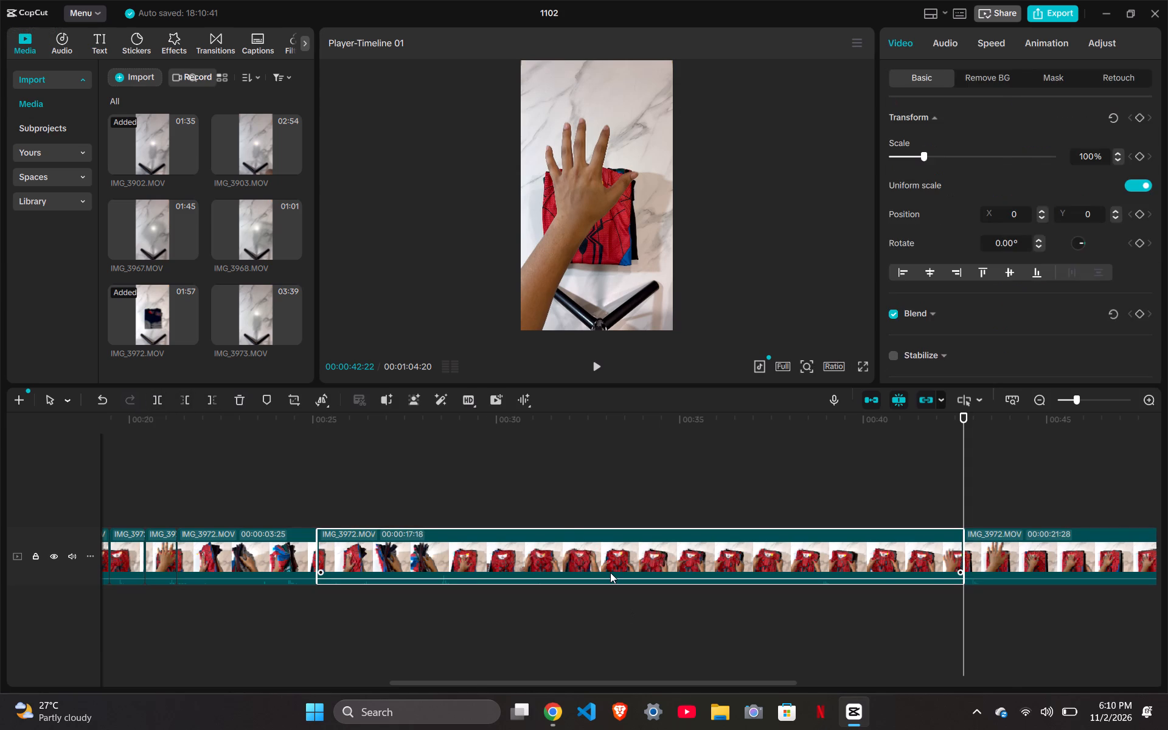
key(Delete)
Split the remaining IMG_3972 clip at 00:00:26:02, where the hand rests flat on the red spider shirt.
click(325, 496)
click(325, 496)
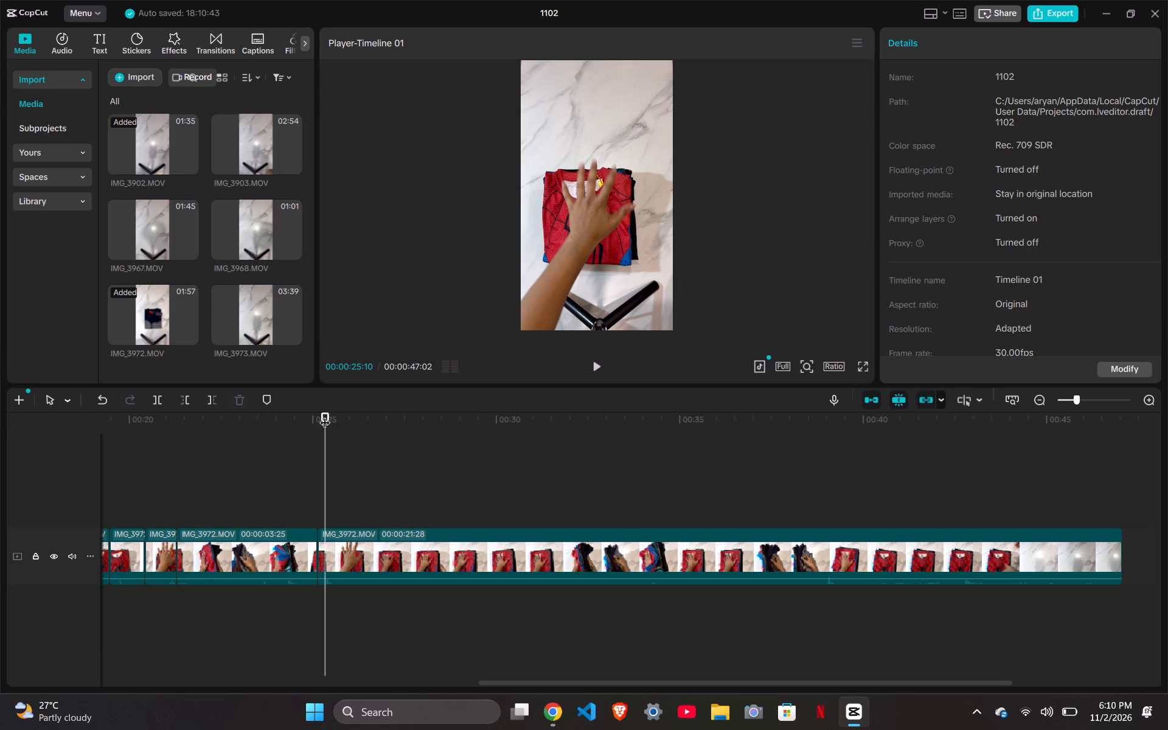
drag(325, 415, 372, 416)
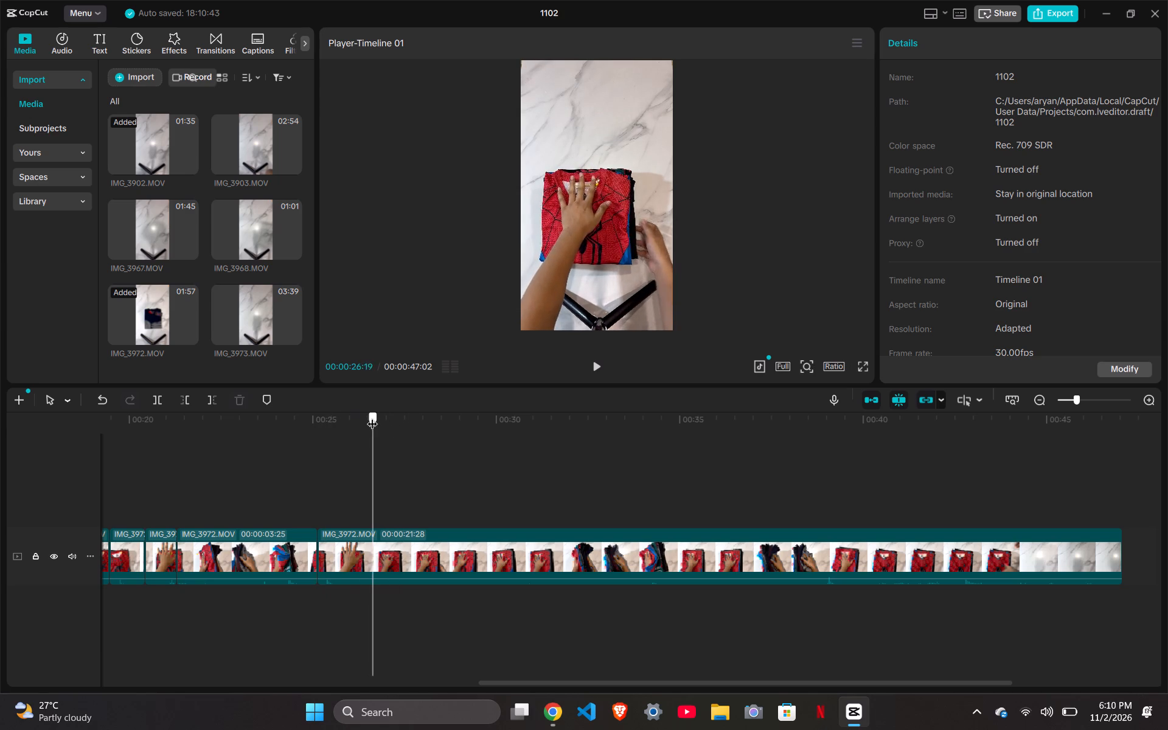
drag(372, 416, 356, 415)
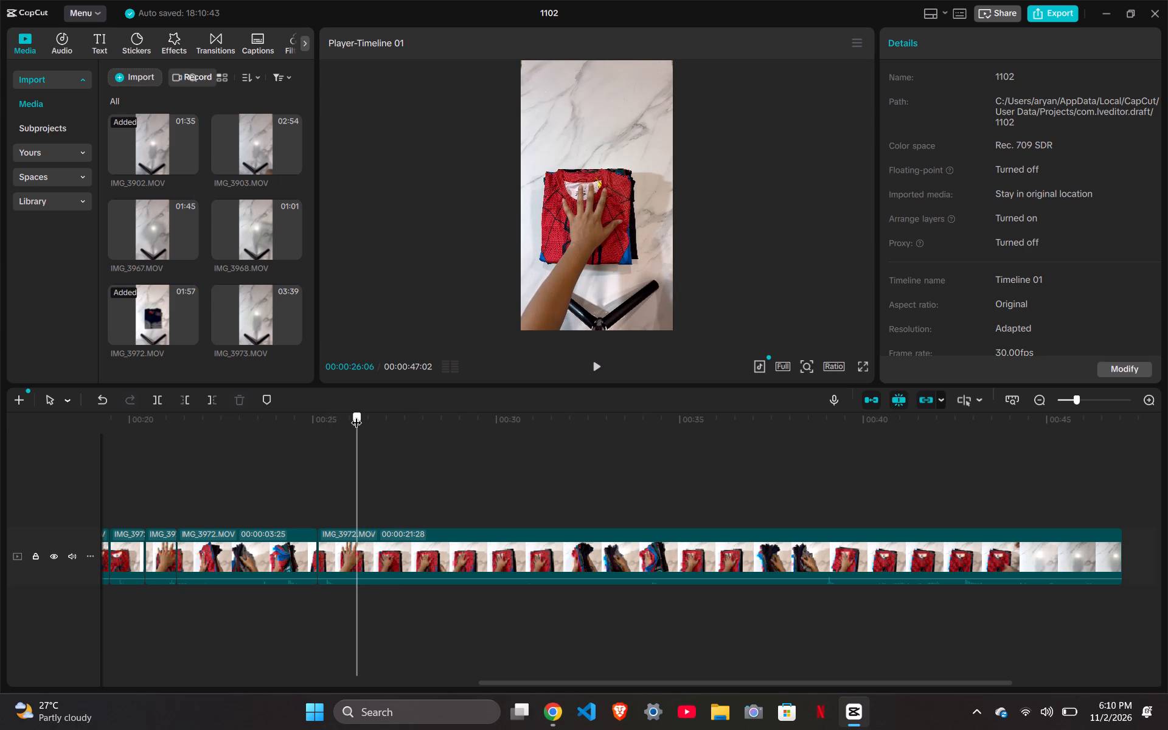
drag(356, 415, 352, 417)
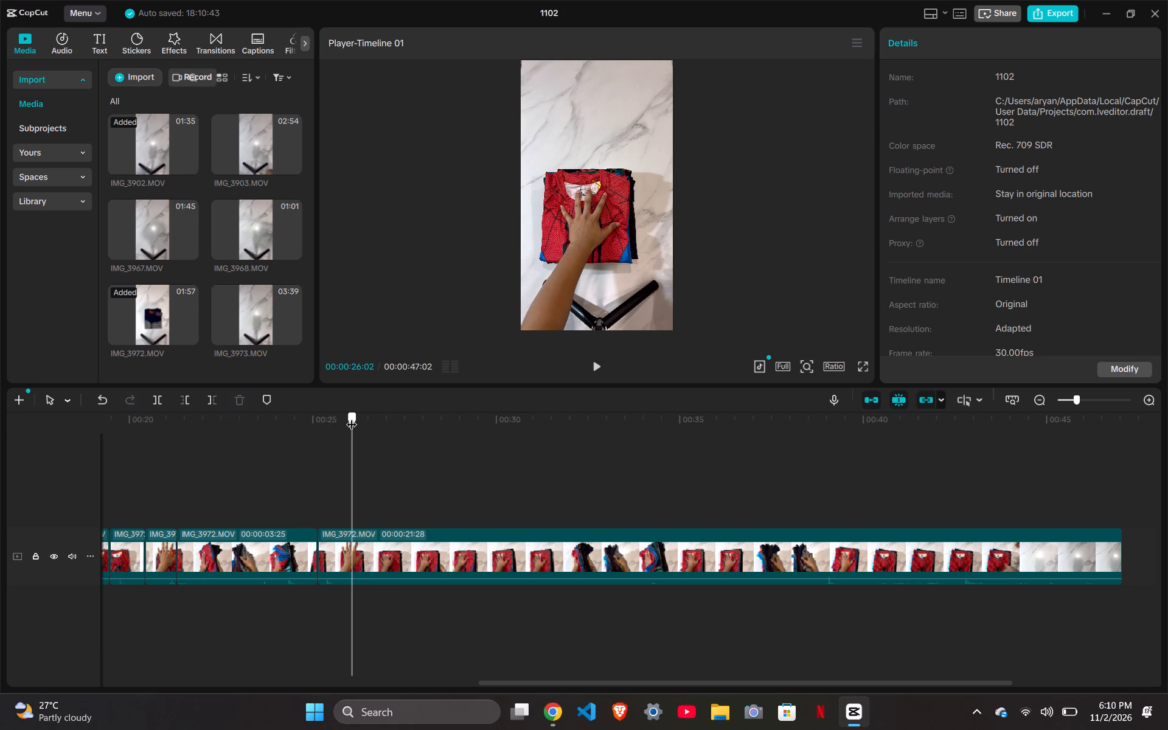
drag(352, 417, 352, 417)
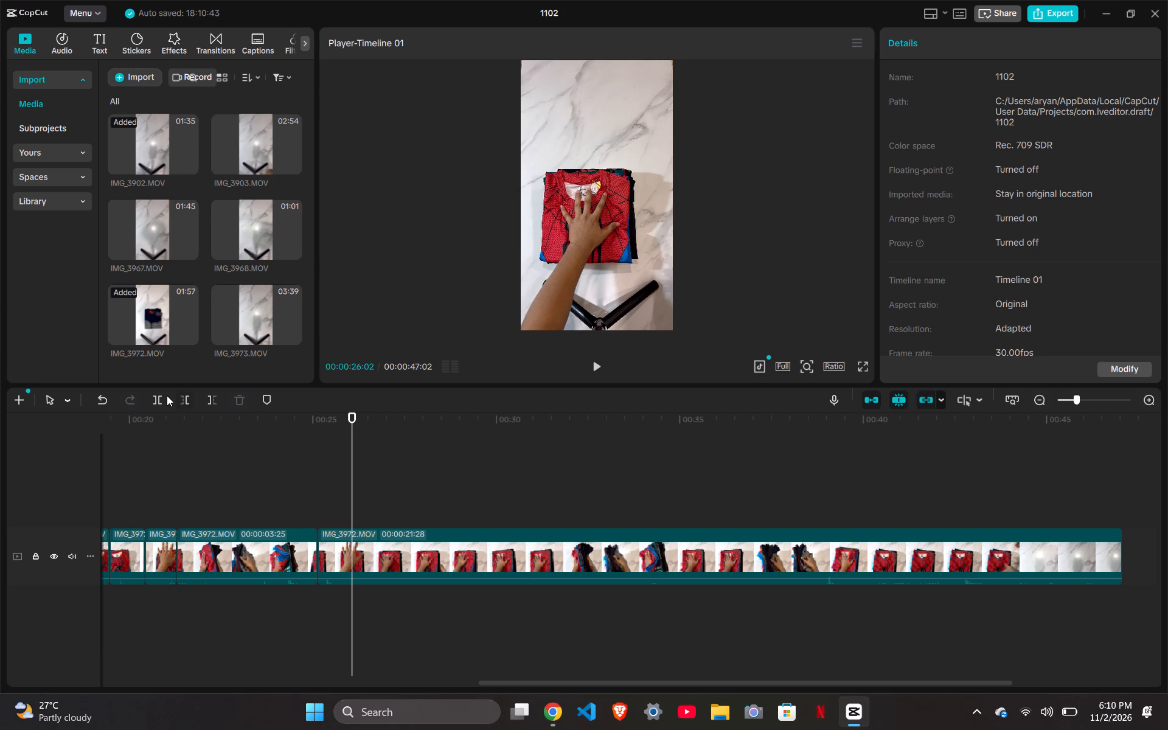
click(162, 397)
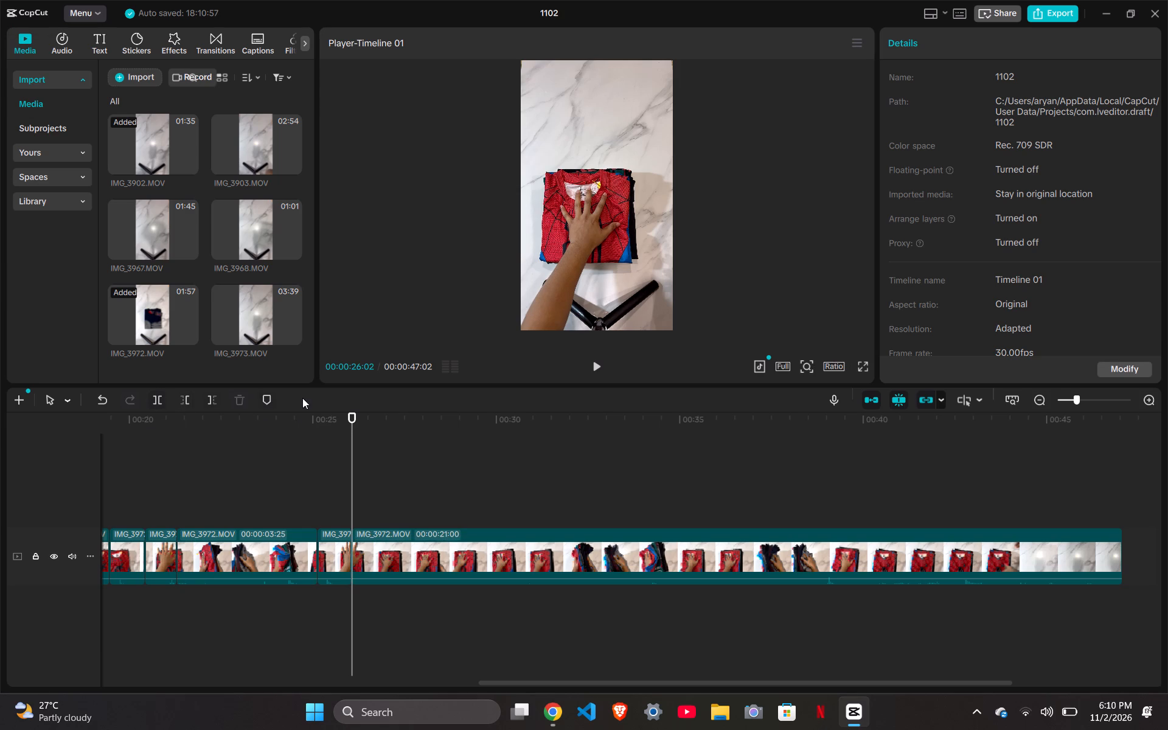
Trim away the IMG_3972 footage from 00:00:26:02 to 00:00:30:28, where both hands are on the pile ready to lift its edge.
drag(352, 416, 393, 423)
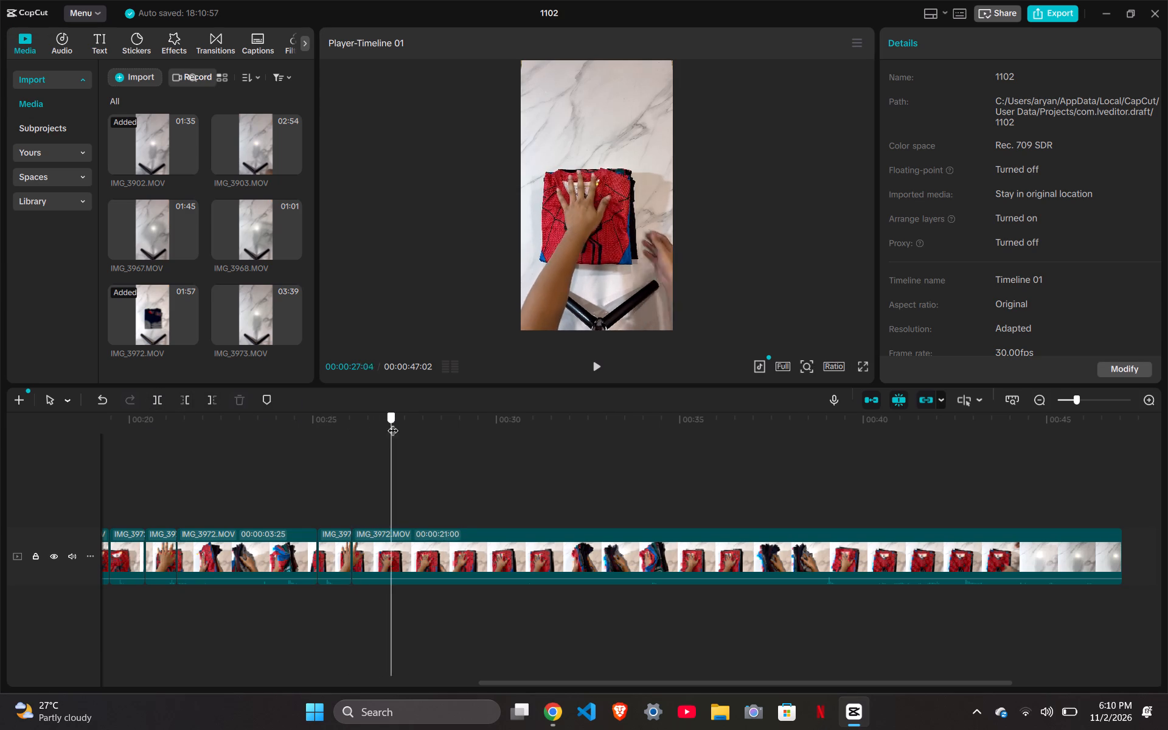
drag(393, 423, 532, 473)
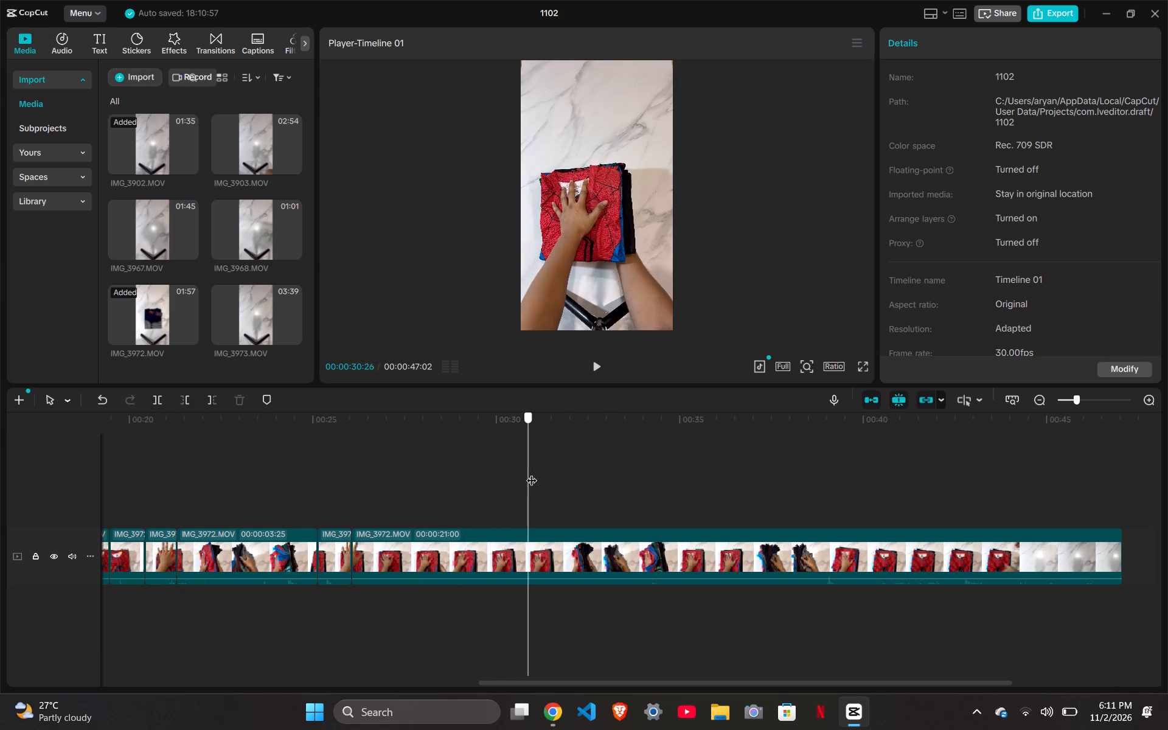
drag(532, 473, 531, 468)
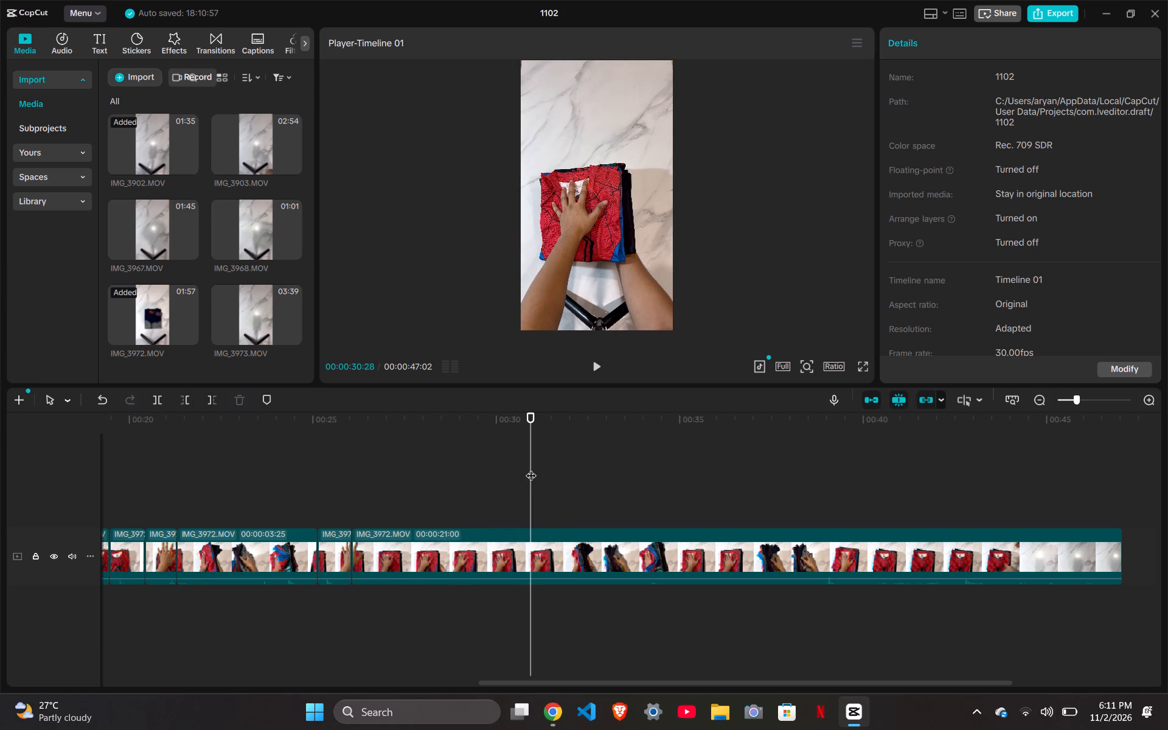
click(186, 400)
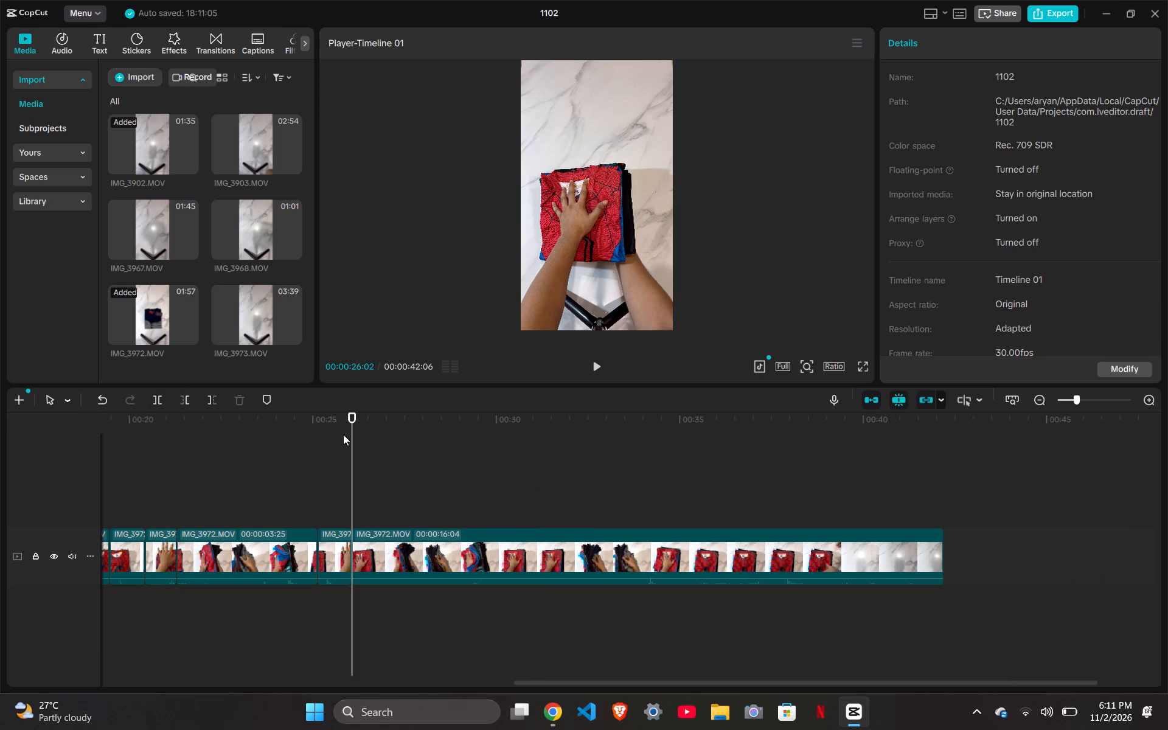
Split the remaining IMG_3972 clip at 00:00:30:21, where the flipped-through pile lies flat again under the hands.
drag(353, 414, 447, 444)
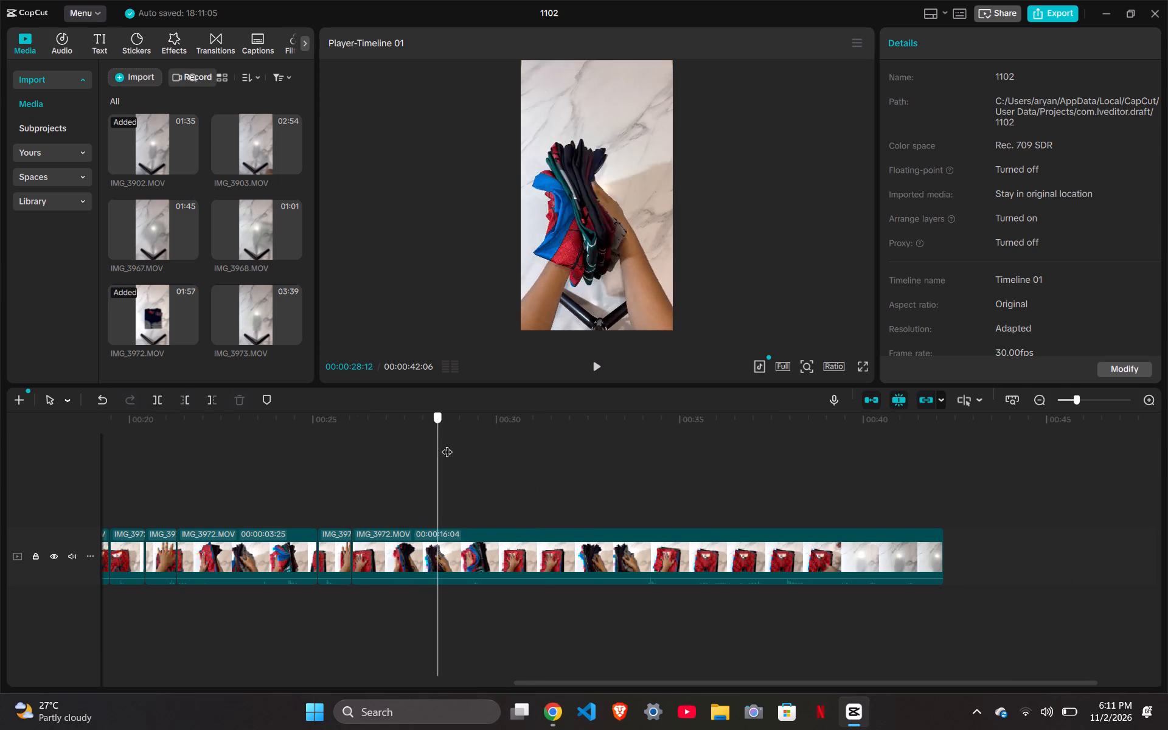
drag(447, 444, 523, 469)
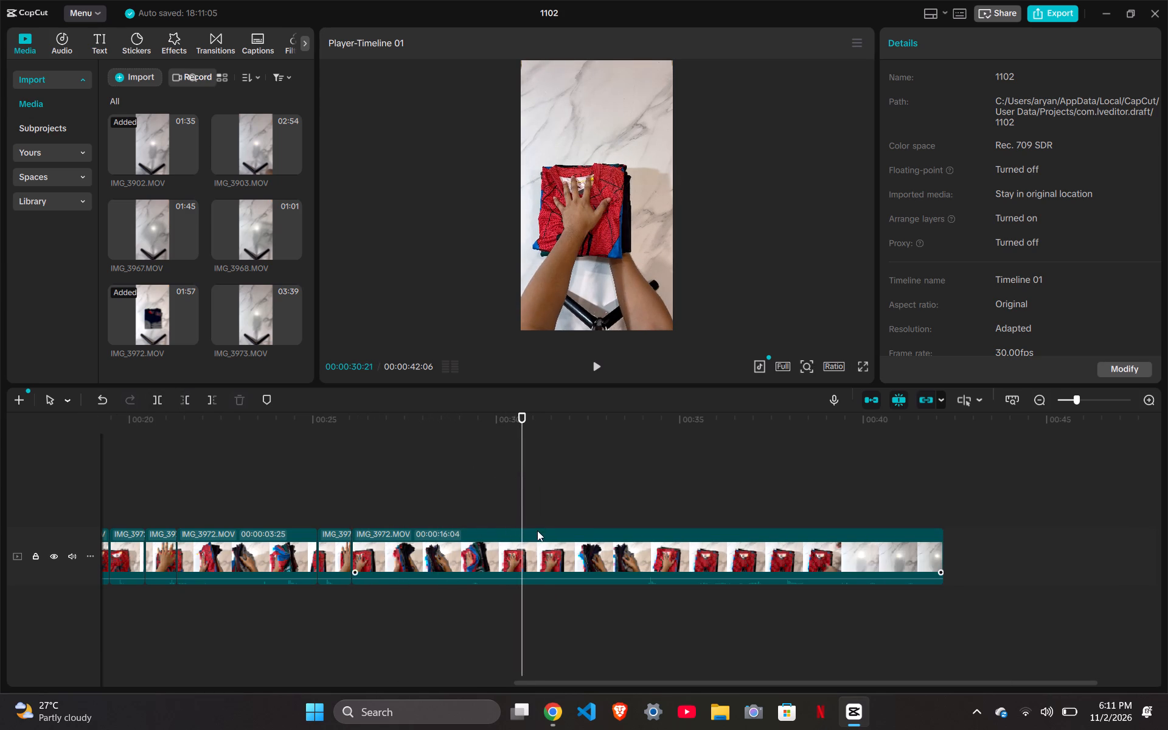
click(162, 400)
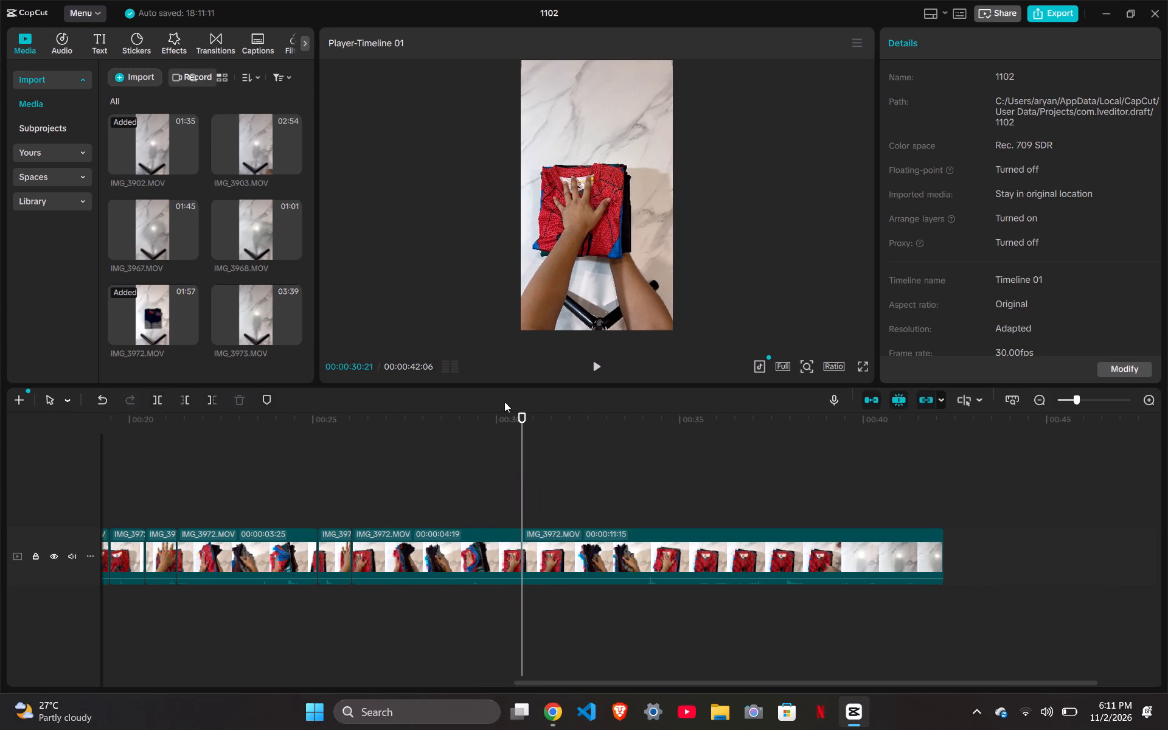
Trim away the short stretch of IMG_3972 from 00:00:30:21 to 00:00:30:28, before the hands flip through the pile again.
drag(520, 416, 646, 434)
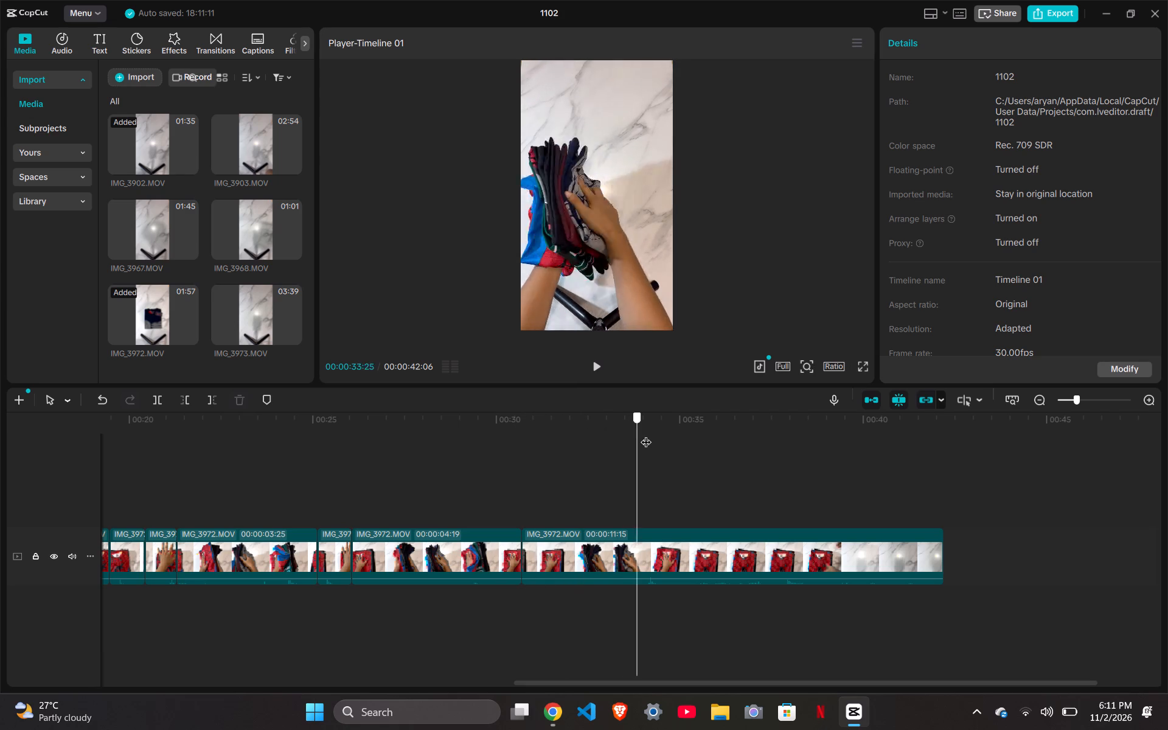
drag(646, 434, 541, 440)
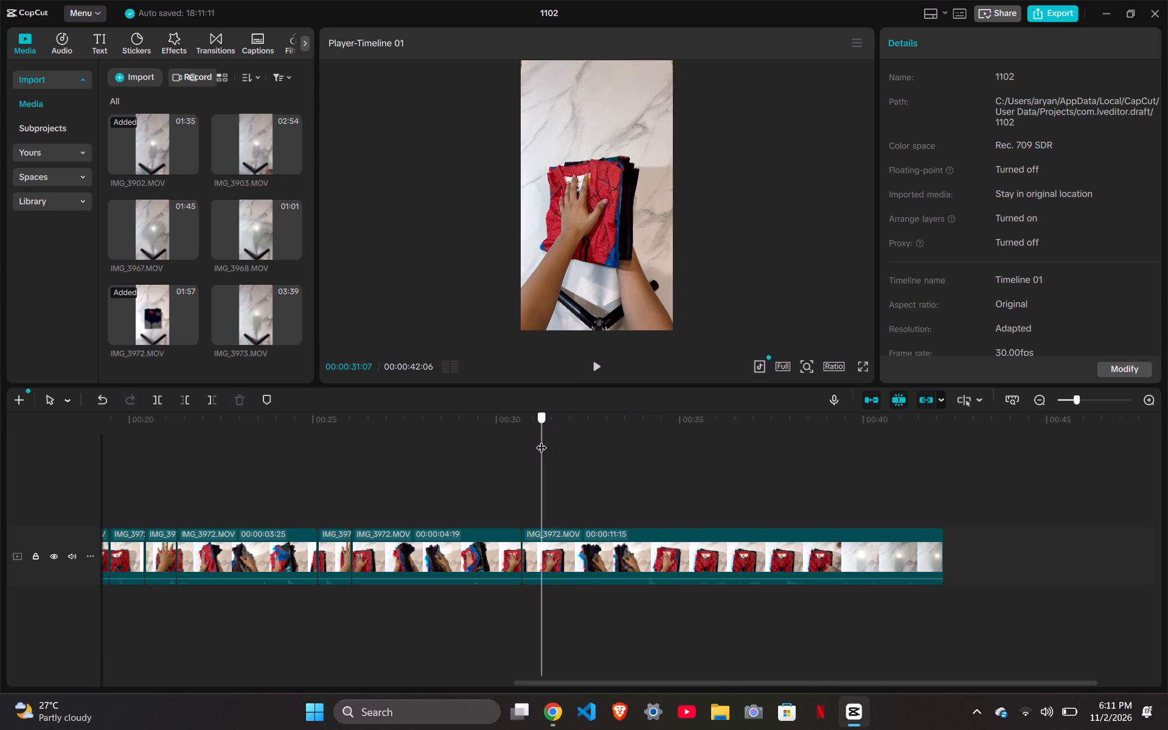
drag(541, 440, 526, 439)
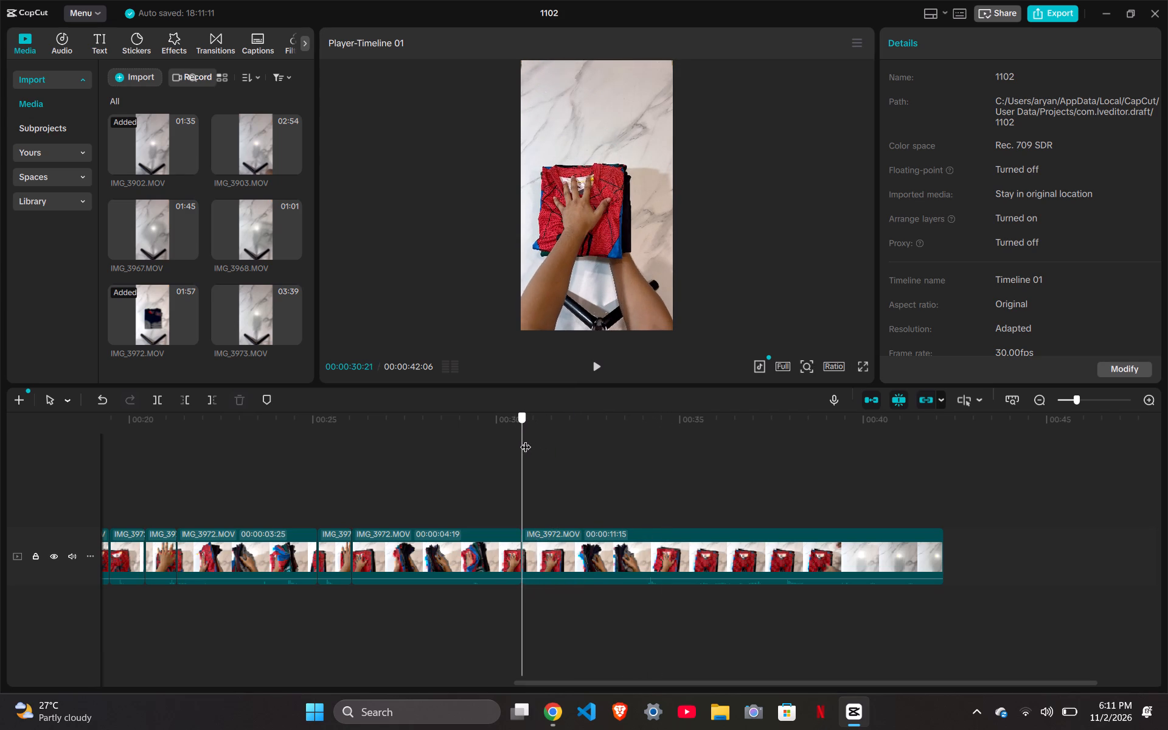
drag(526, 439, 530, 439)
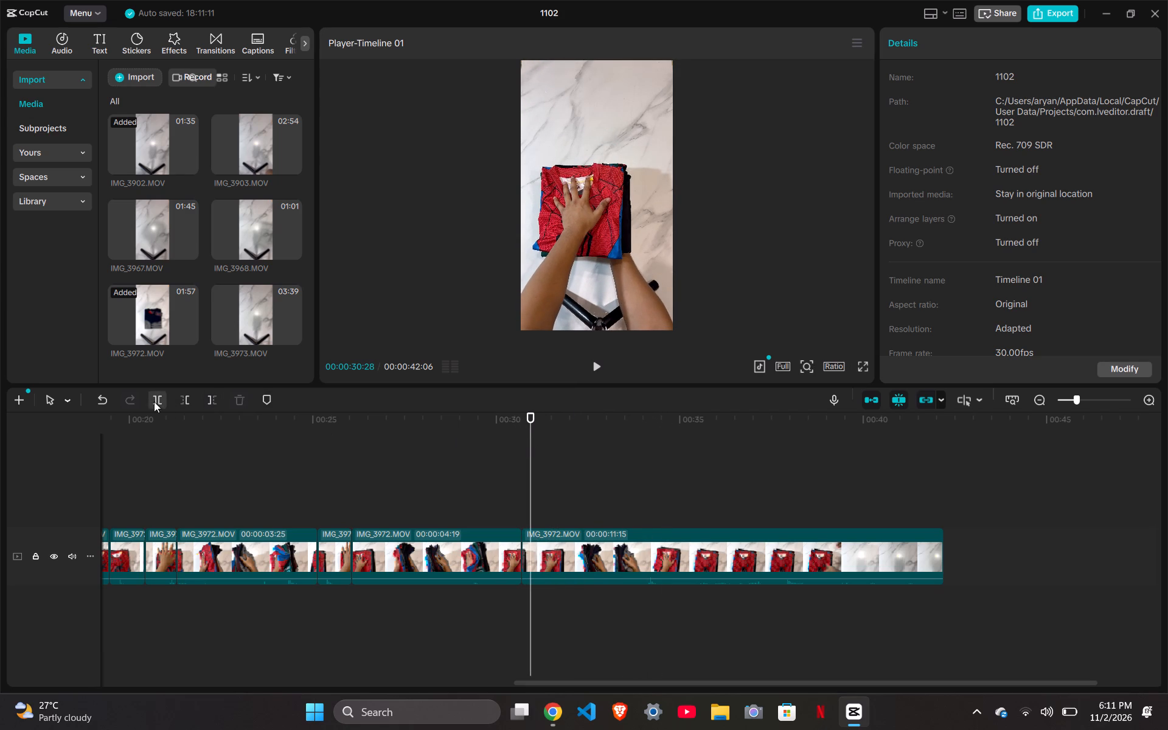
click(184, 400)
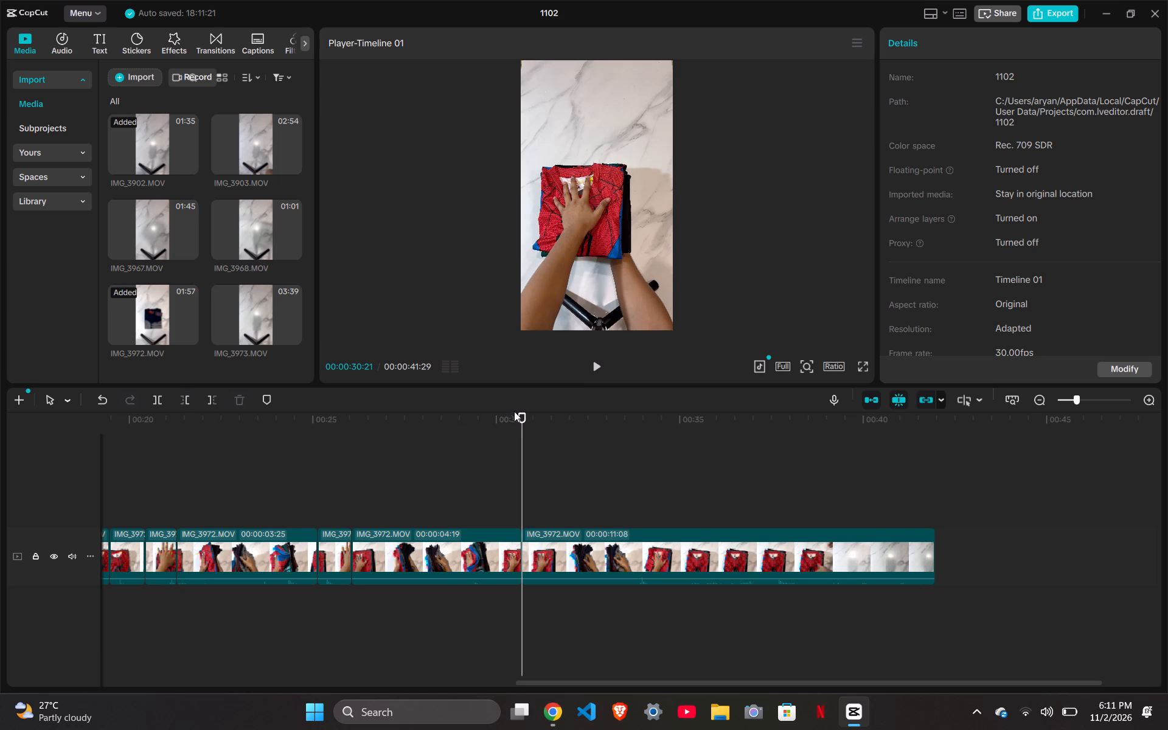
Split the remaining IMG_3972 clip at 00:00:34:08, after the second flip-through, with both hands still on the pile.
drag(523, 415, 661, 456)
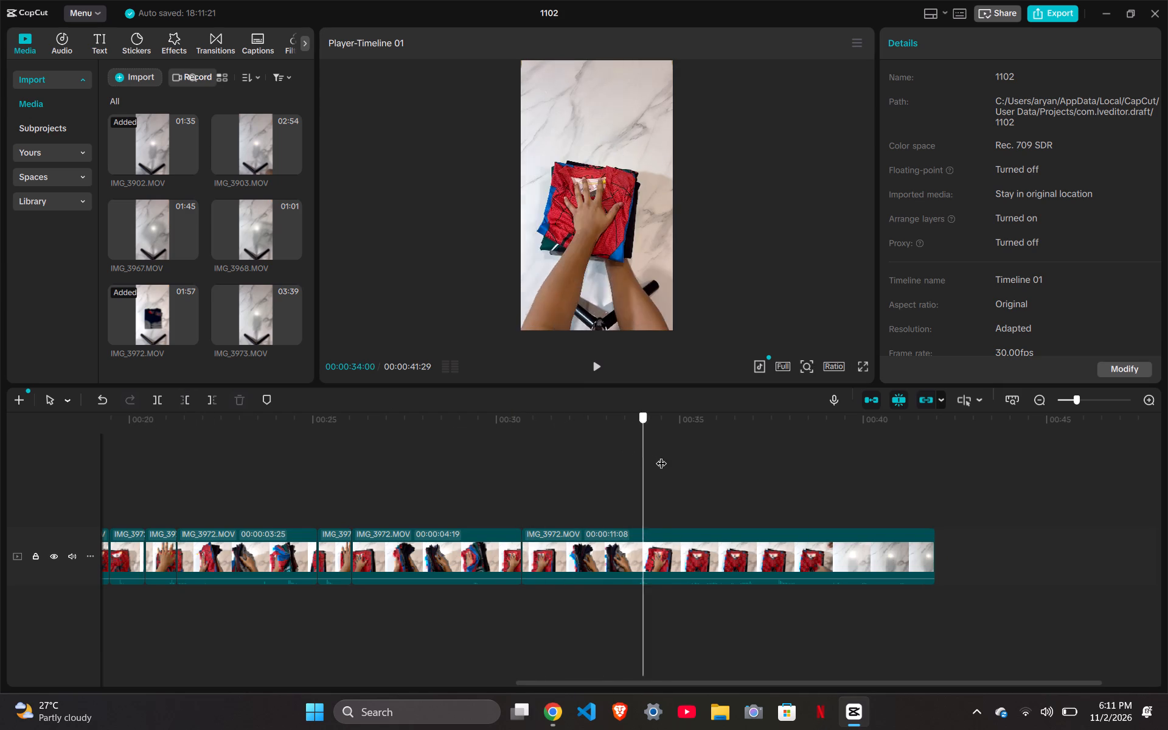
drag(661, 456, 652, 449)
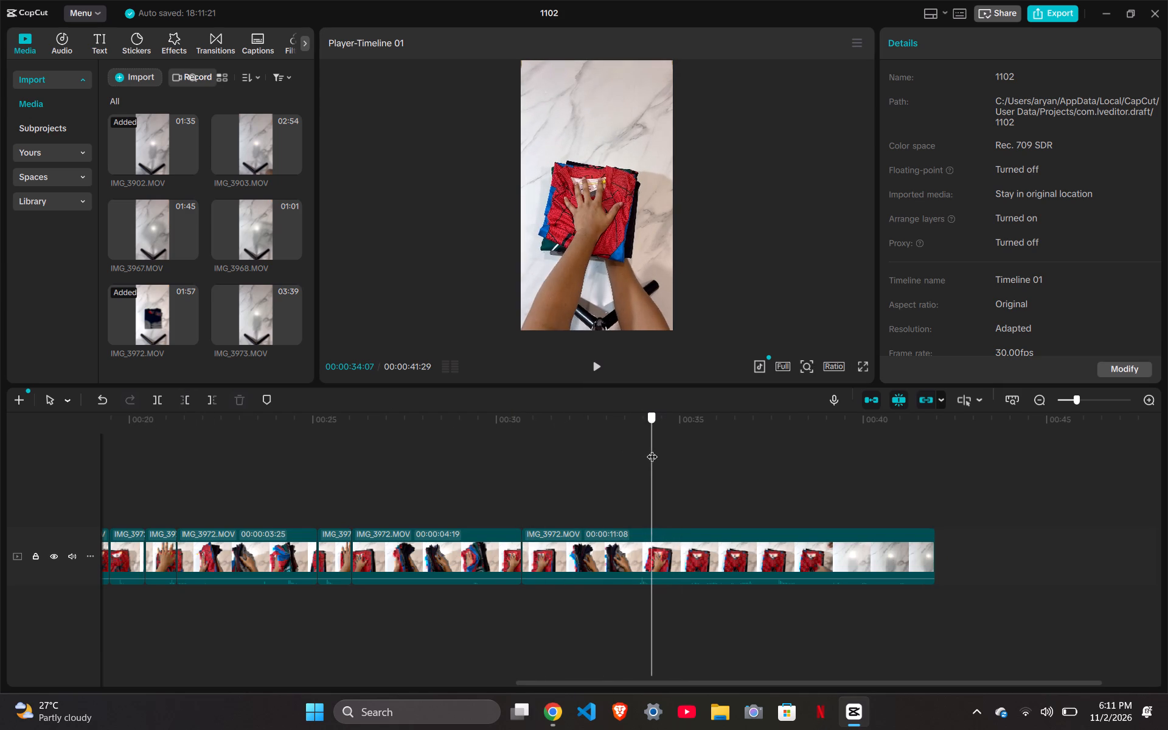
drag(652, 449, 653, 449)
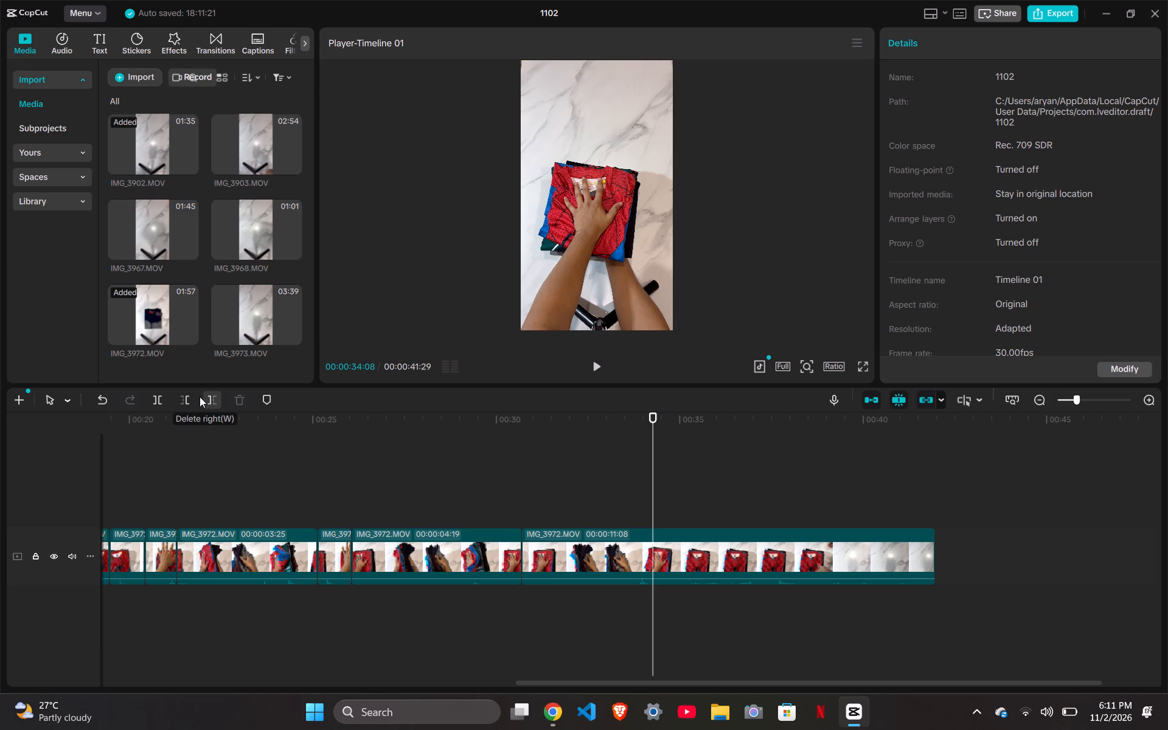
click(158, 398)
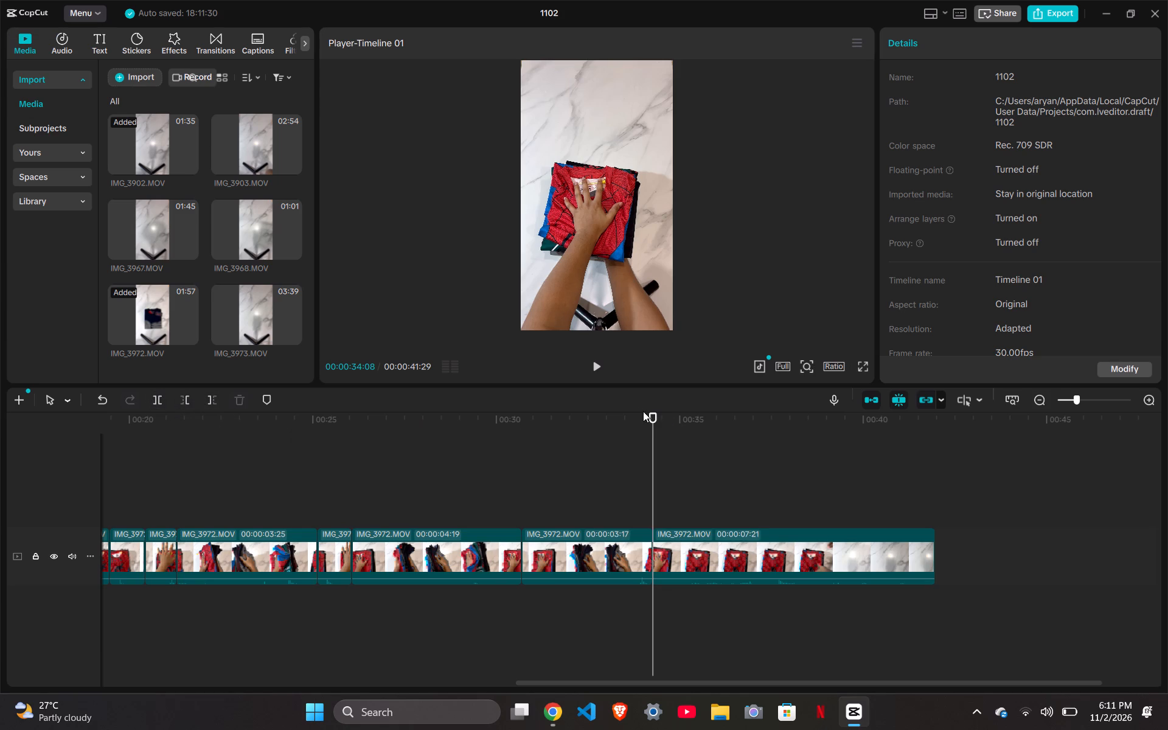
Delete the leftover IMG_3972 clip after 00:00:34:08, which ends on the empty marble surface.
drag(651, 416, 703, 415)
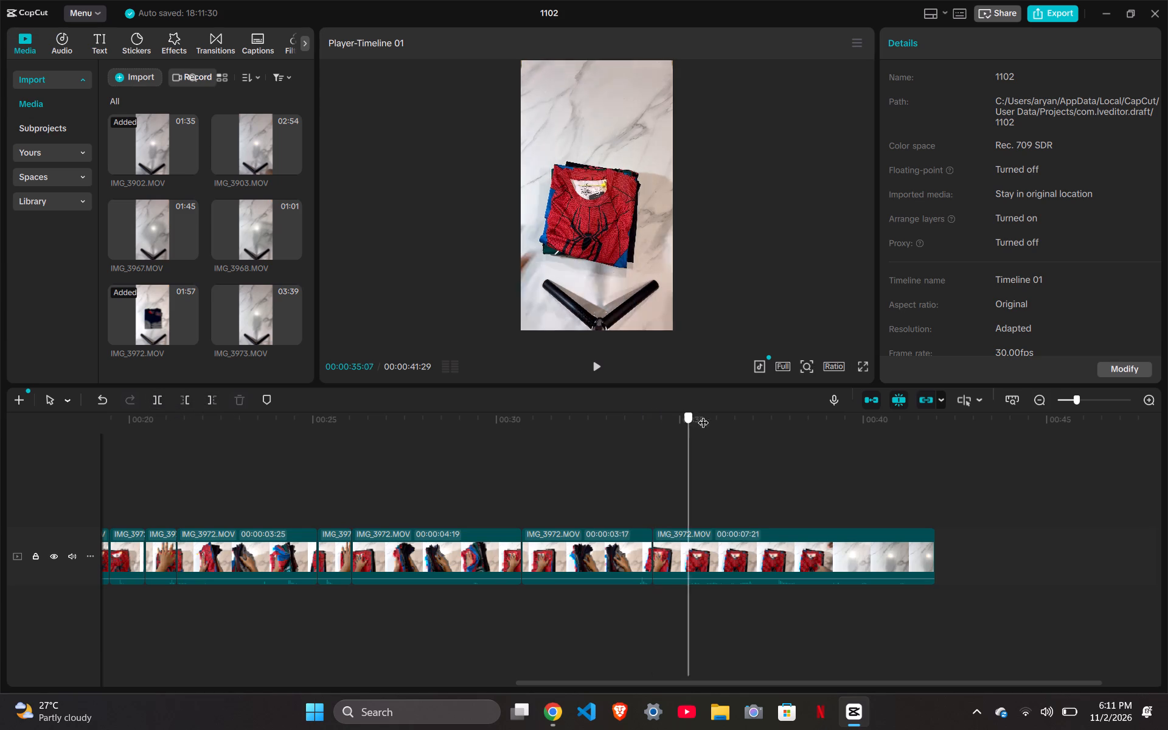
drag(703, 415, 854, 512)
click(841, 544)
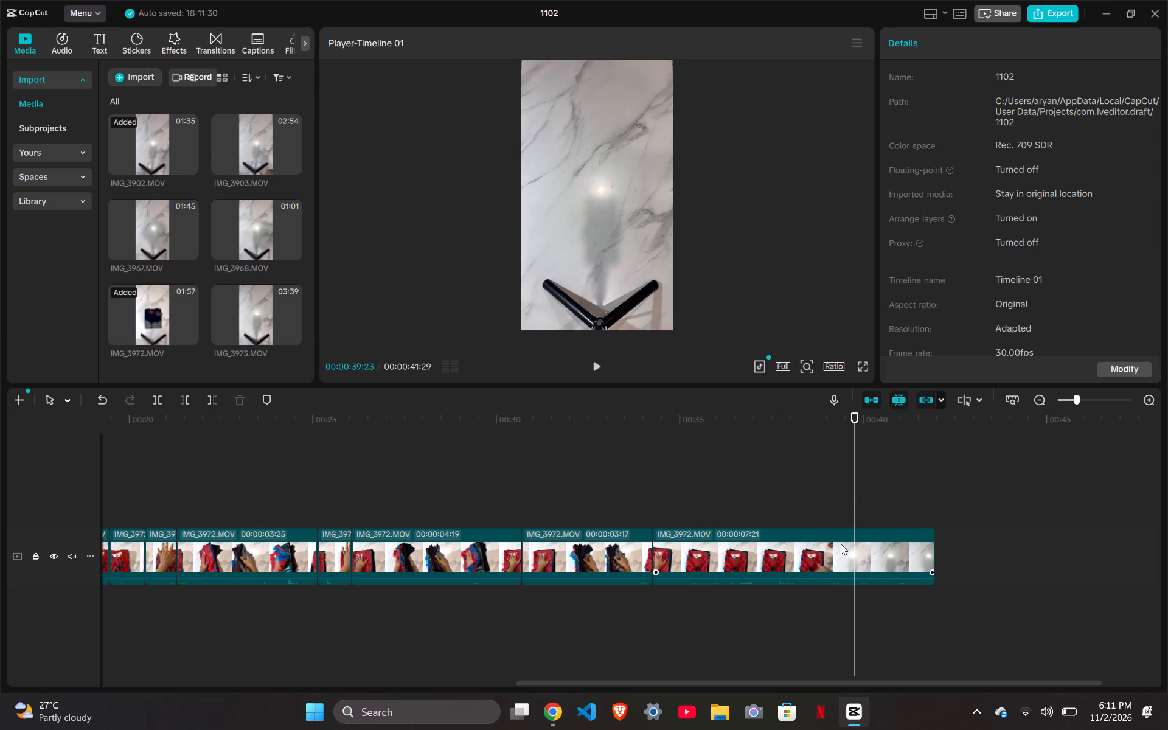
key(Delete)
Play back the edited sequence from the start and again from 00:00:06:24 to review the cuts and clip lengths.
scroll(841, 544, right, 15)
scroll(841, 544, right, 10)
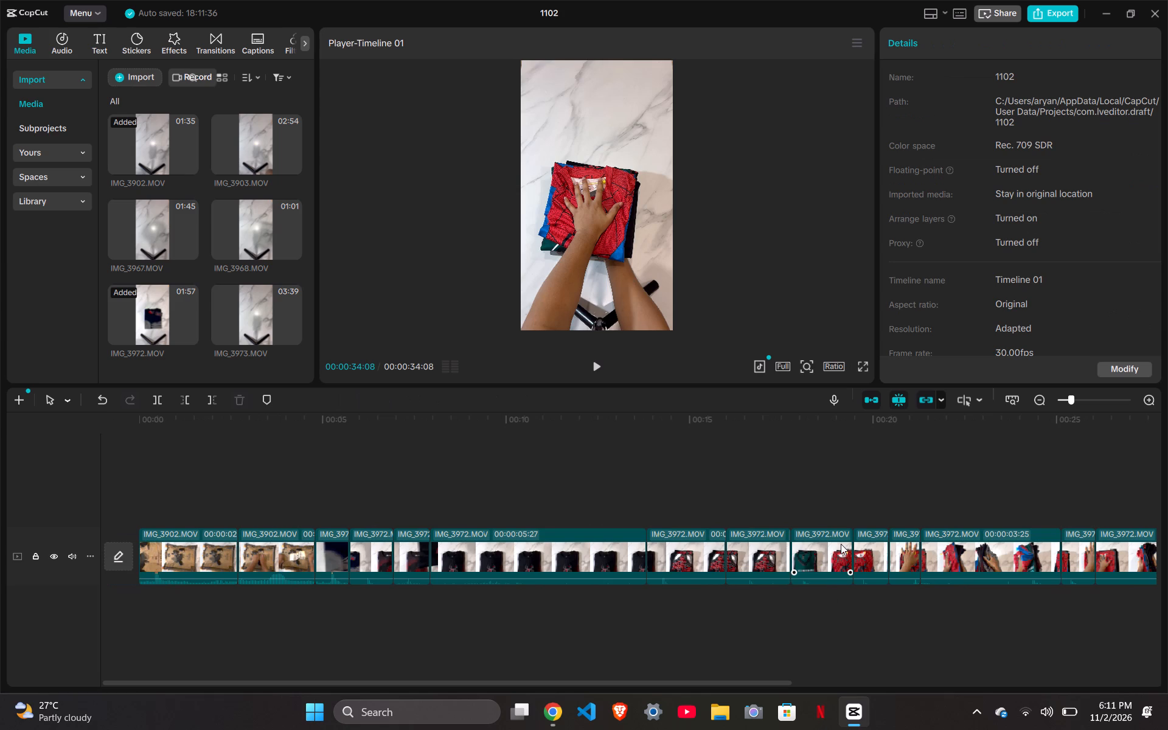
click(135, 479)
triple_click(141, 480)
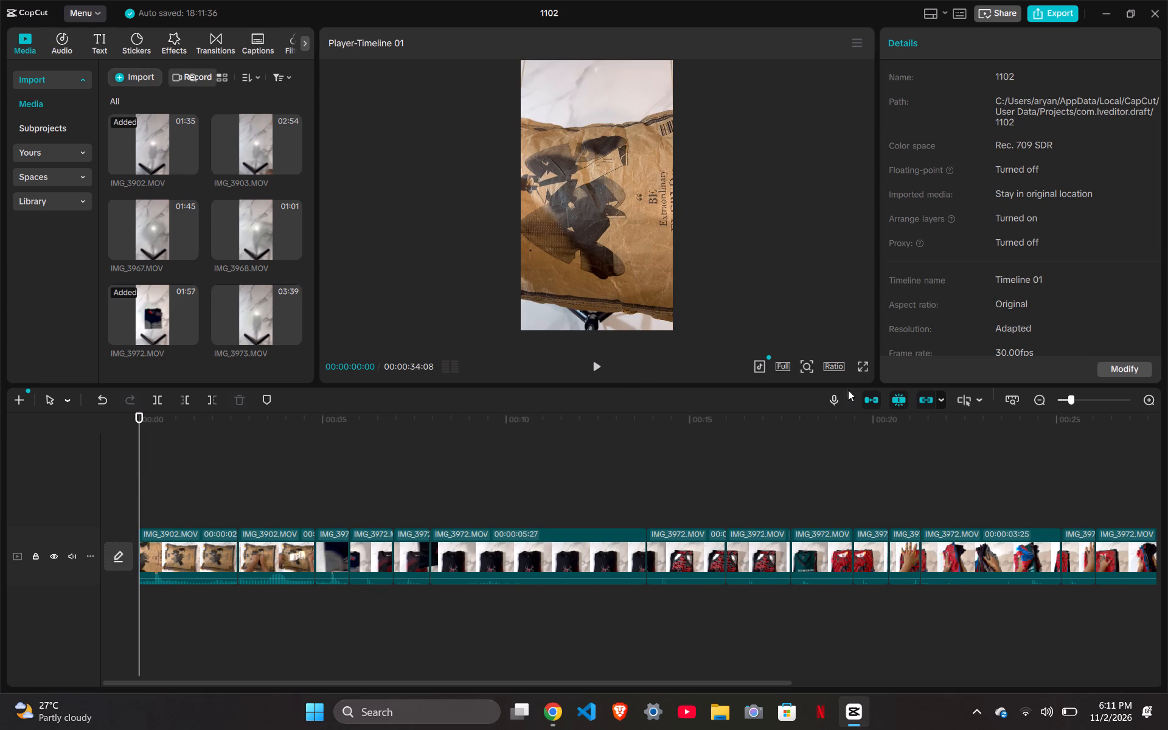
click(596, 367)
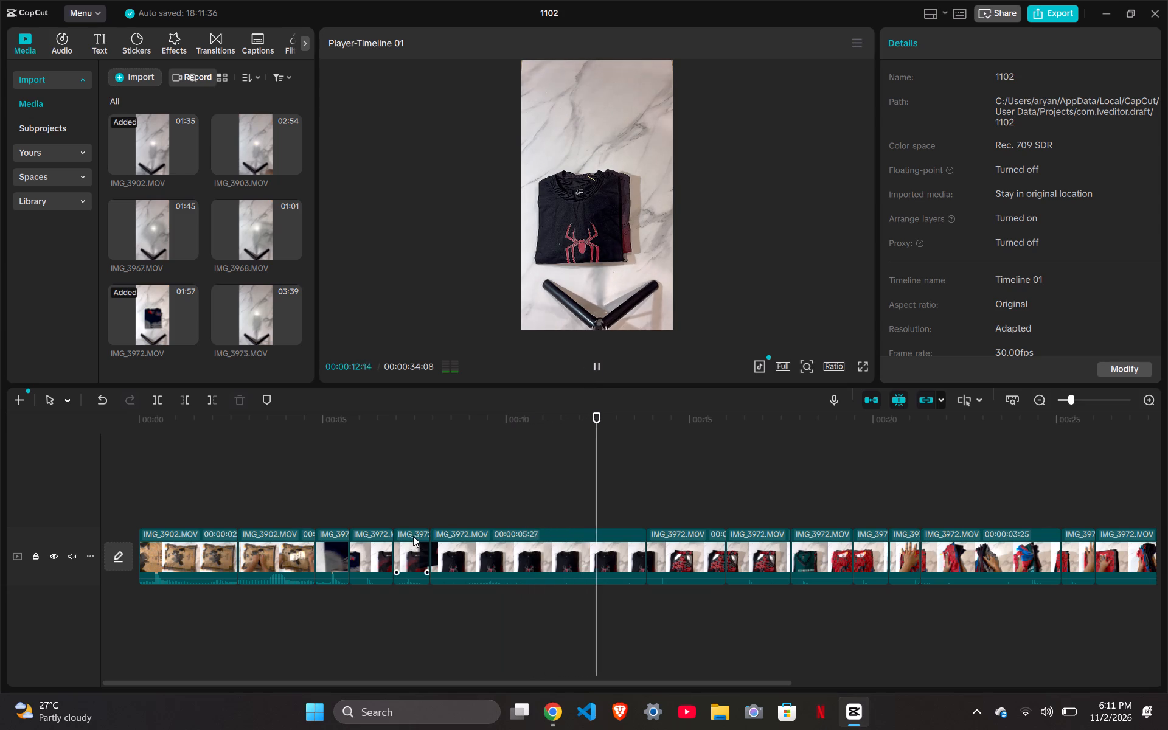
click(415, 553)
click(388, 475)
click(388, 475)
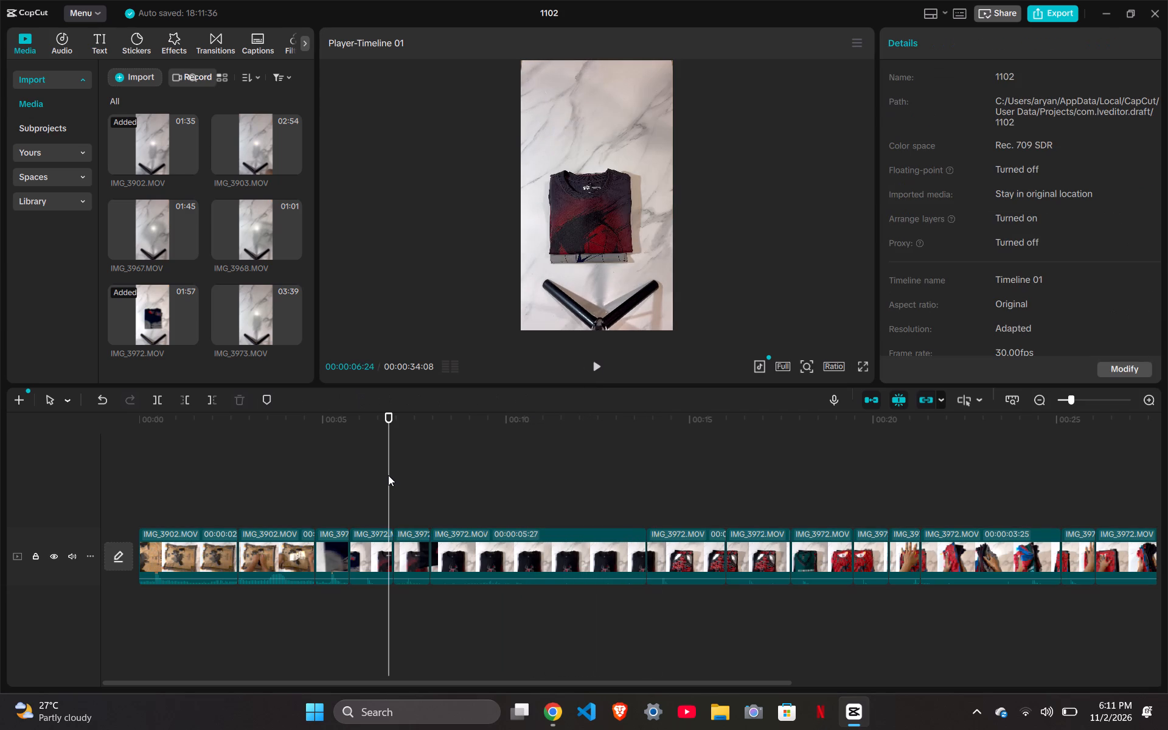
key(space)
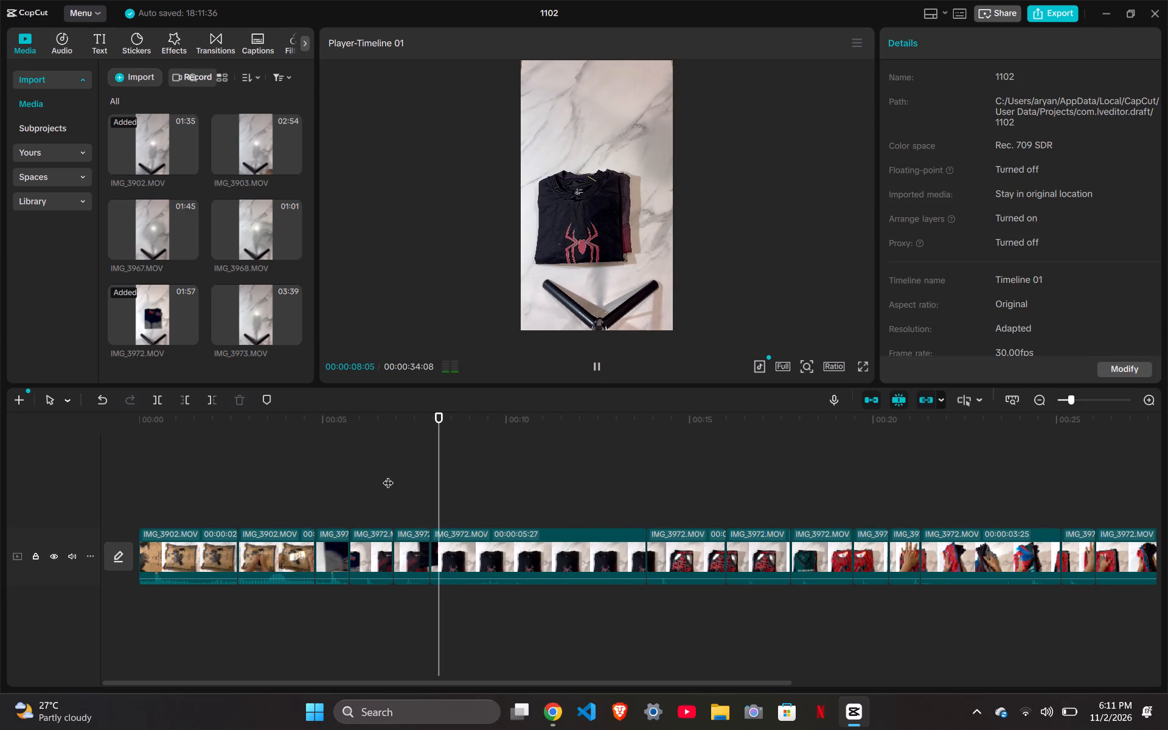
Delete the 00:00:05:27 IMG_3972 clip showing the folded black shirt with the red spider.
click(475, 543)
key(Delete)
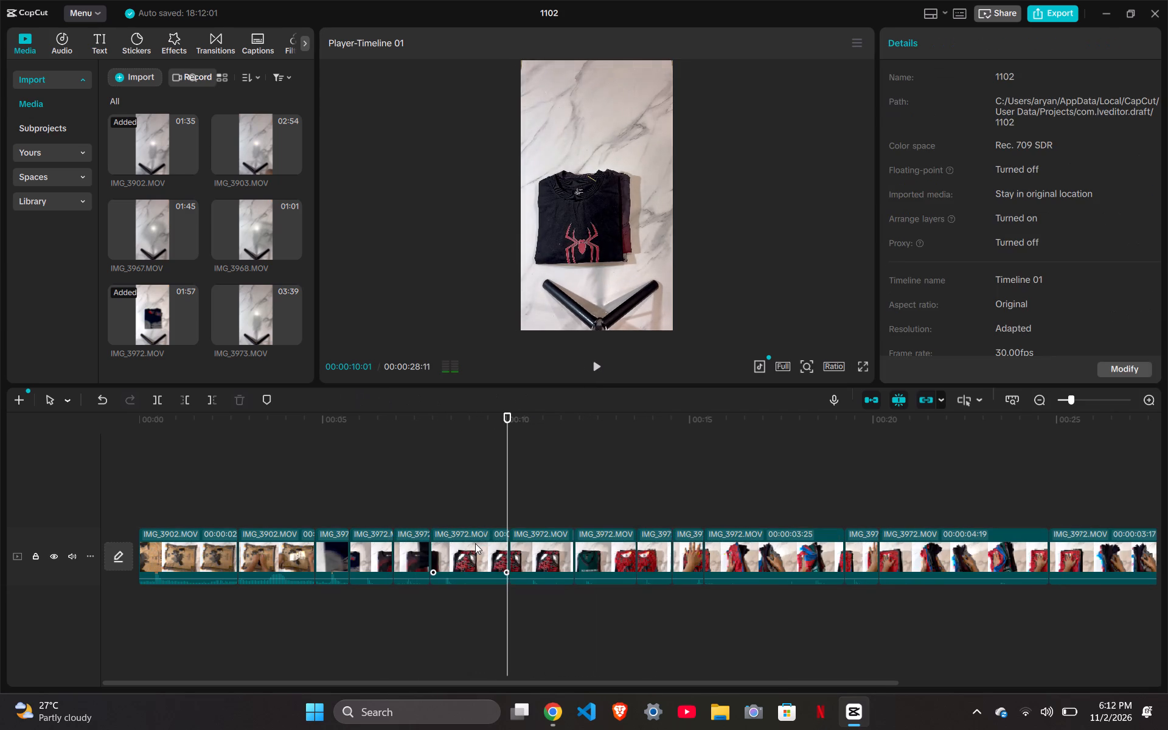
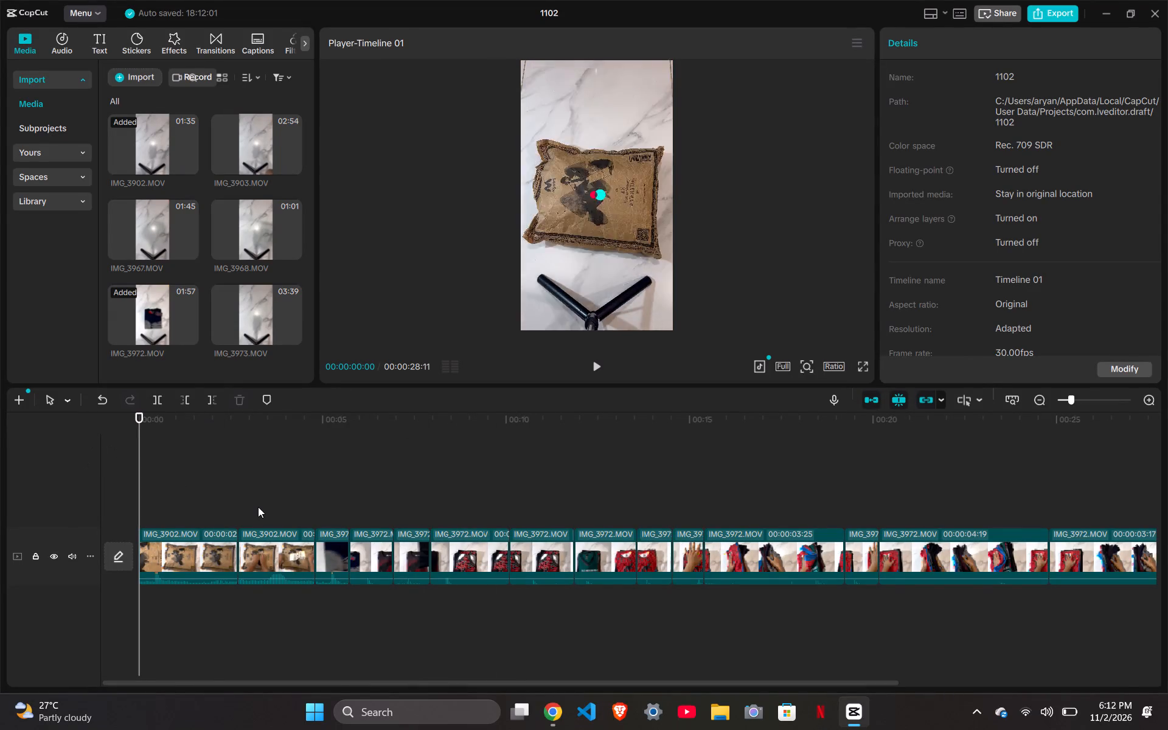
Trim the start of the first IMG_3902 clip, on the thrown package, so the clip lasts 00:00:02:15.
ctrl+scroll(258, 507, up, 19)
scroll(258, 507, right, 1)
ctrl+scroll(258, 507, up, 6)
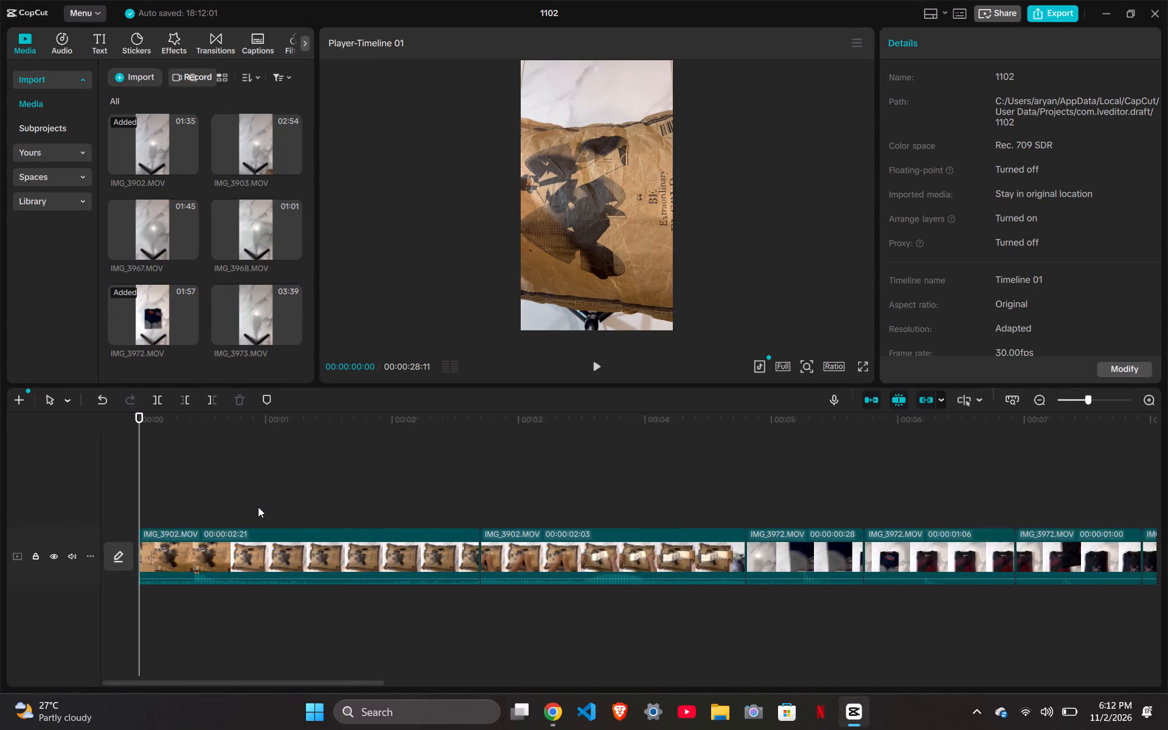
ctrl+scroll(258, 507, up, 15)
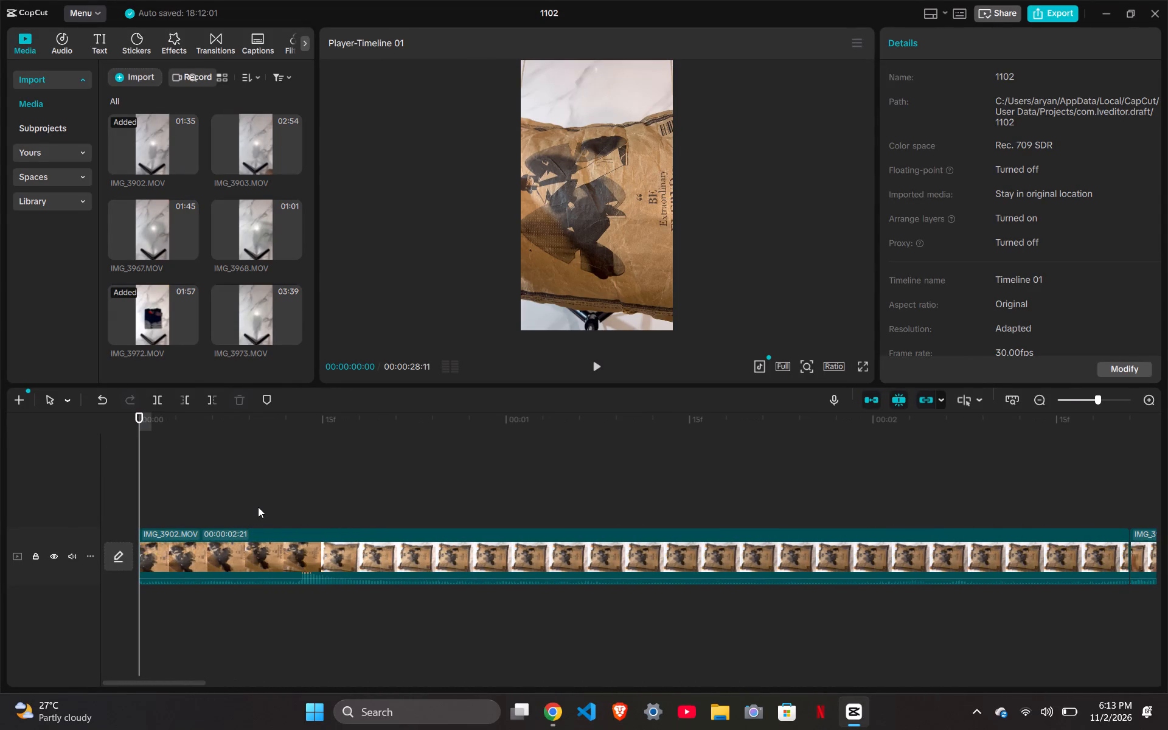
ctrl+scroll(258, 507, up, 5)
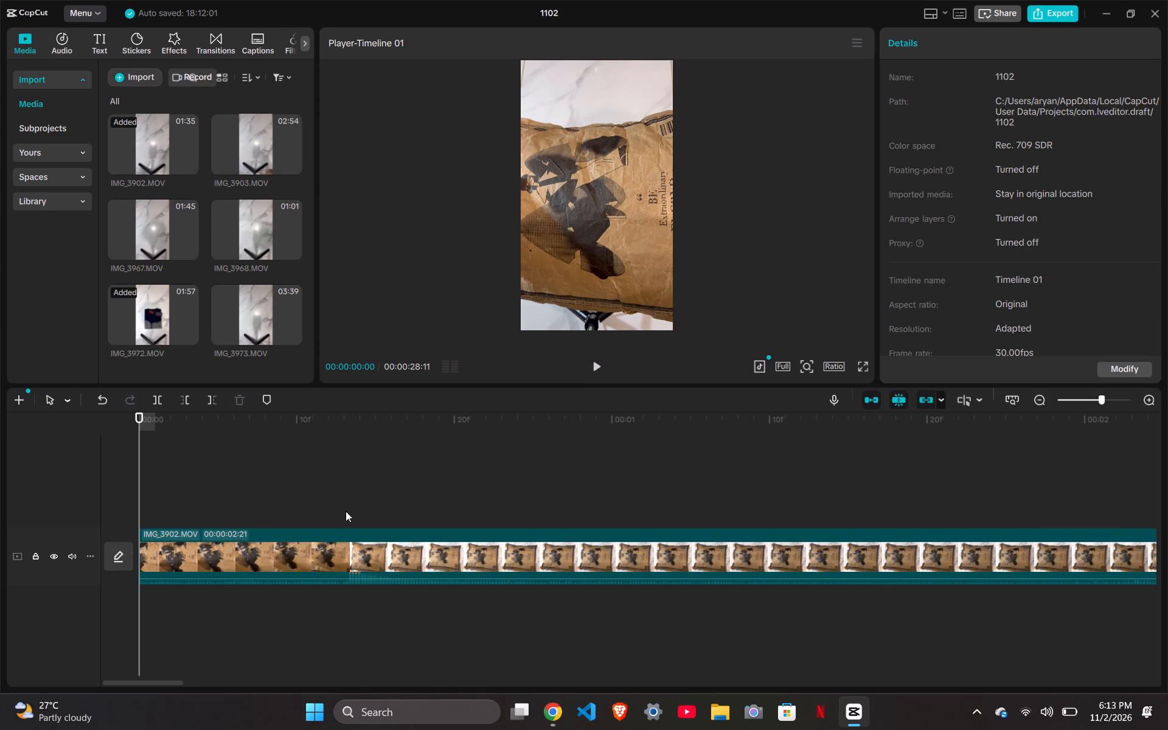
ctrl+scroll(367, 527, down, 5)
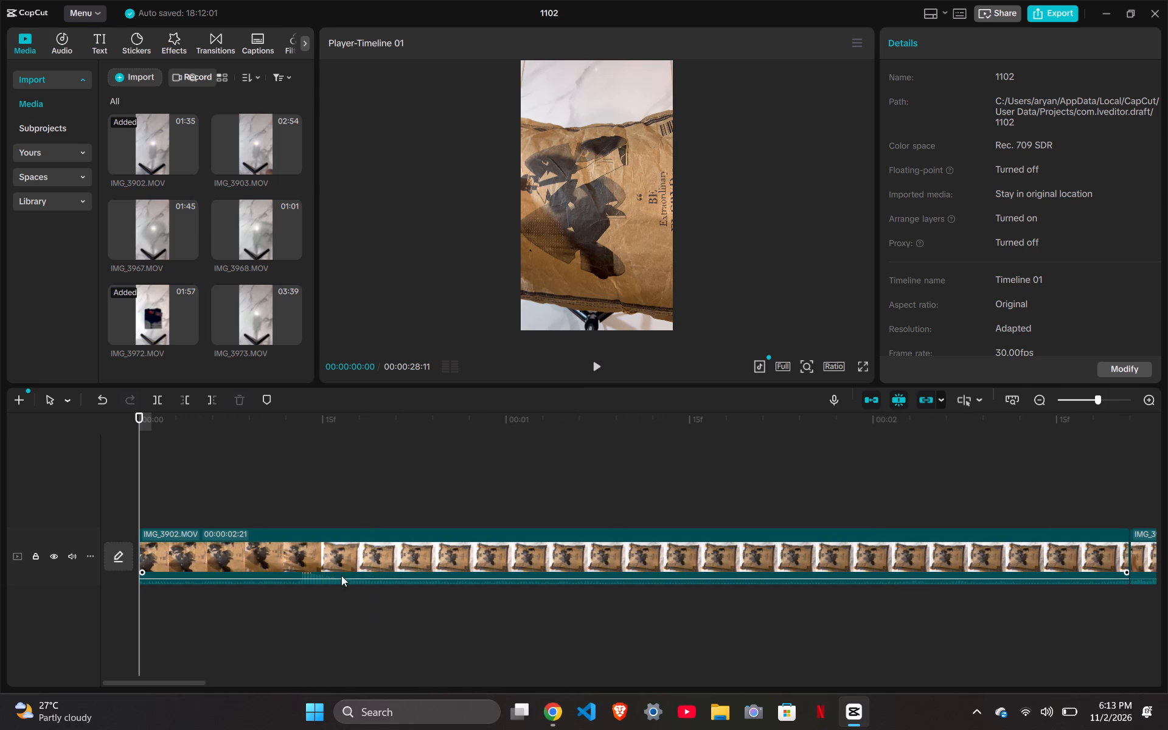
click(271, 560)
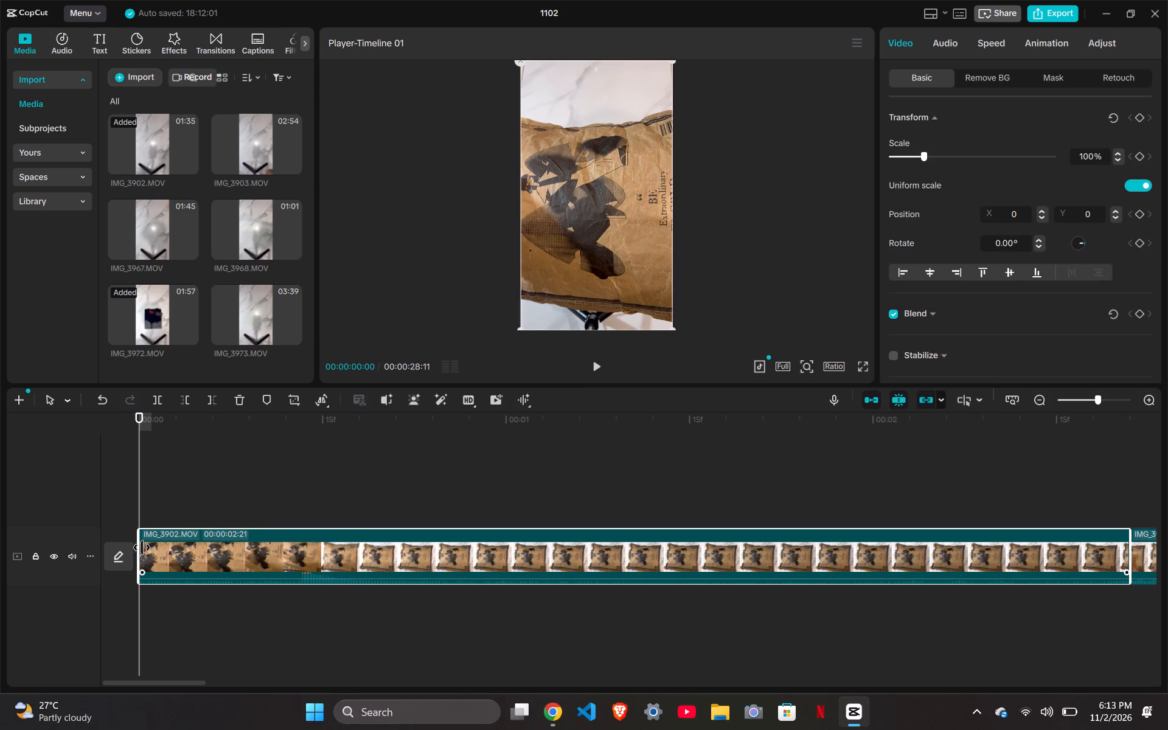
drag(139, 551, 207, 557)
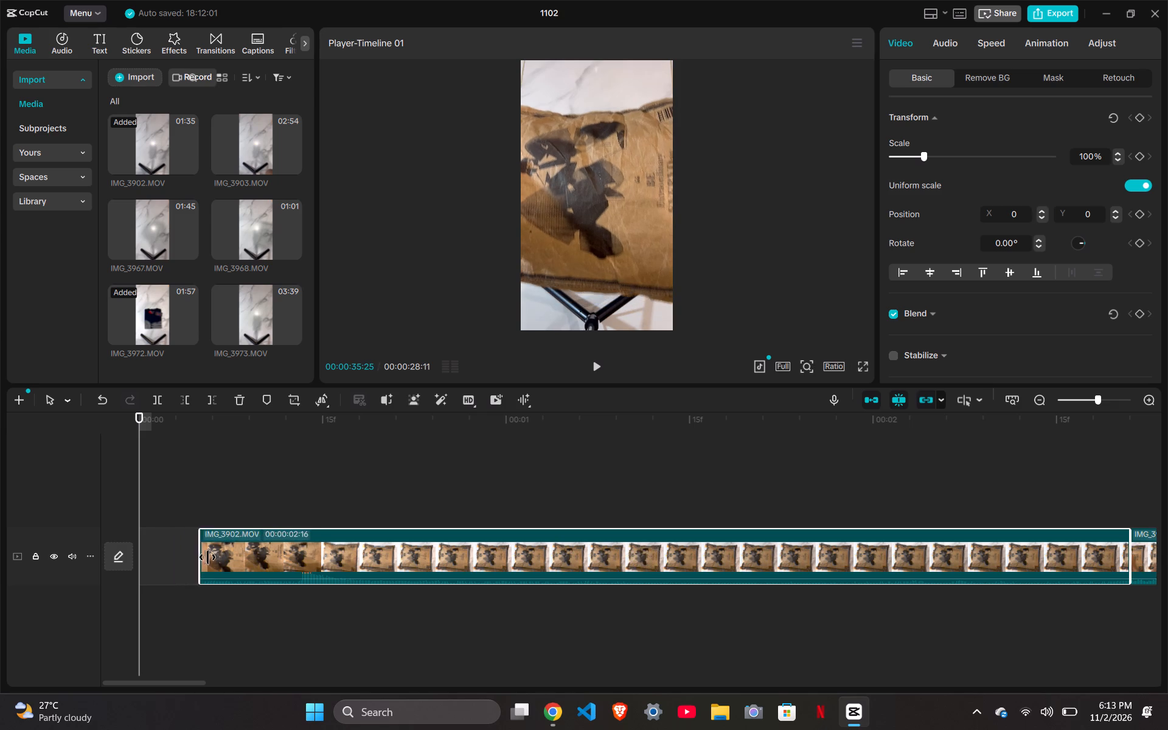
drag(207, 557, 210, 560)
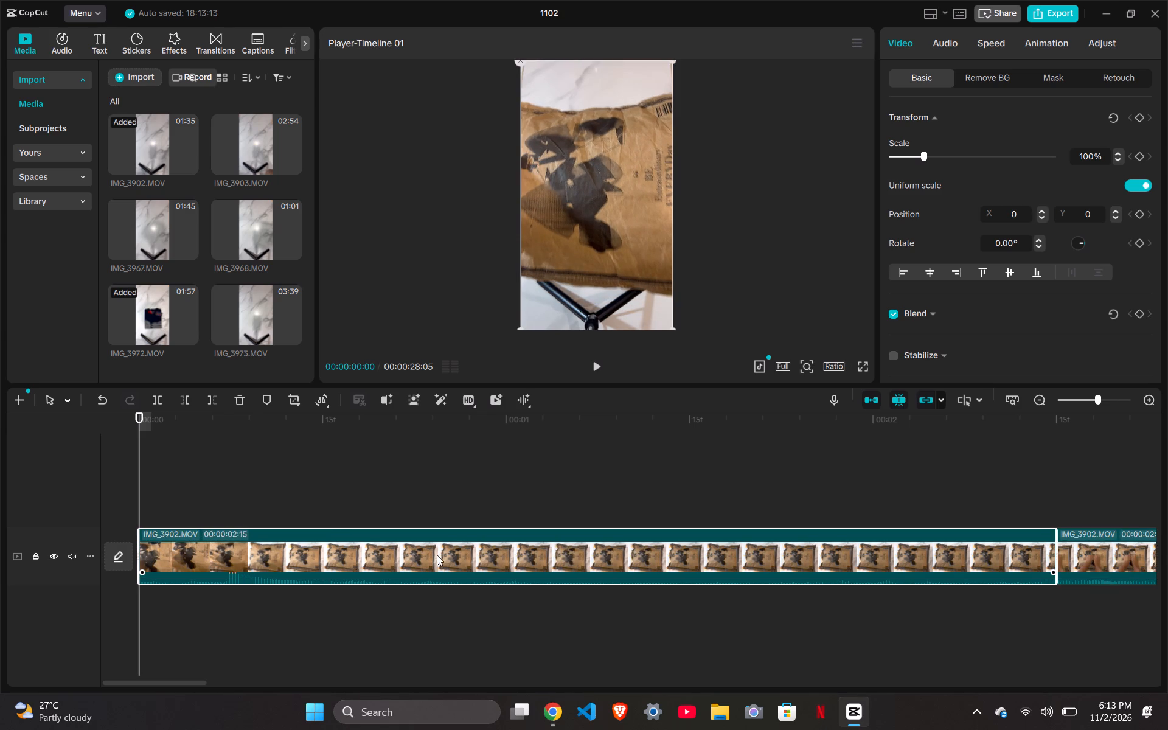
Shorten the first IMG_3902 clip from its end so it stops at 00:00:00:14, just after the package lands.
scroll(437, 555, left, 1)
click(437, 555)
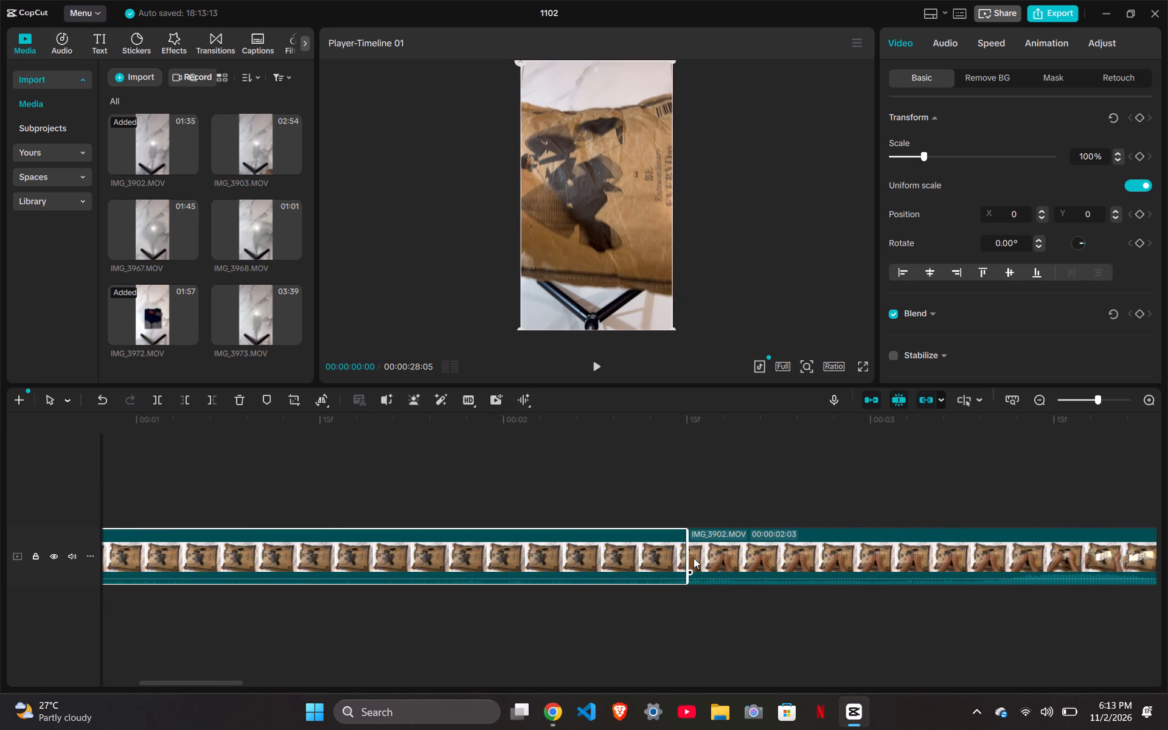
drag(687, 554, 586, 567)
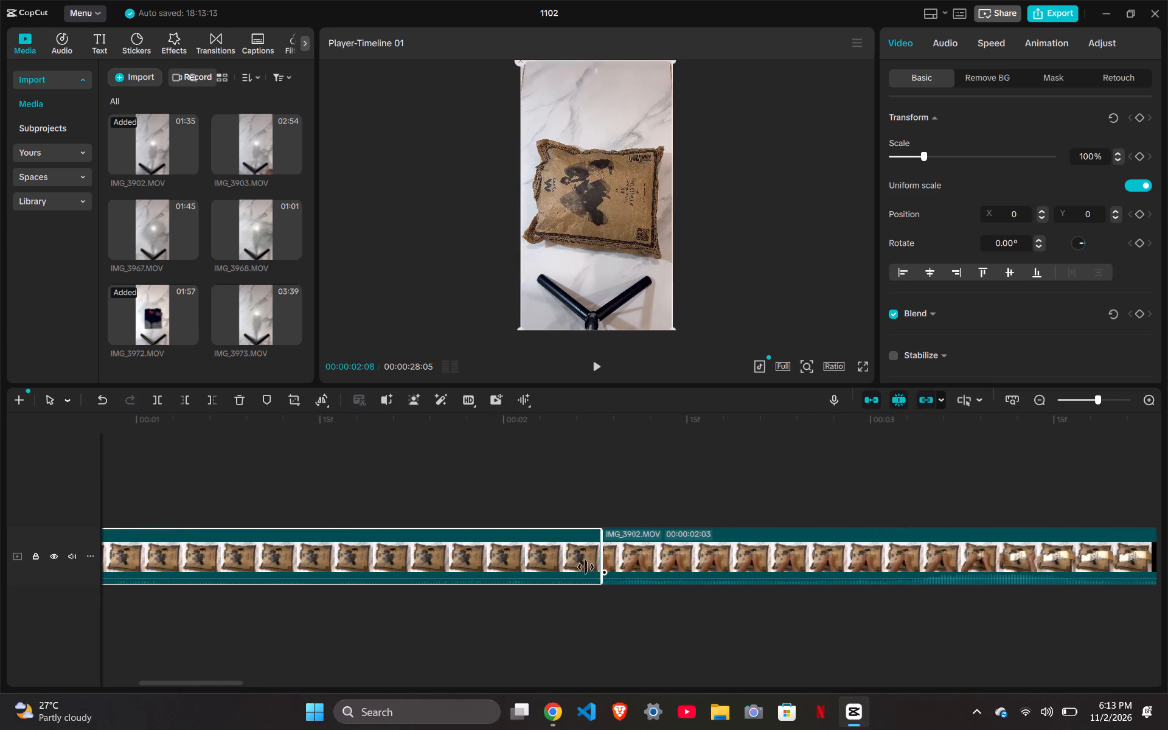
drag(586, 567, 342, 595)
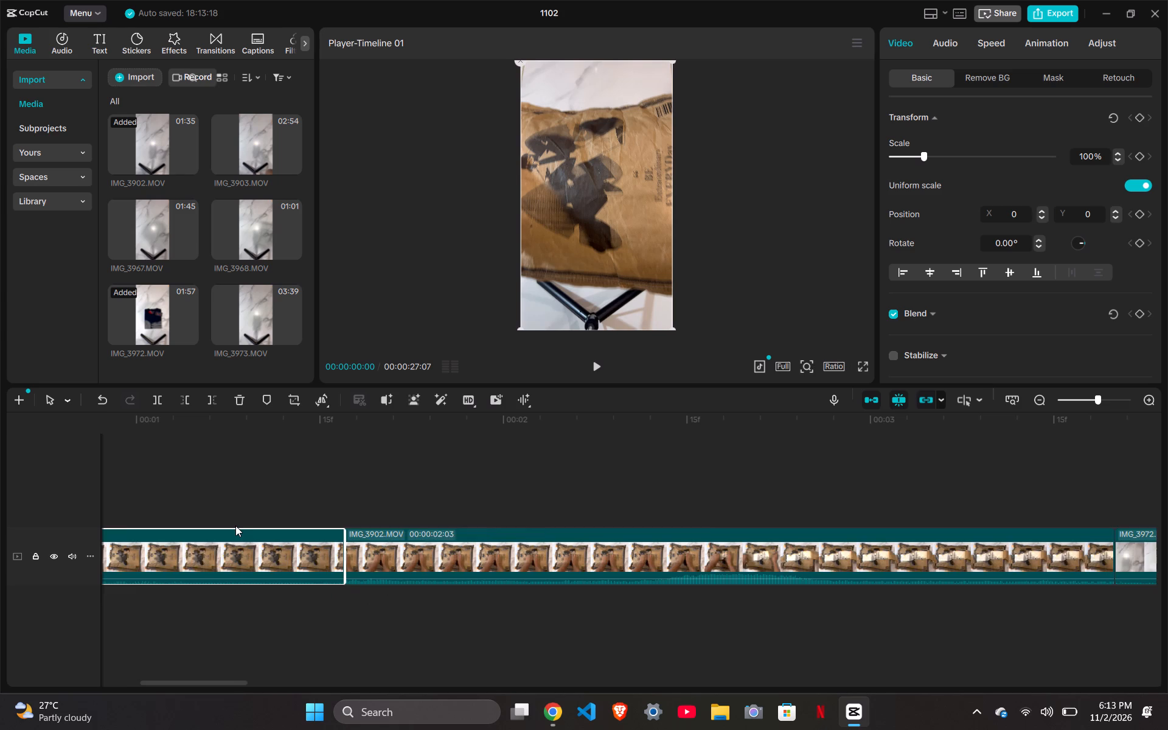
scroll(235, 526, right, 3)
click(328, 499)
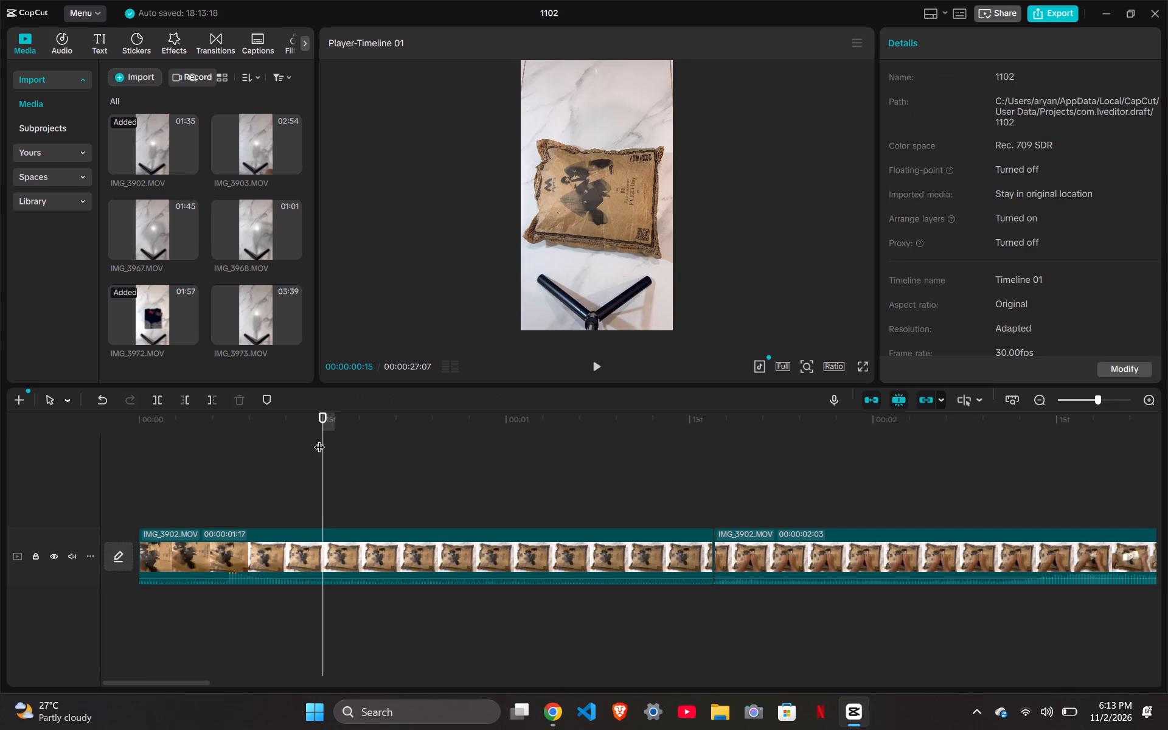
drag(321, 411, 251, 440)
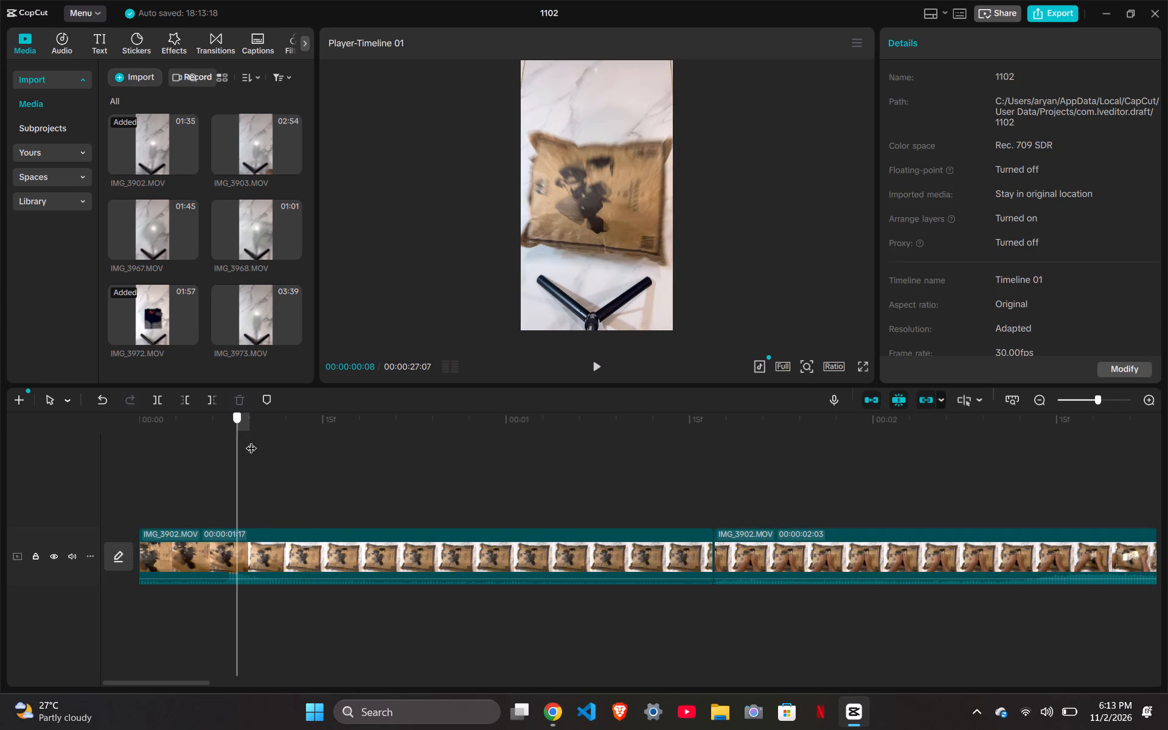
drag(251, 440, 314, 438)
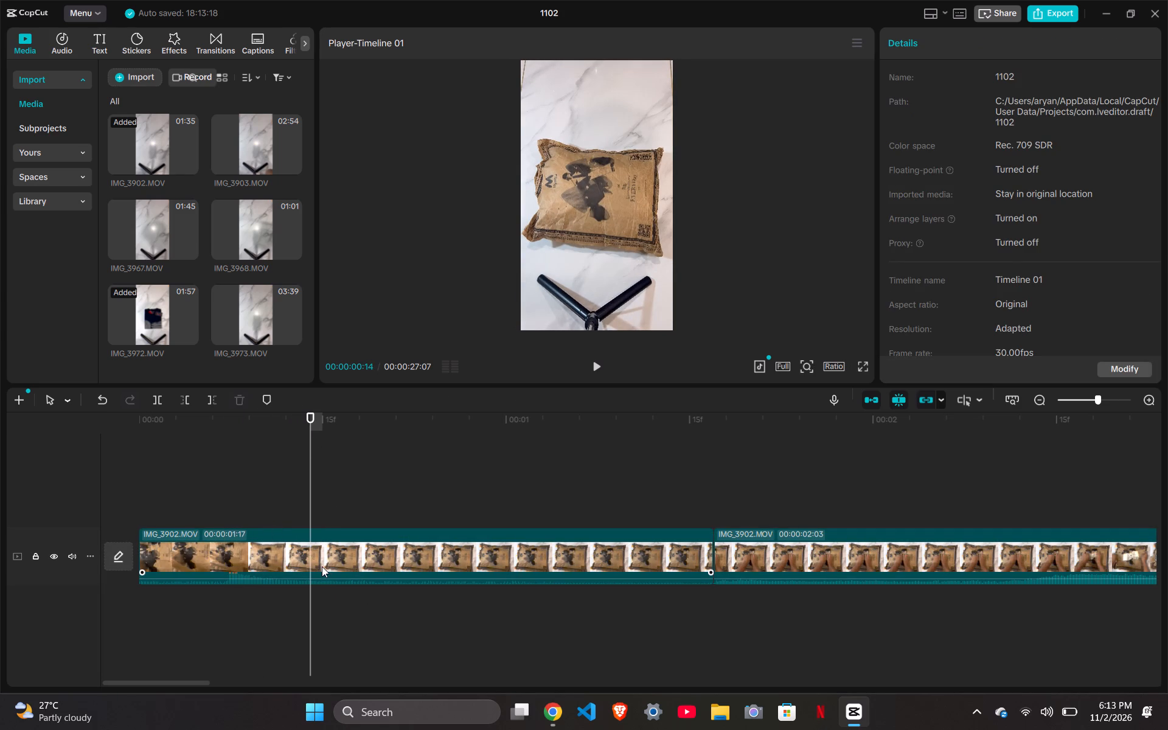
click(322, 566)
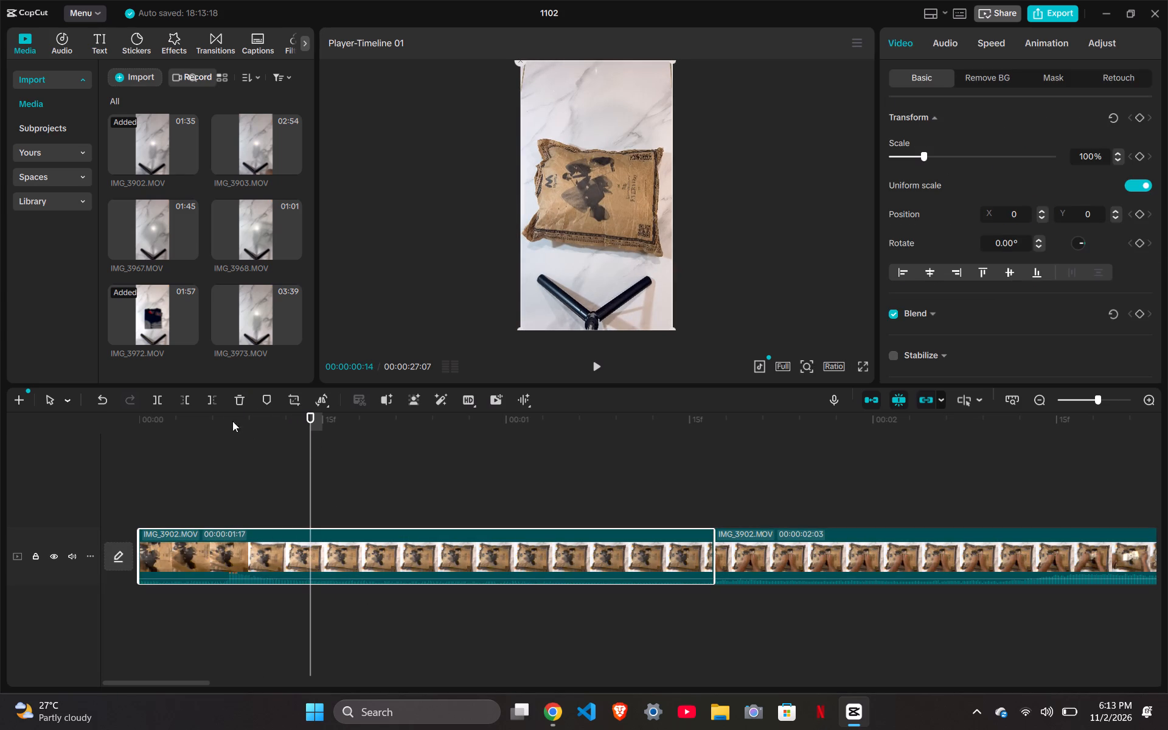
click(207, 401)
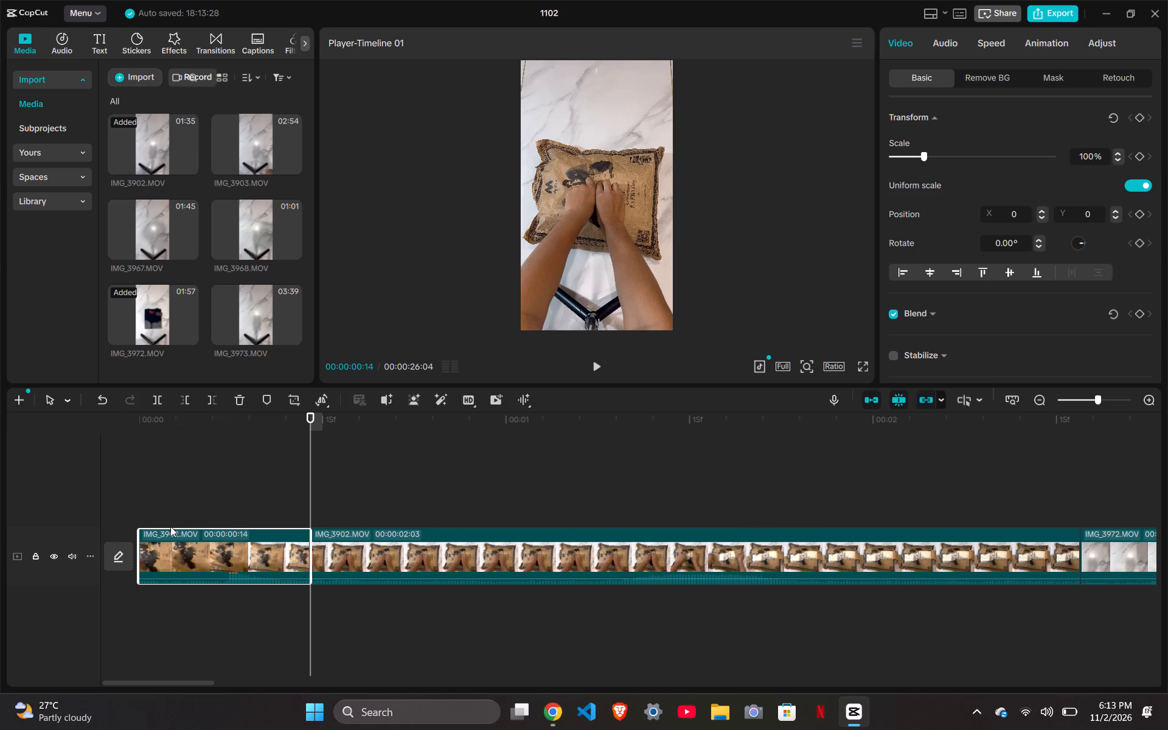
Trim the start of the second IMG_3902 clip to just before the hands tear the package, leaving 00:00:01:09.
click(331, 542)
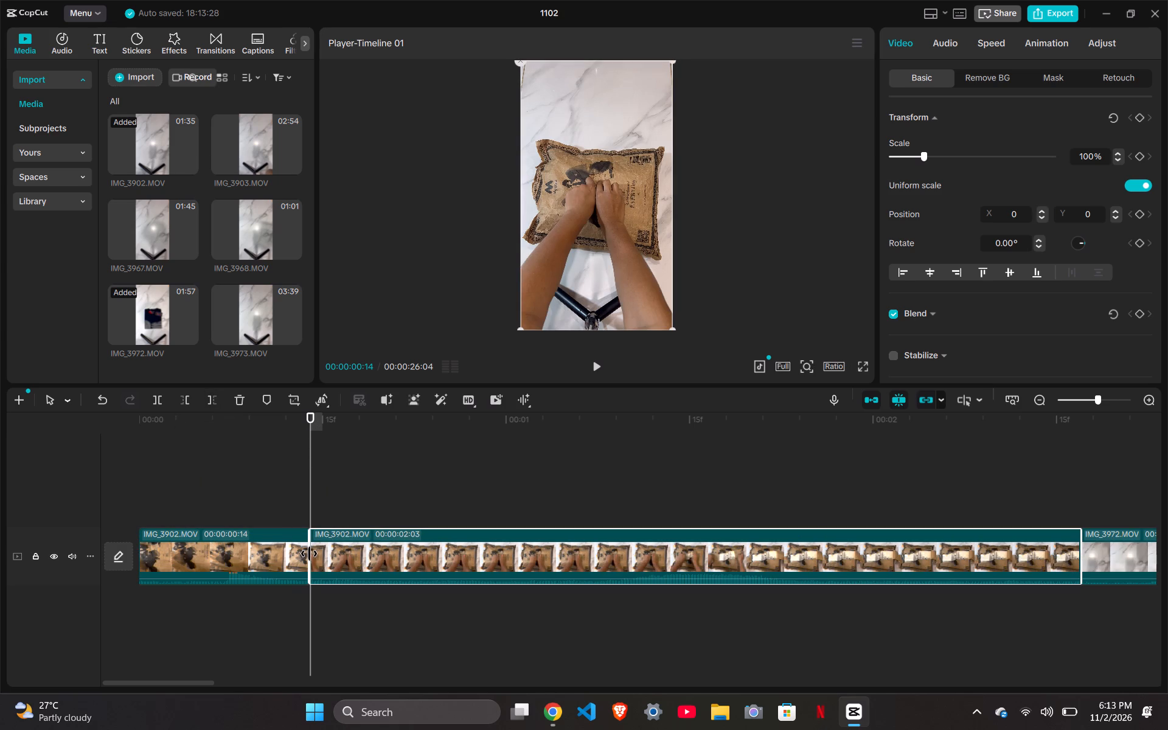
drag(309, 554, 339, 570)
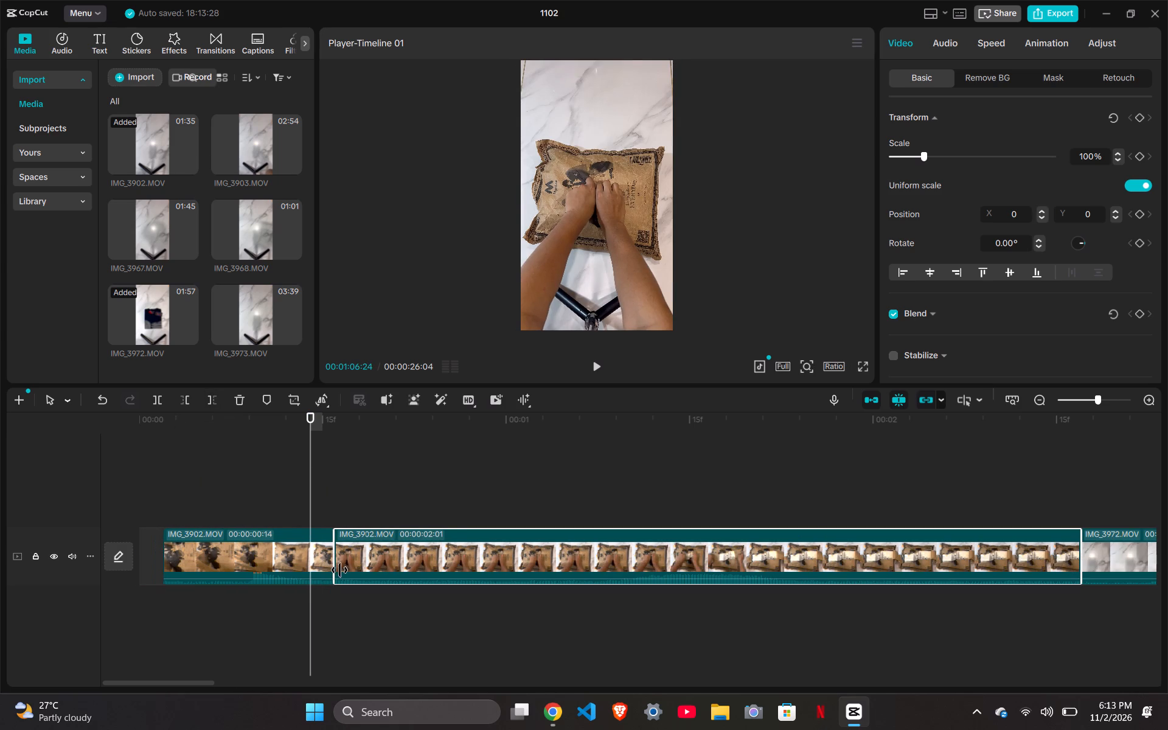
drag(339, 570, 352, 574)
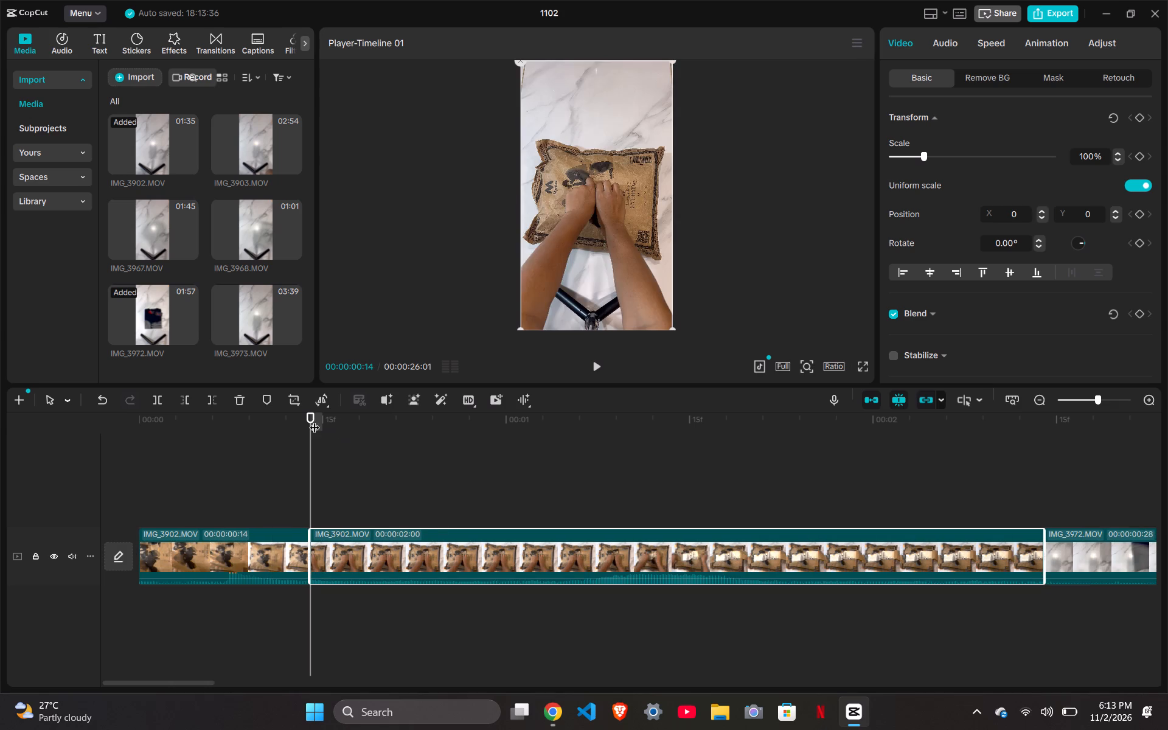
drag(311, 414, 378, 419)
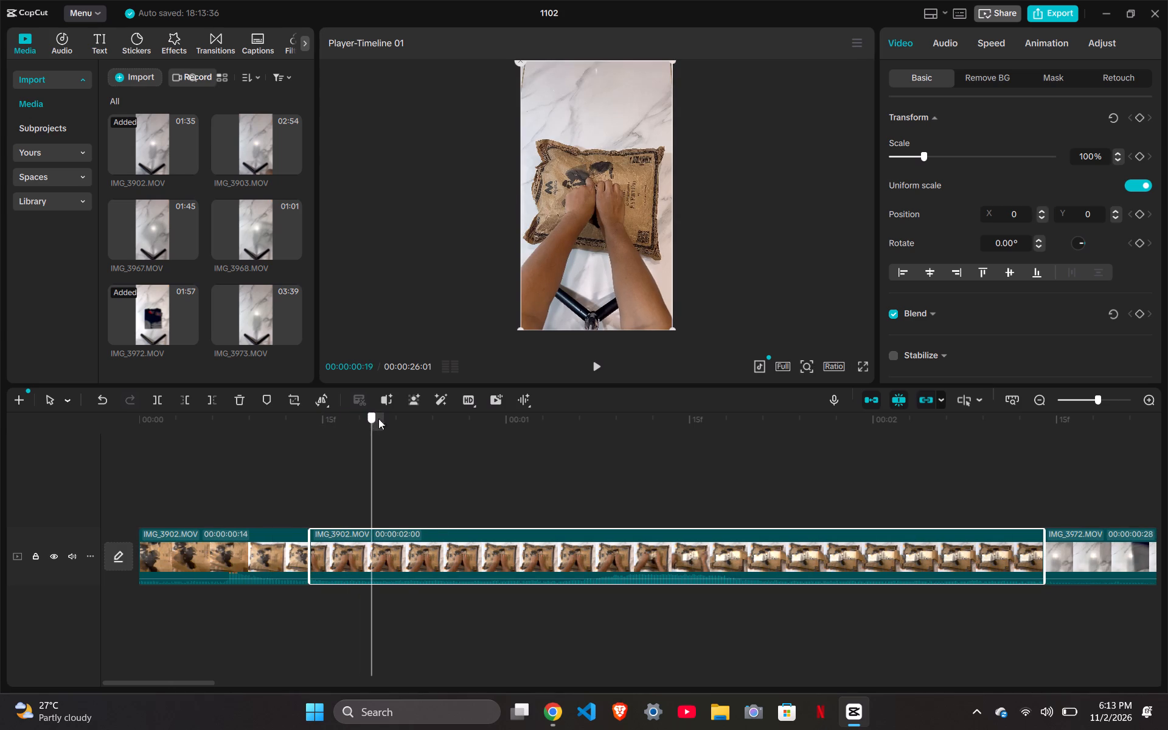
drag(378, 419, 521, 440)
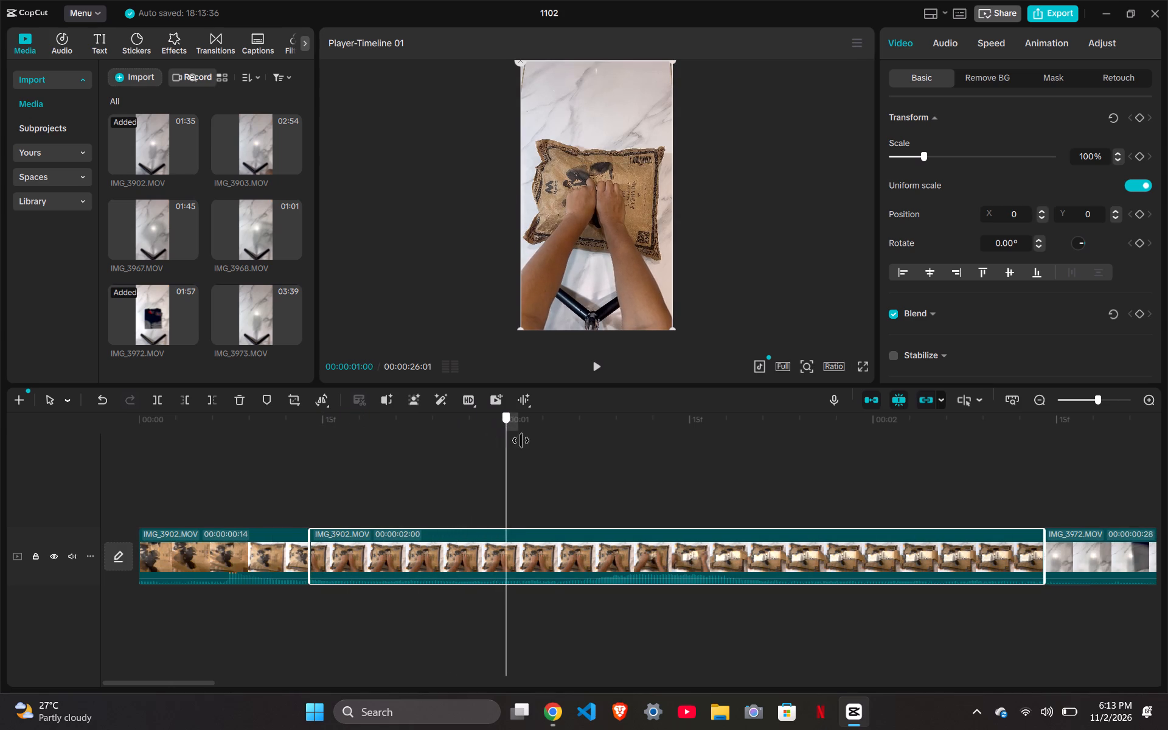
drag(521, 440, 604, 441)
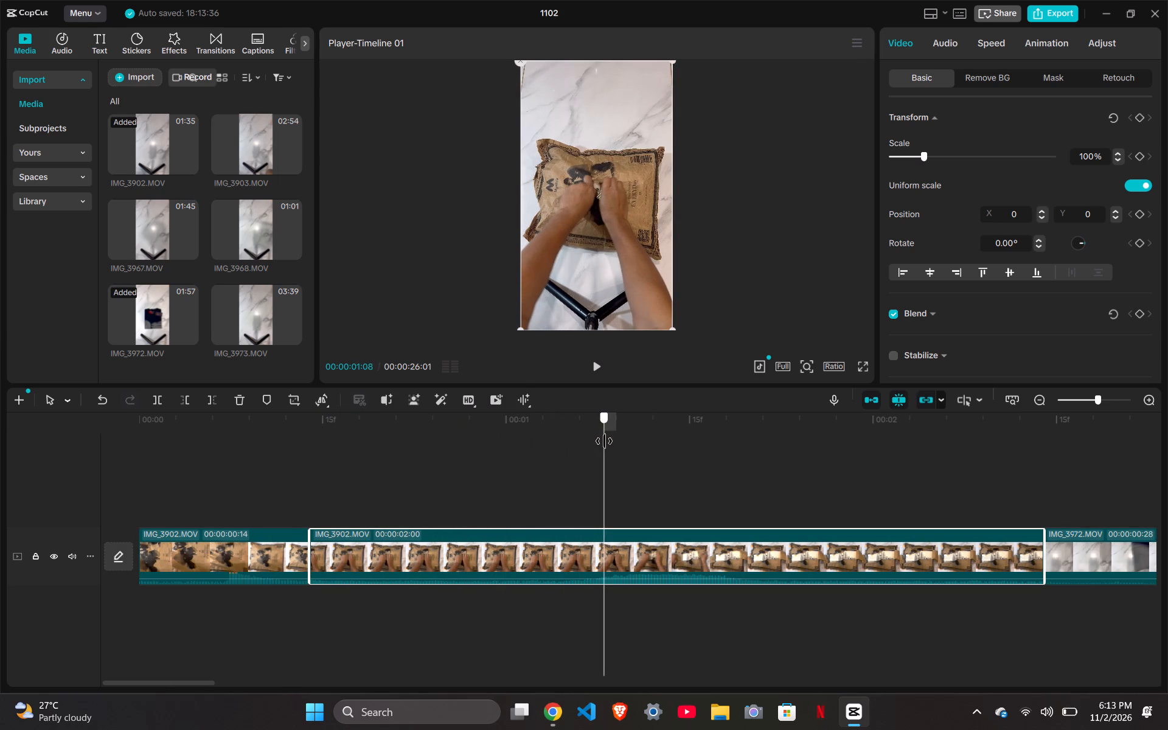
drag(604, 441, 571, 451)
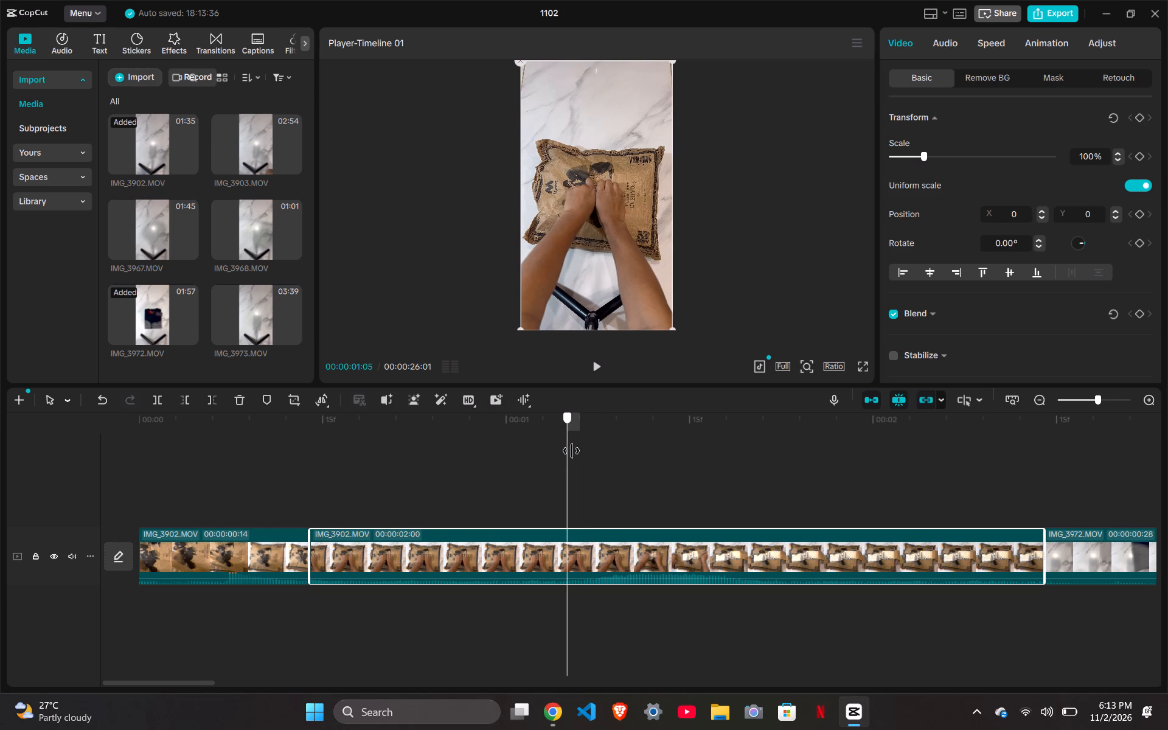
drag(571, 451, 563, 454)
click(190, 404)
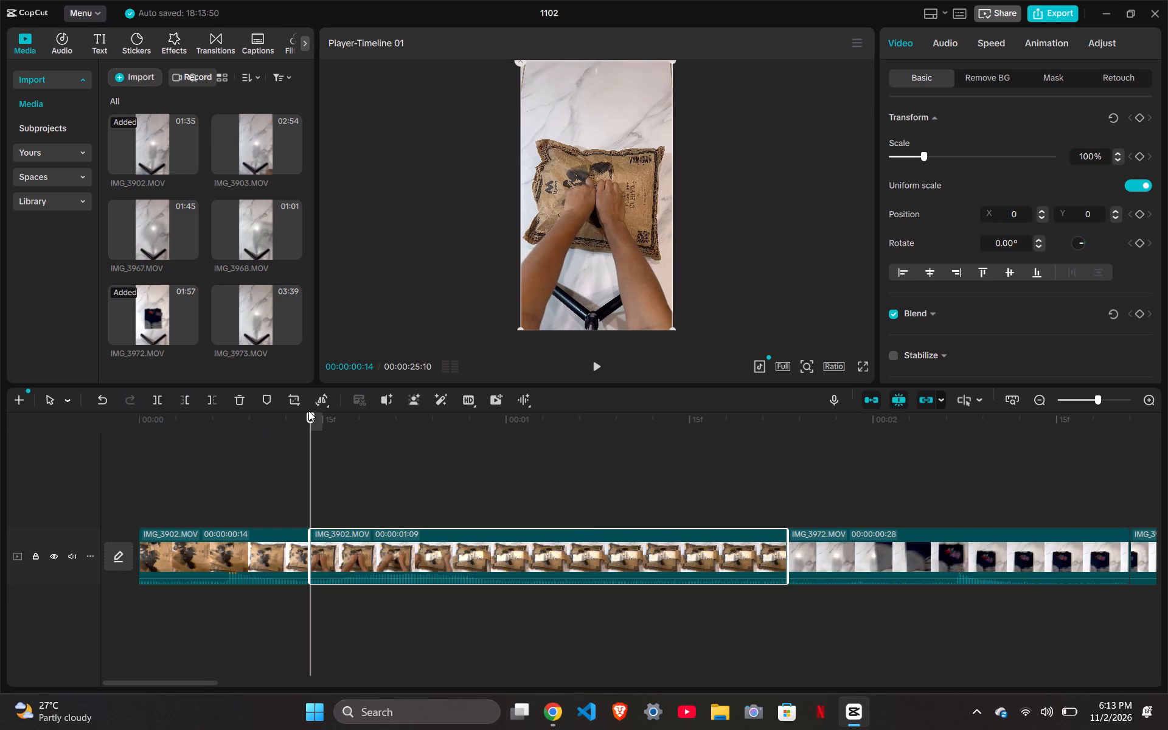
Cut off the second IMG_3902 clip after 00:00:01:07, with the torn package lying open, leaving 00:00:00:23.
drag(310, 415, 434, 420)
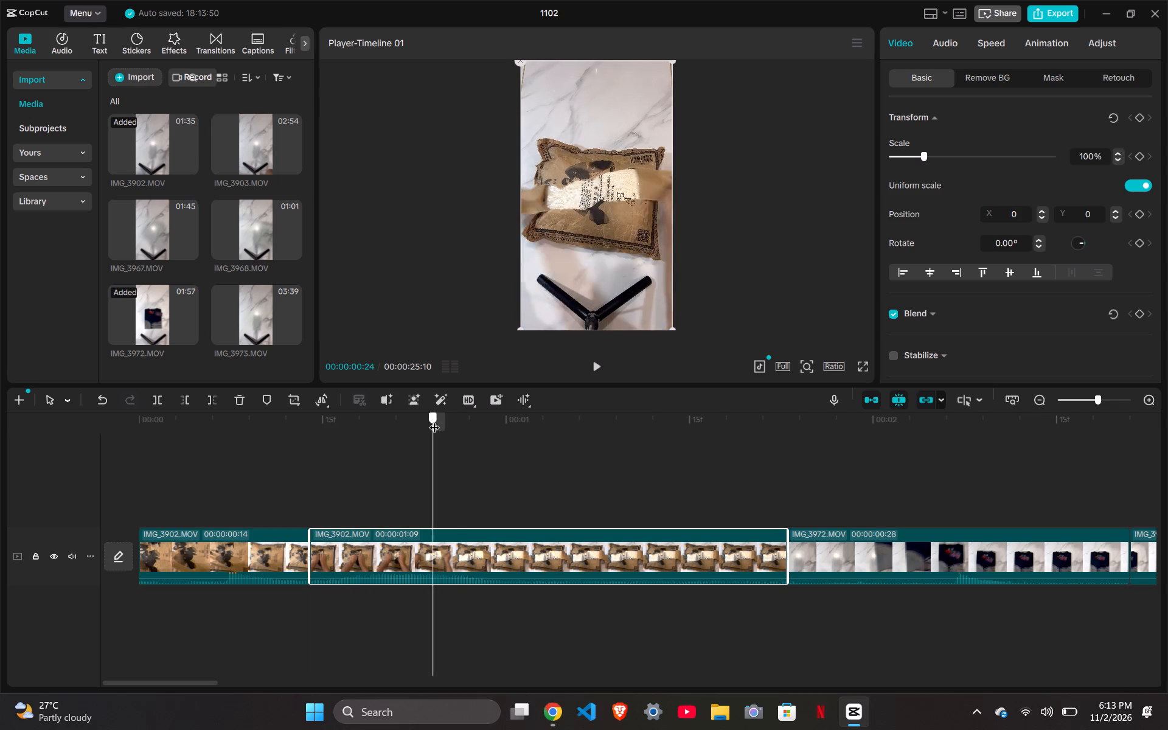
drag(434, 420, 576, 437)
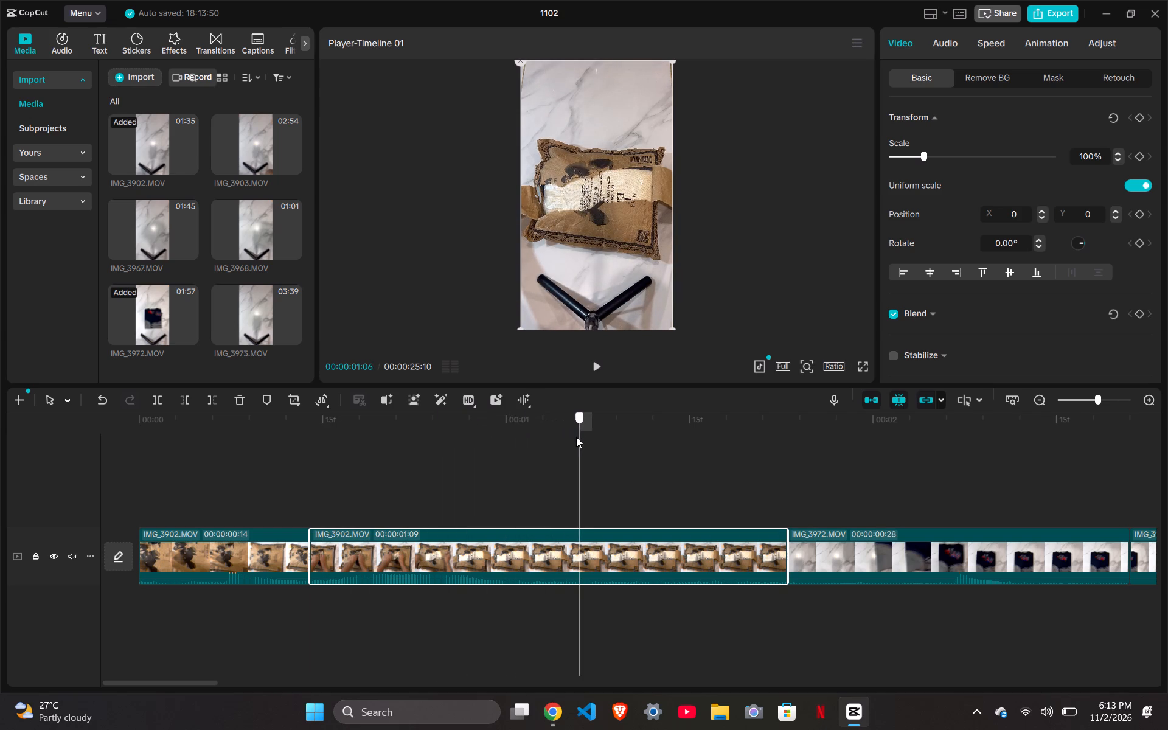
drag(576, 437, 591, 437)
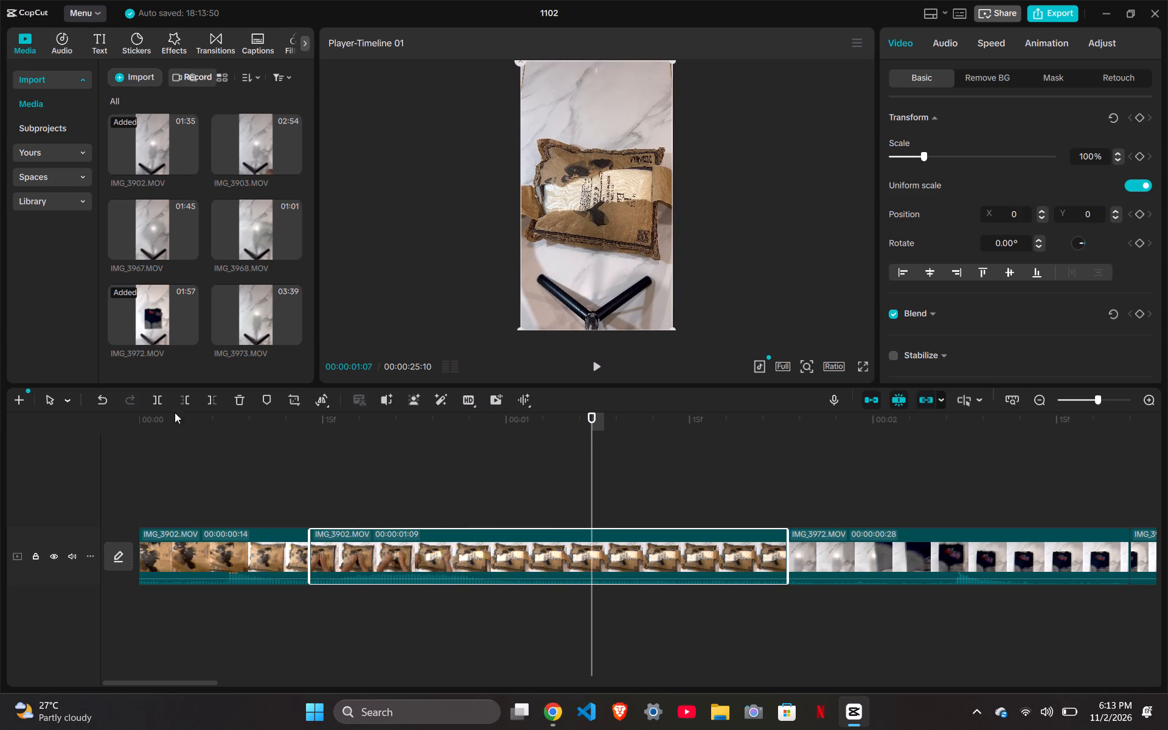
click(220, 397)
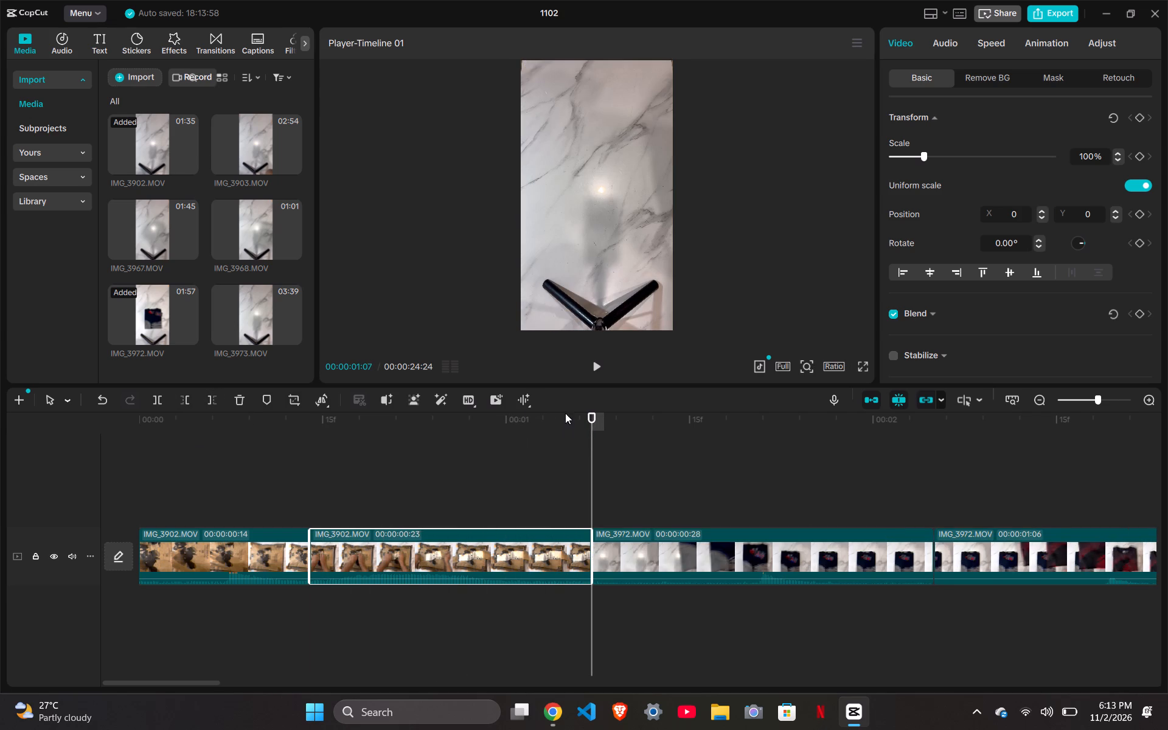
Play back the opening of the sequence from the start to check the shortened IMG_3902 clips.
scroll(565, 435, right, 7)
click(151, 468)
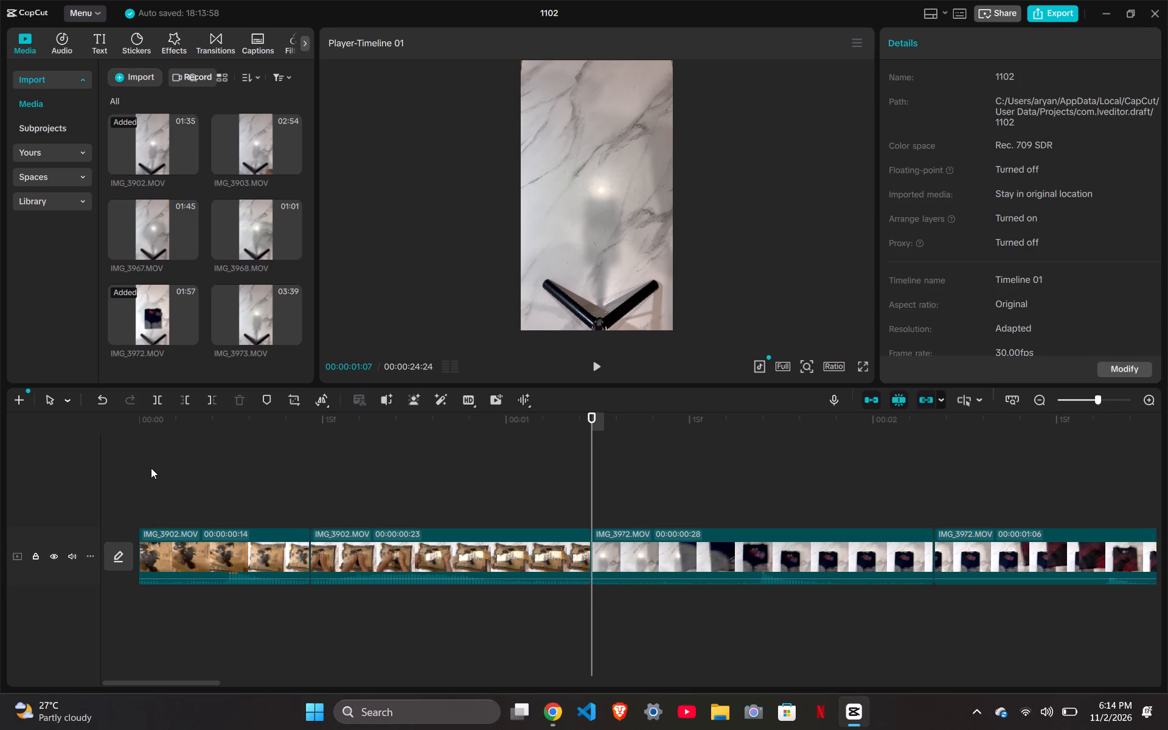
key(Left)
key(Left)
key(space)
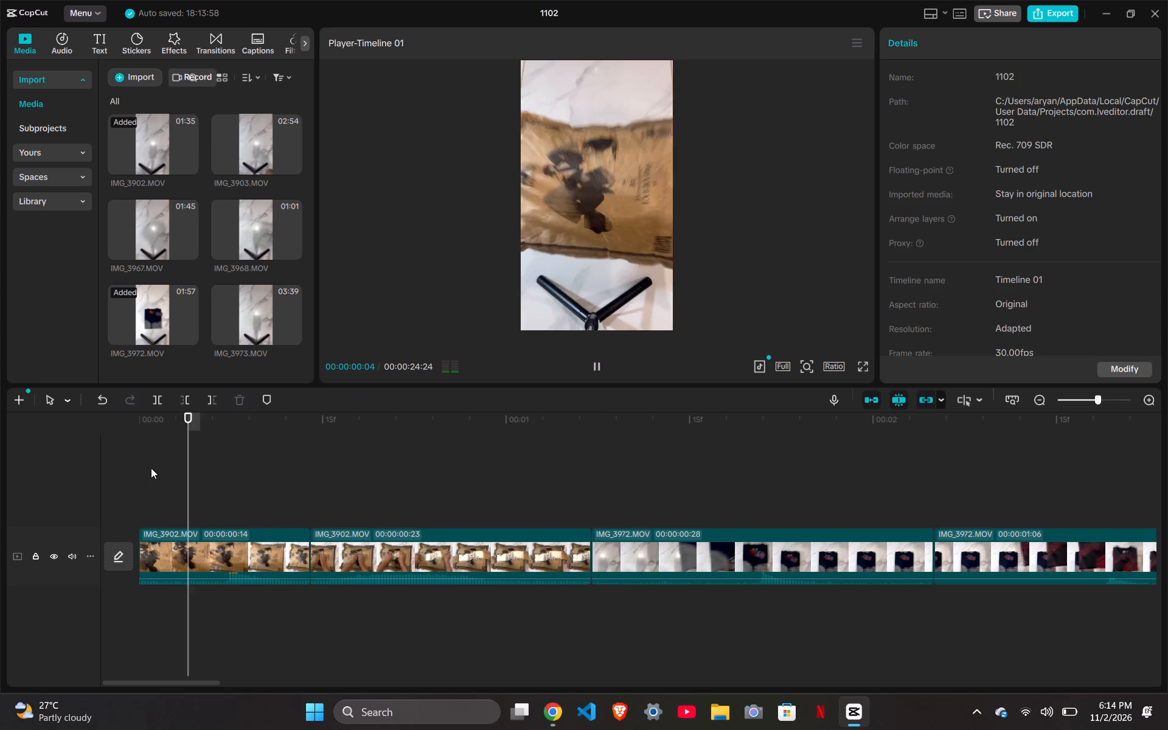
scroll(151, 468, right, 1)
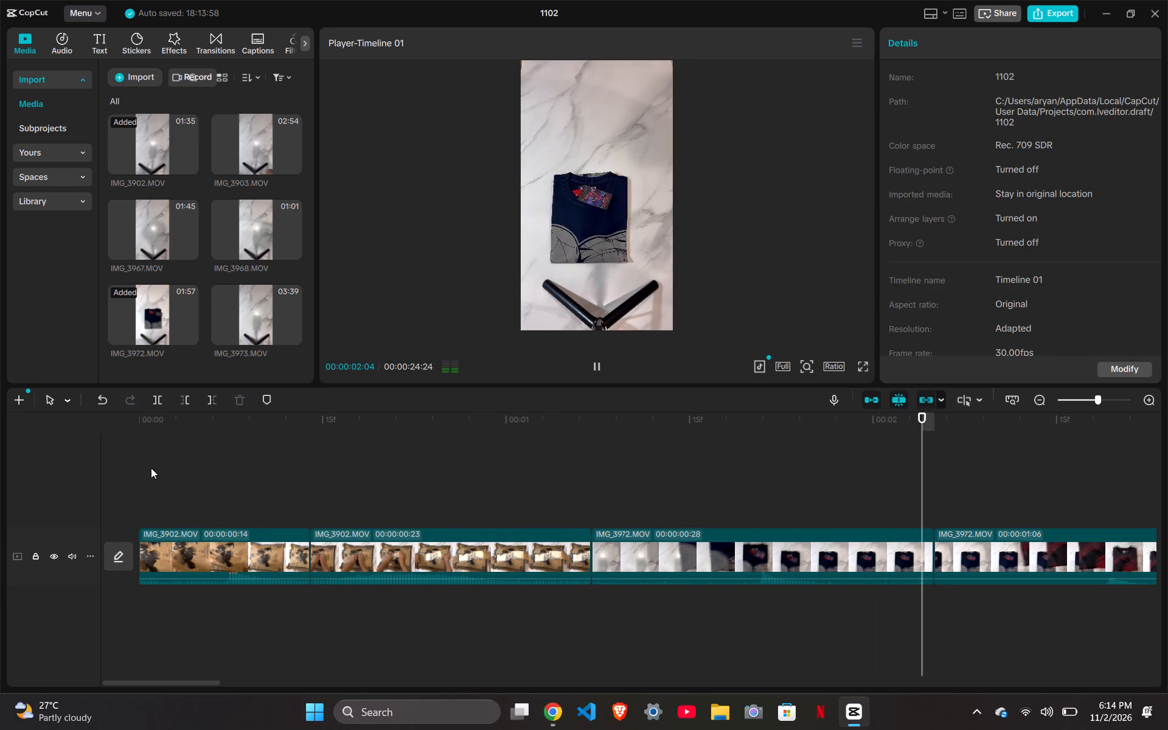
click(151, 468)
Extend the end of the first IMG_3902 clip so it lasts 00:00:00:17.
click(282, 549)
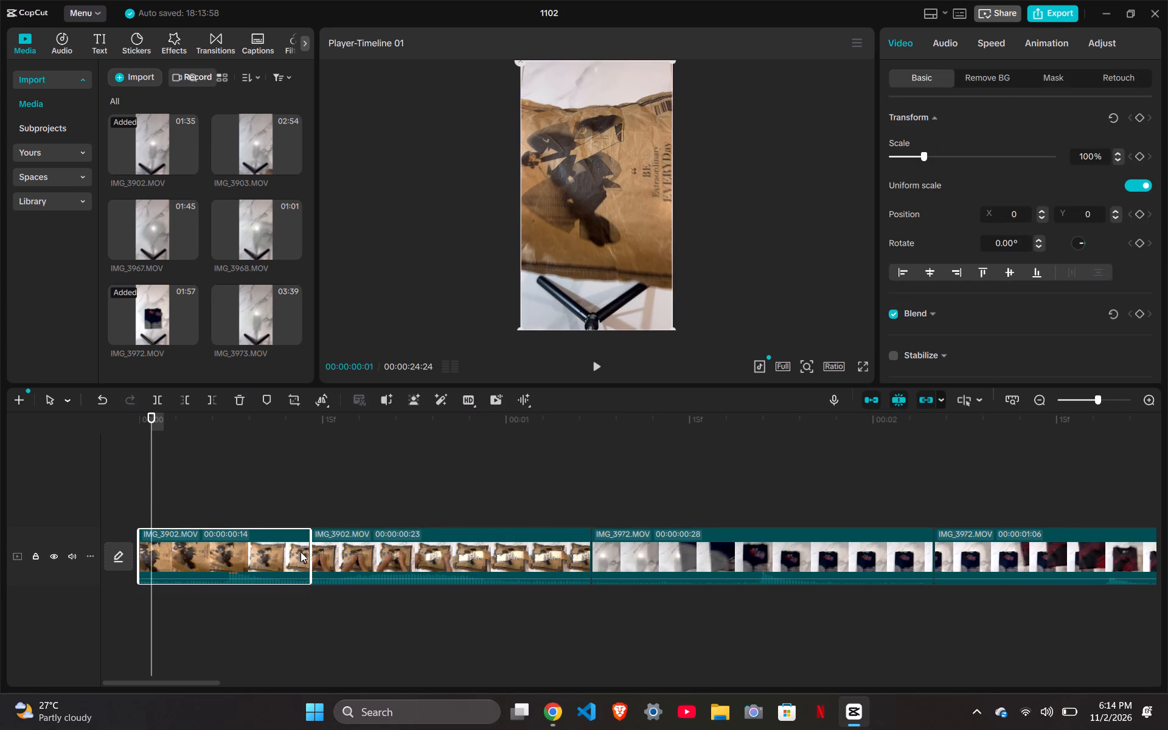
drag(309, 553, 343, 555)
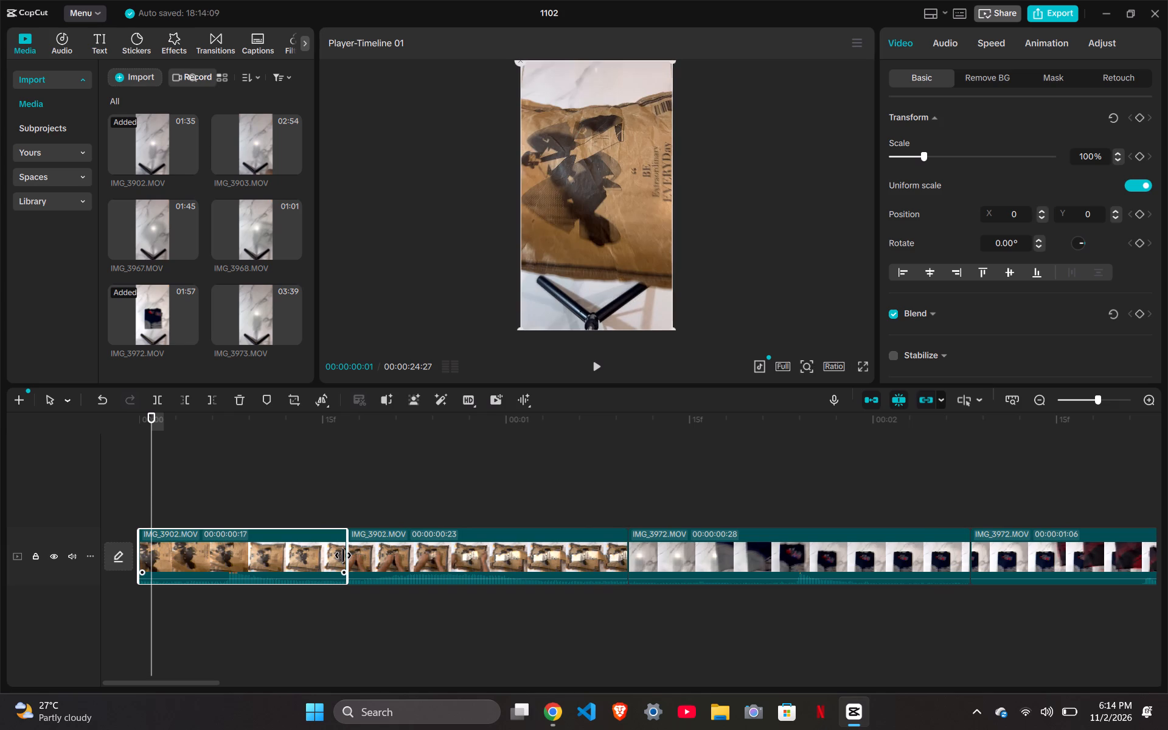
click(232, 551)
Play back the sequence from the start to check the pacing of the IMG_3902 and first IMG_3972 clips.
drag(151, 417, 108, 421)
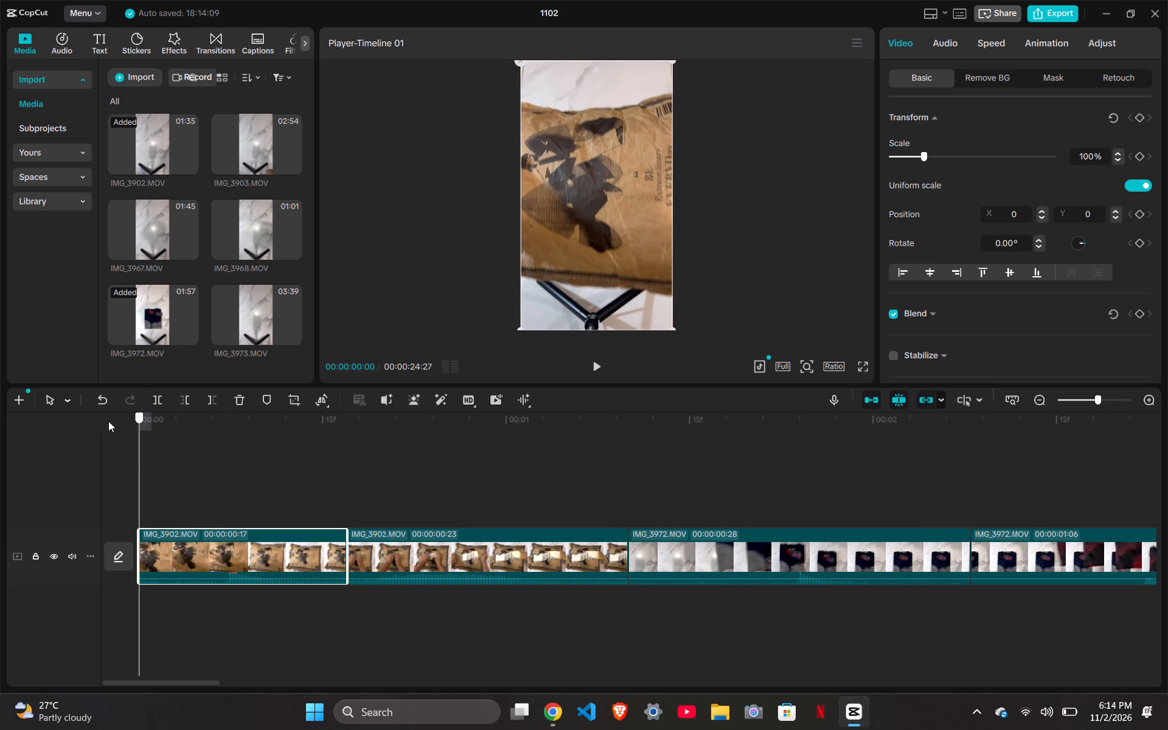
drag(108, 421, 106, 421)
key(space)
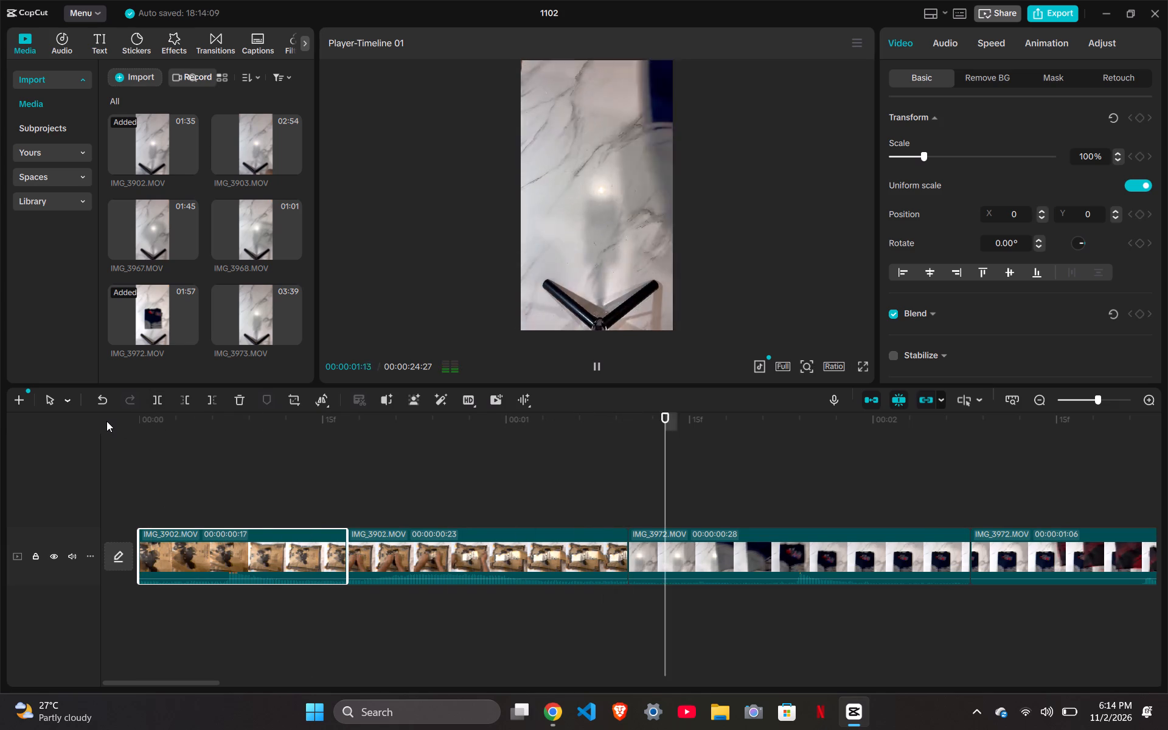
scroll(565, 504, right, 7)
click(565, 504)
key(space)
scroll(565, 504, right, 2)
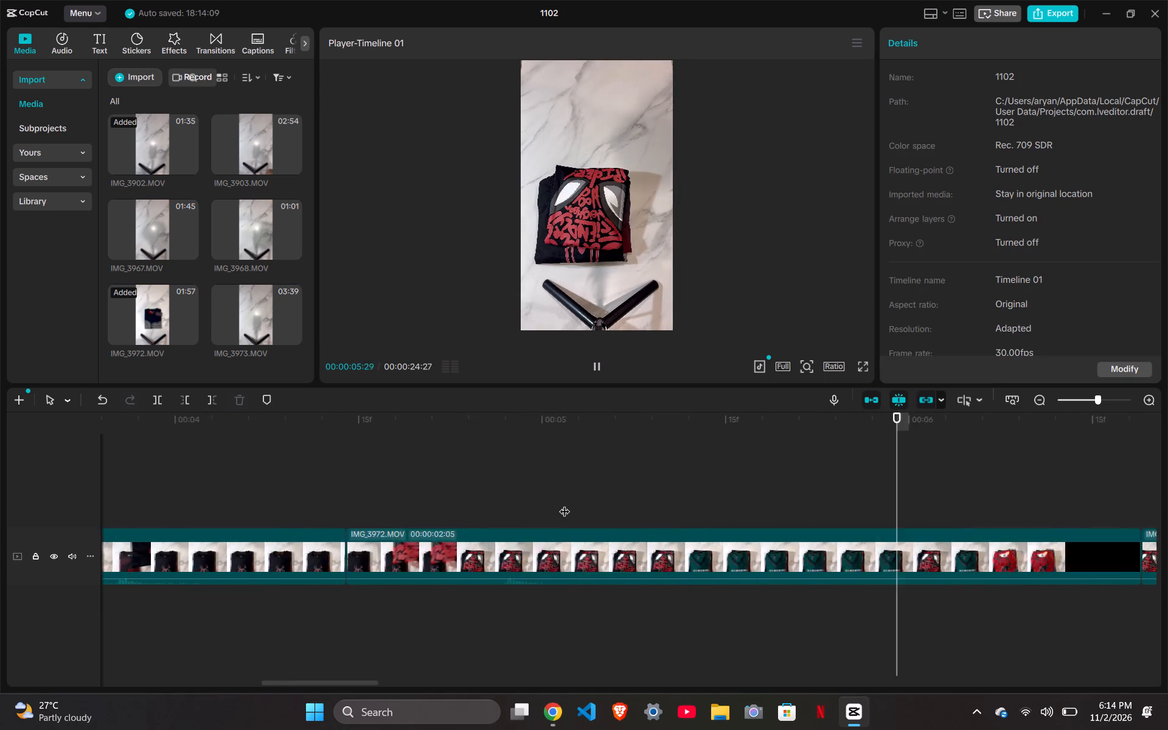
scroll(565, 504, right, 4)
key(space)
scroll(565, 504, right, 20)
scroll(565, 504, right, 3)
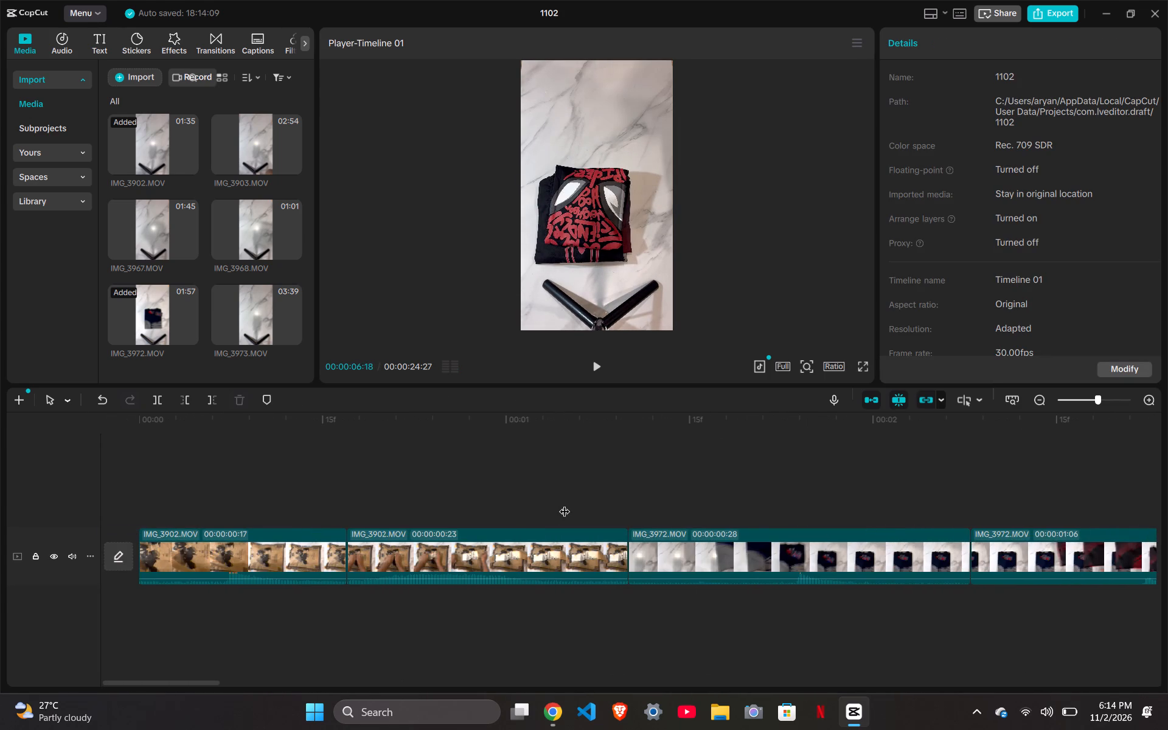
Trim the start of the first IMG_3972 clip up to 00:00:01:13, just before the navy shirt enters, leaving 00:00:00:25.
click(652, 540)
click(624, 468)
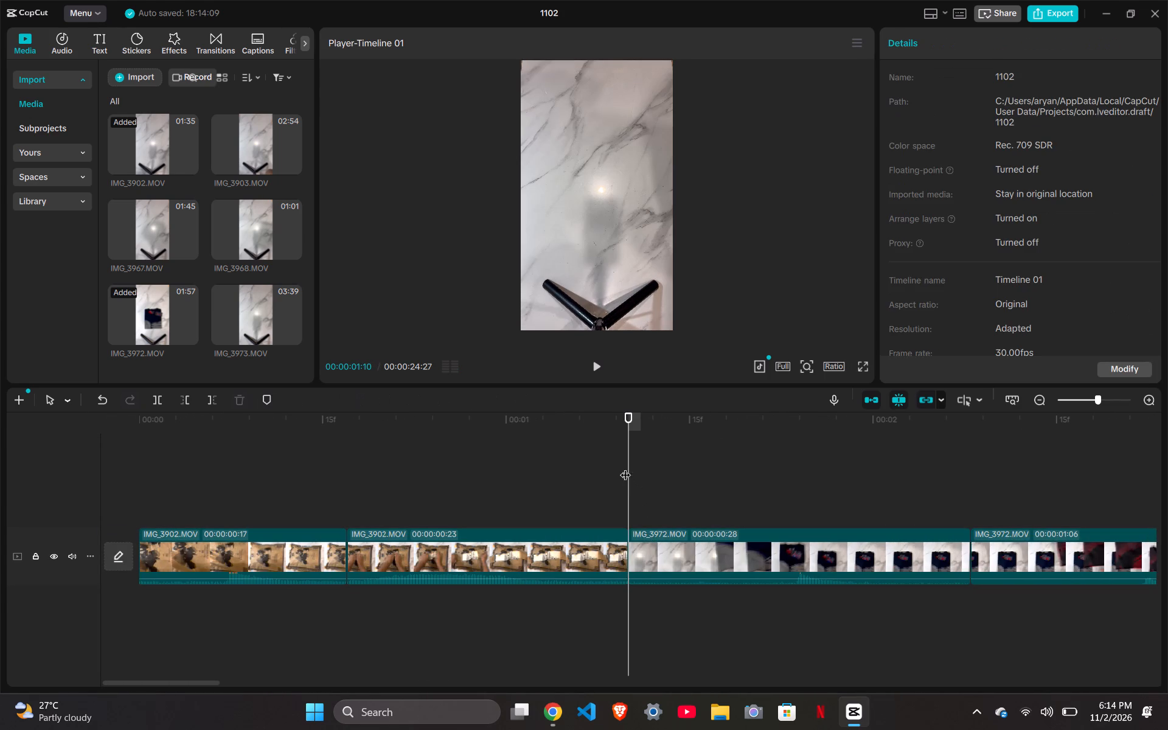
drag(629, 410, 647, 415)
drag(628, 415, 670, 420)
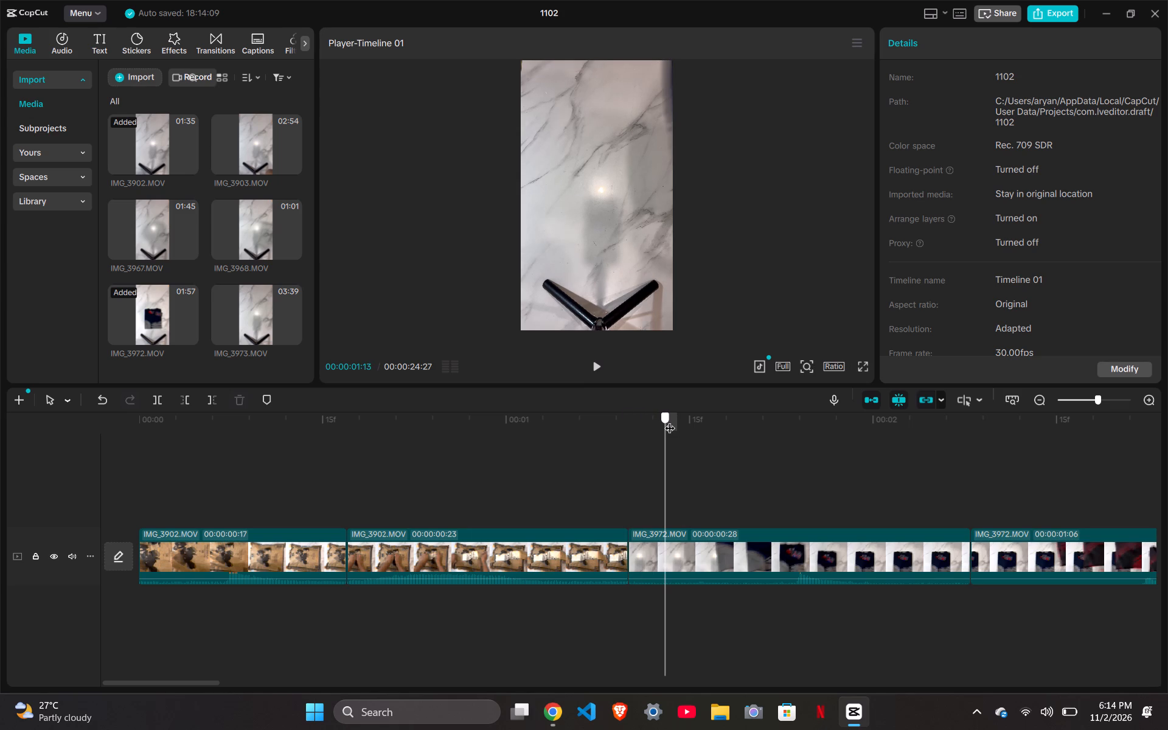
drag(670, 420, 670, 421)
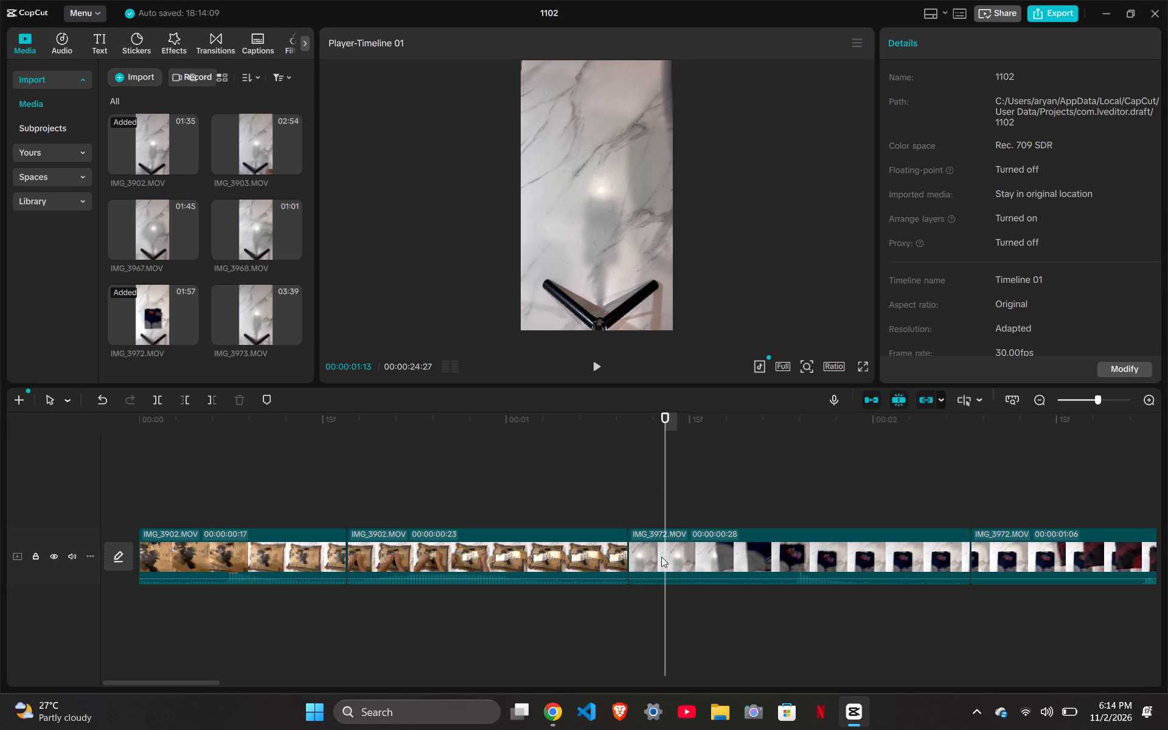
click(660, 557)
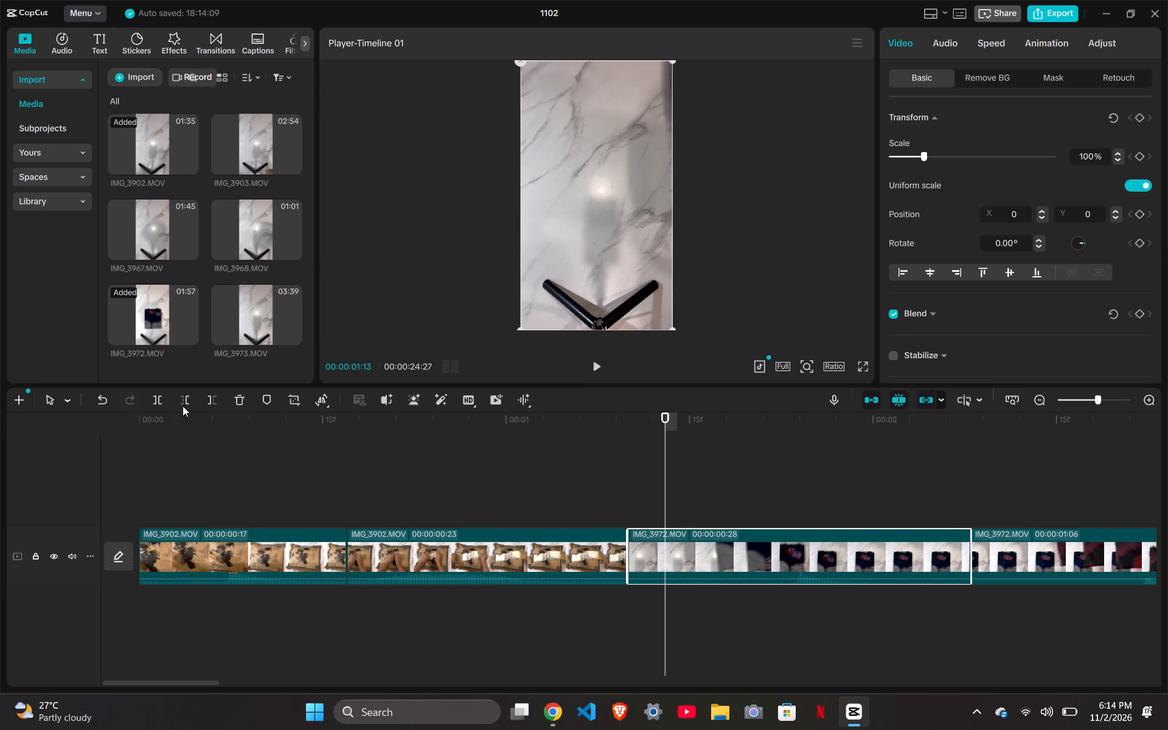
click(182, 405)
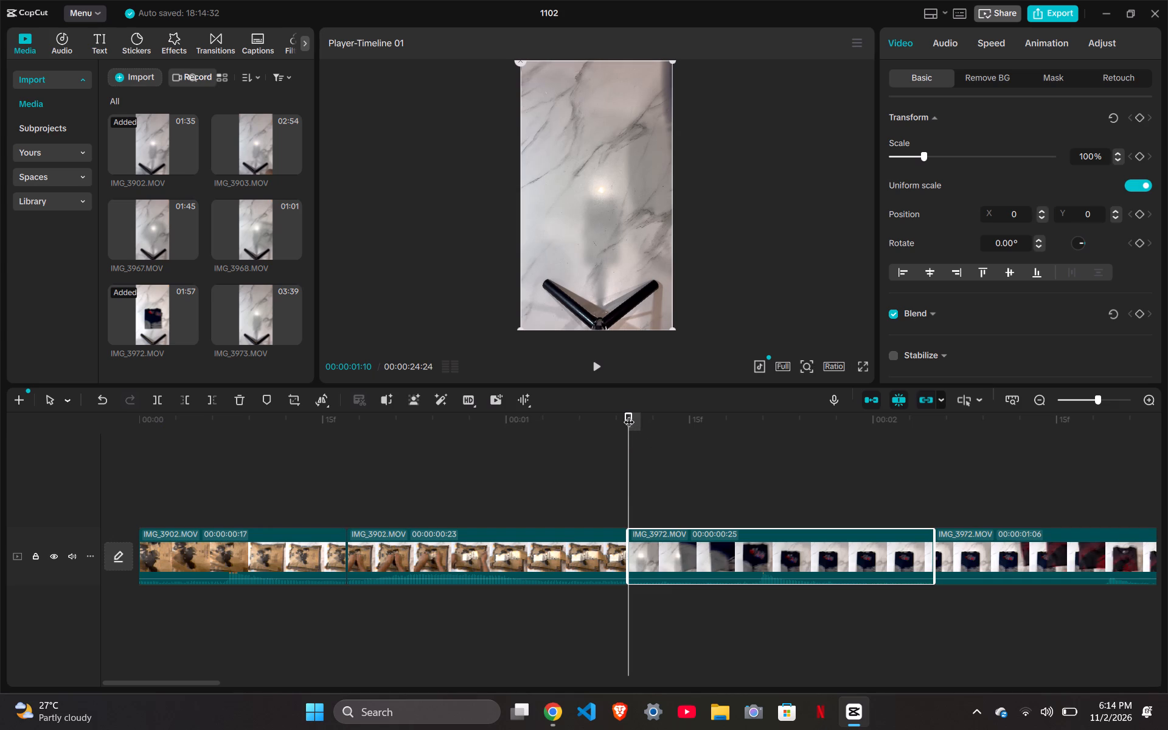
Cut off the first IMG_3972 clip after 00:00:01:29, with the navy shirt lying flat, leaving 00:00:00:19.
drag(628, 415, 698, 418)
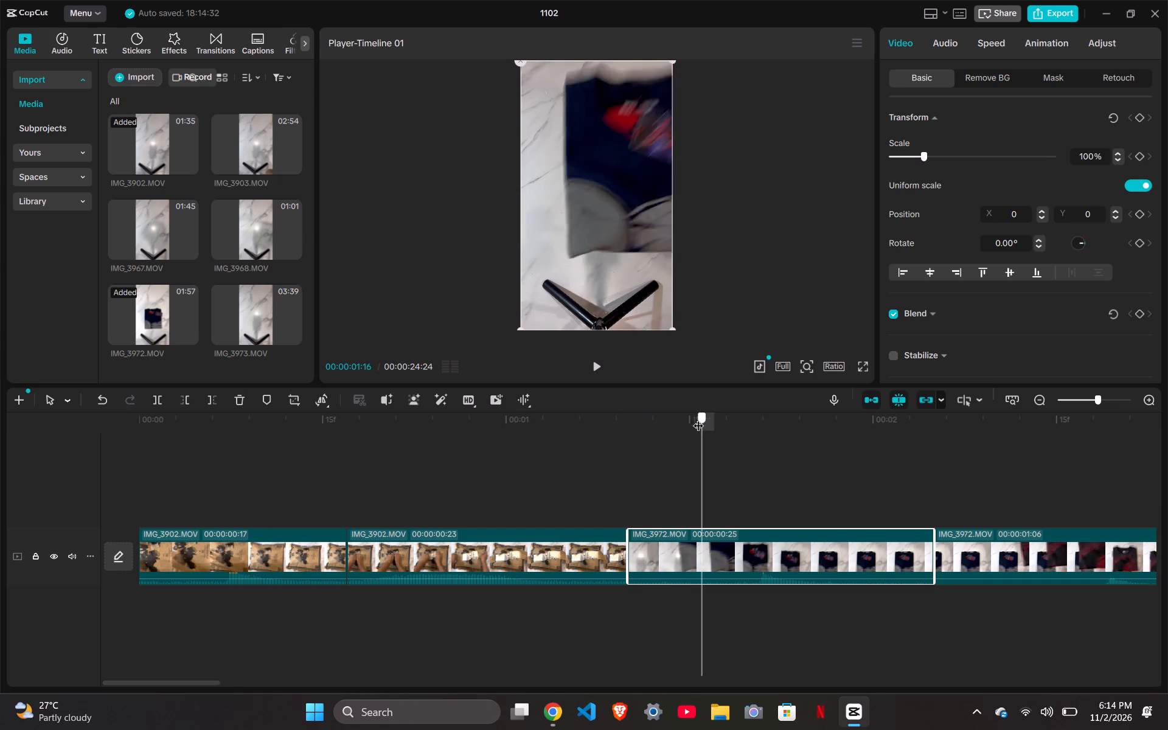
drag(698, 418, 855, 433)
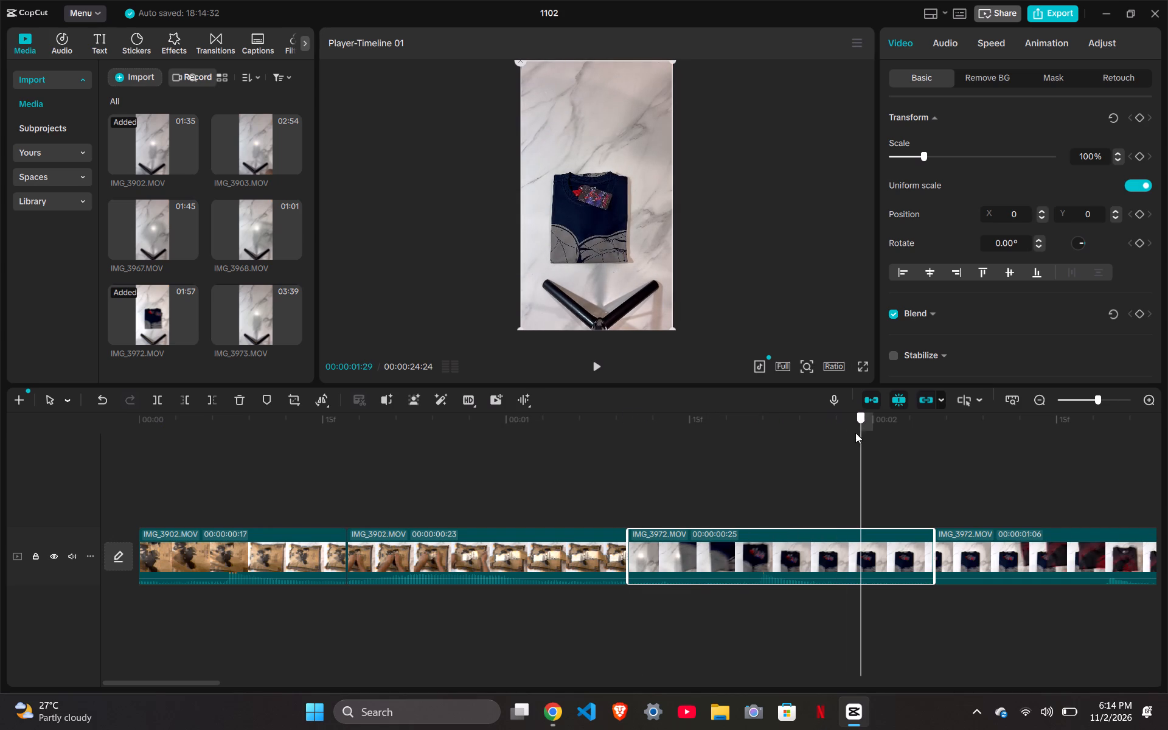
drag(855, 433, 864, 439)
click(214, 398)
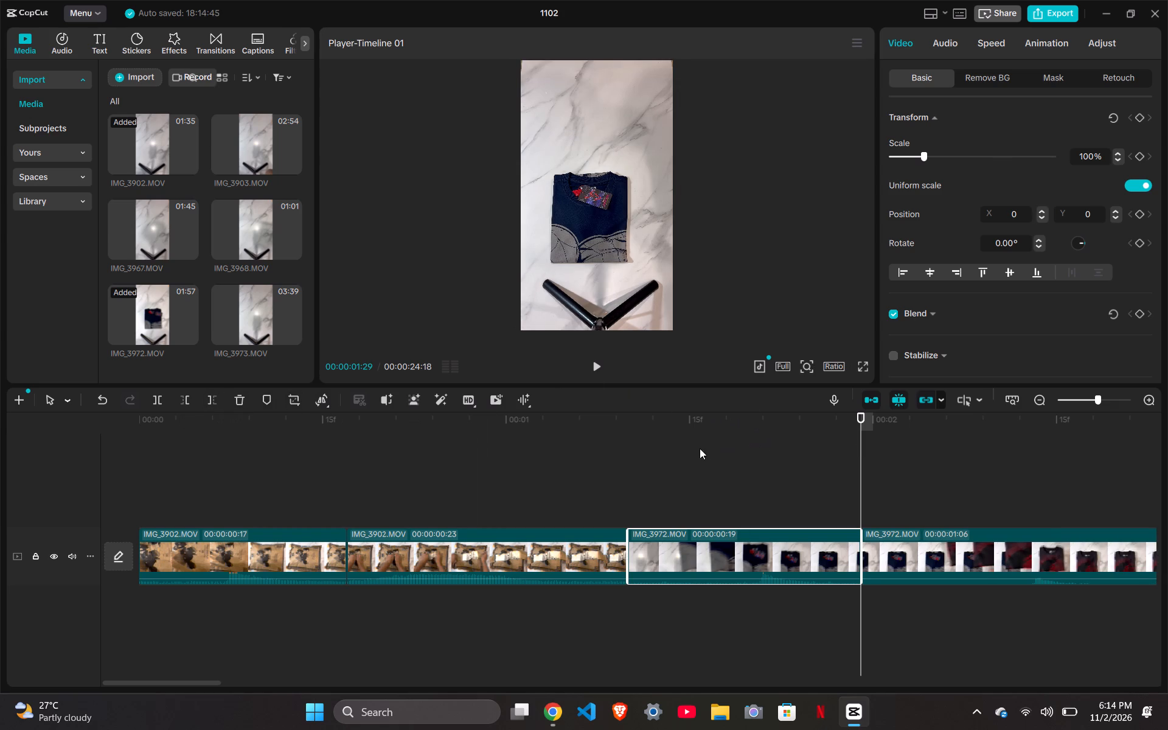
Shorten the end of the first IMG_3972 clip further so it lasts 00:00:00:16.
click(700, 448)
click(700, 448)
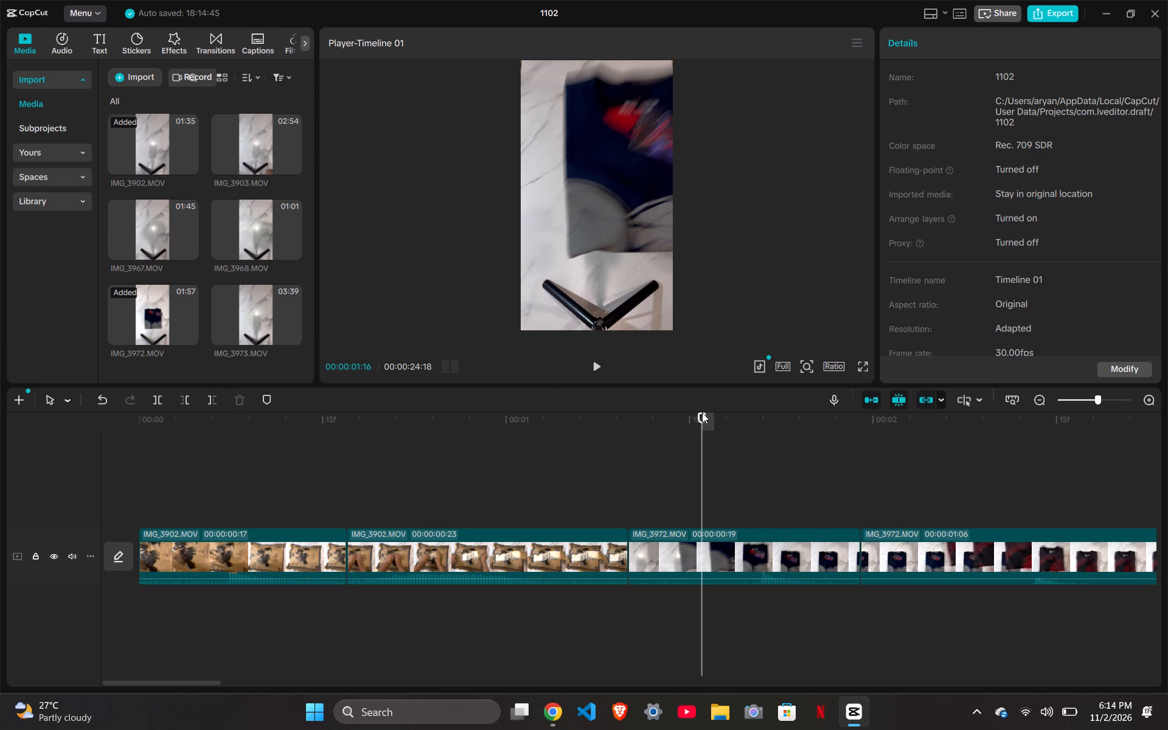
click(702, 412)
drag(702, 415, 753, 419)
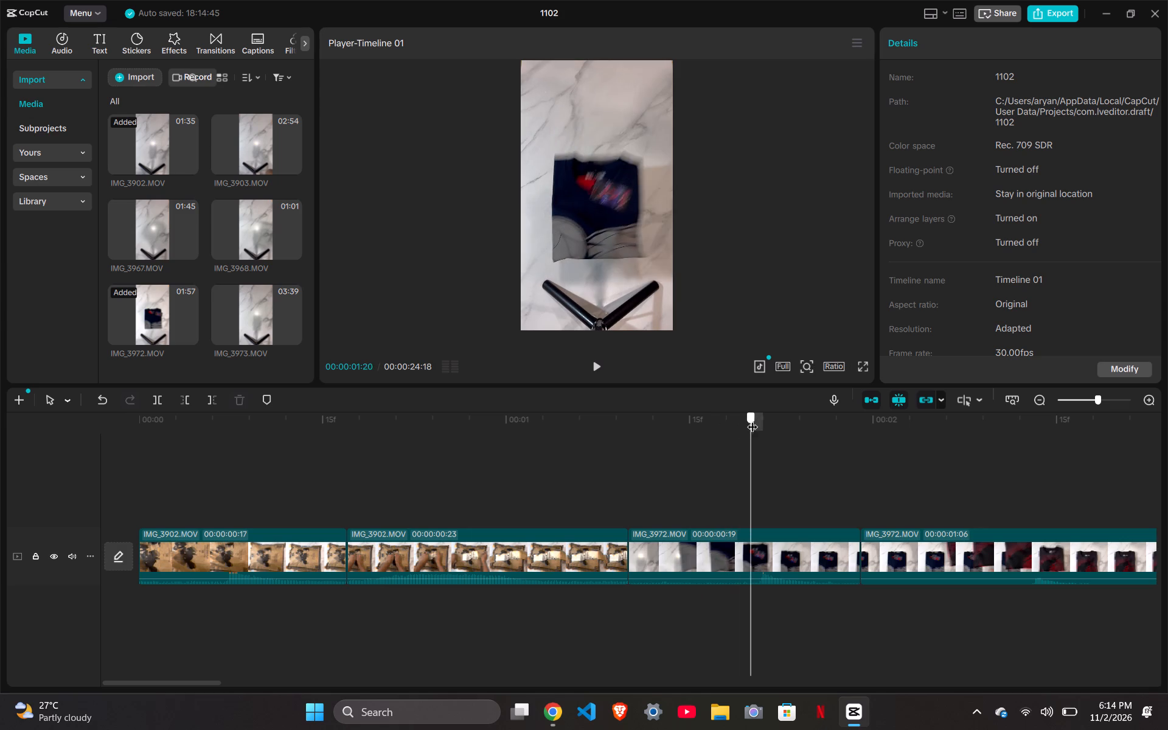
drag(753, 419, 813, 438)
click(839, 543)
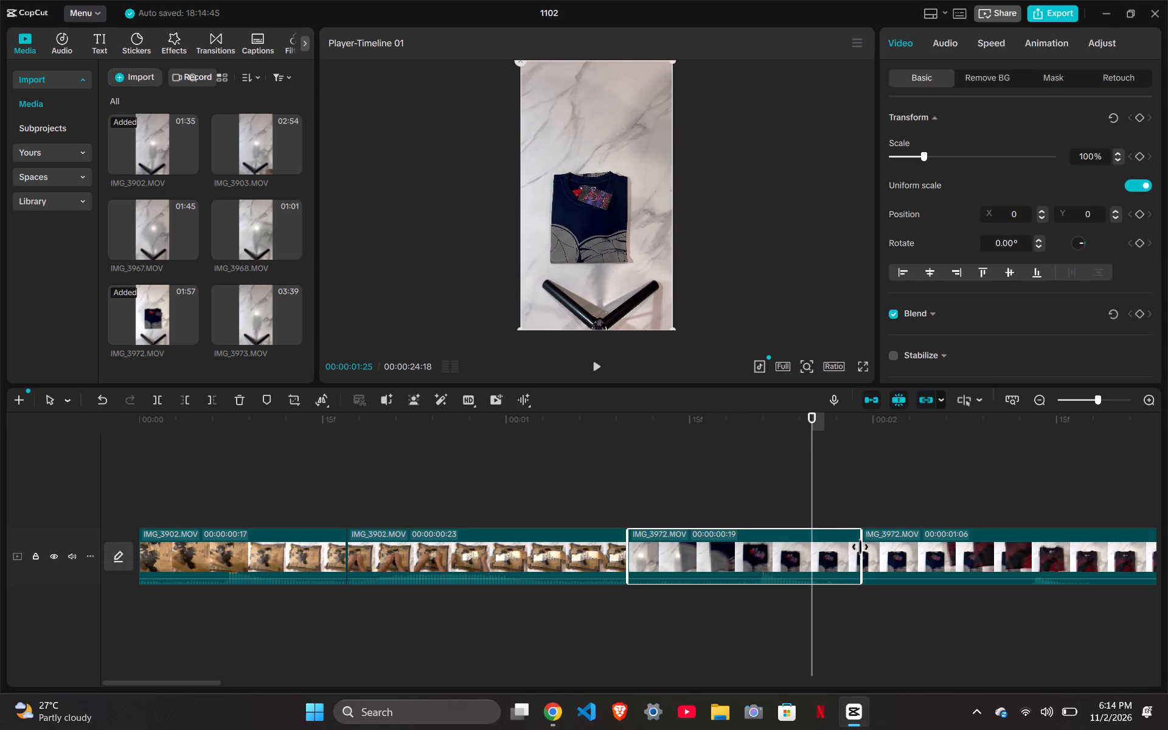
drag(864, 547, 824, 558)
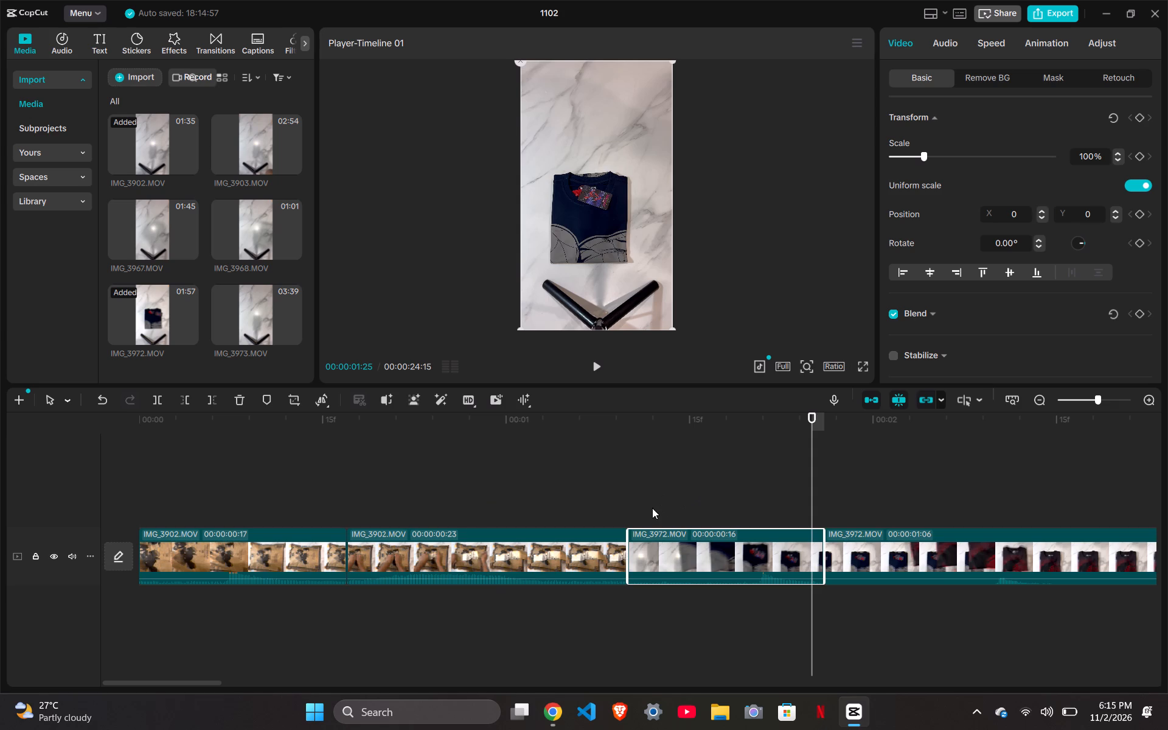
Check the shortened first IMG_3972 clip at its start and end, and play back the sequence from the beginning.
click(743, 574)
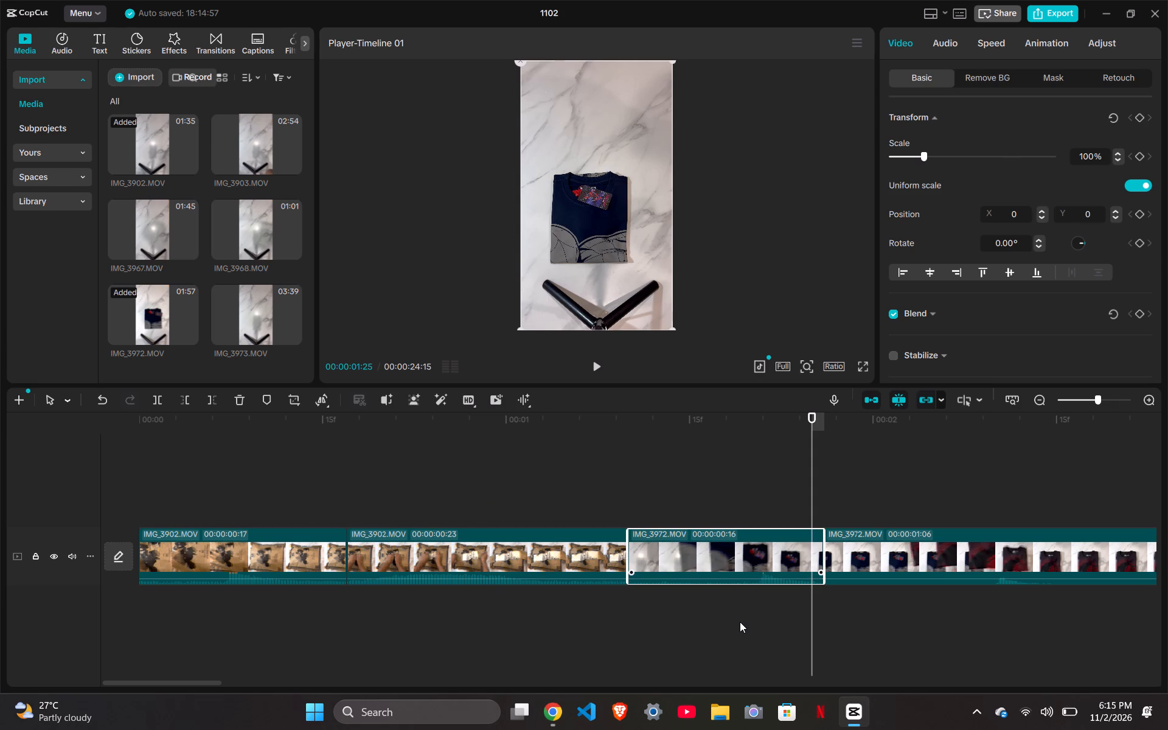
click(740, 622)
click(629, 605)
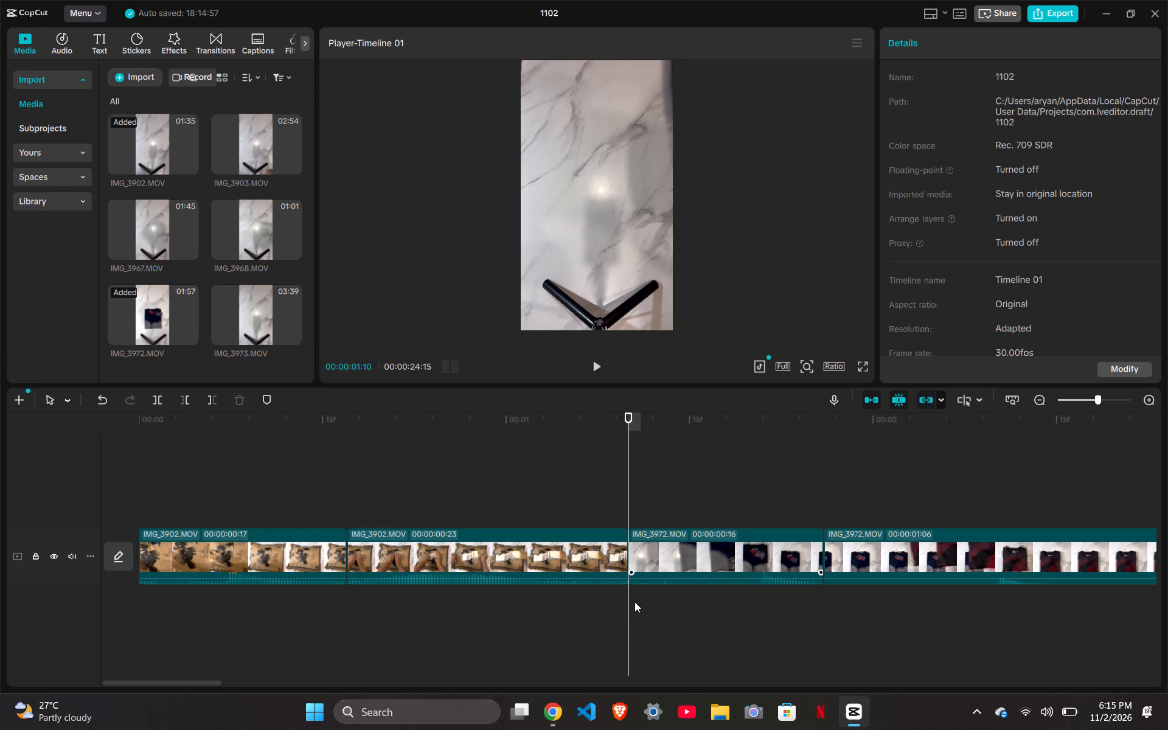
click(707, 546)
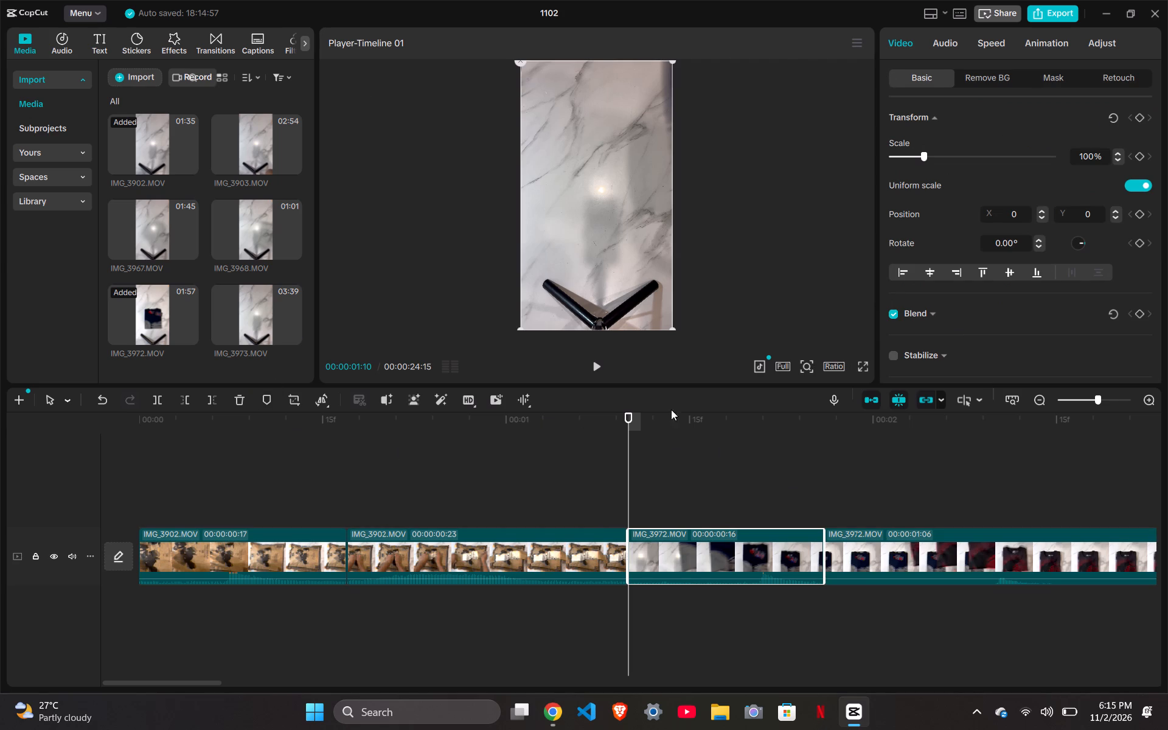
click(824, 502)
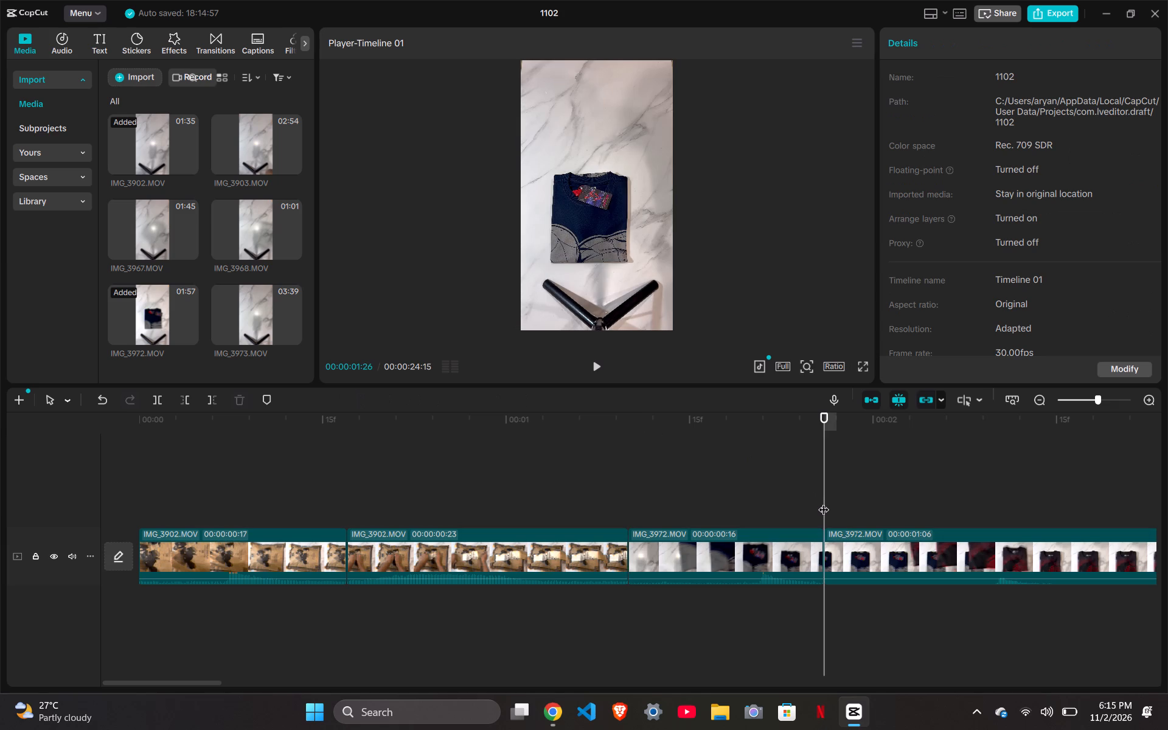
scroll(824, 502, right, 6)
click(144, 489)
key(space)
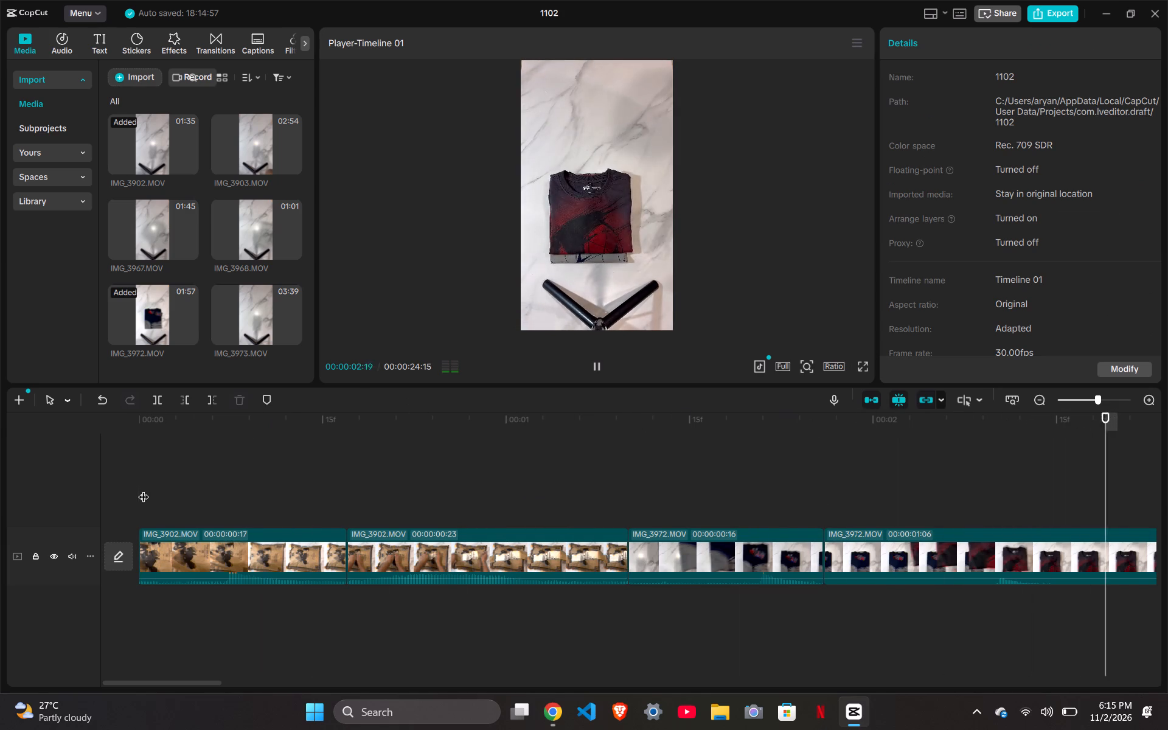
key(space)
scroll(234, 488, right, 4)
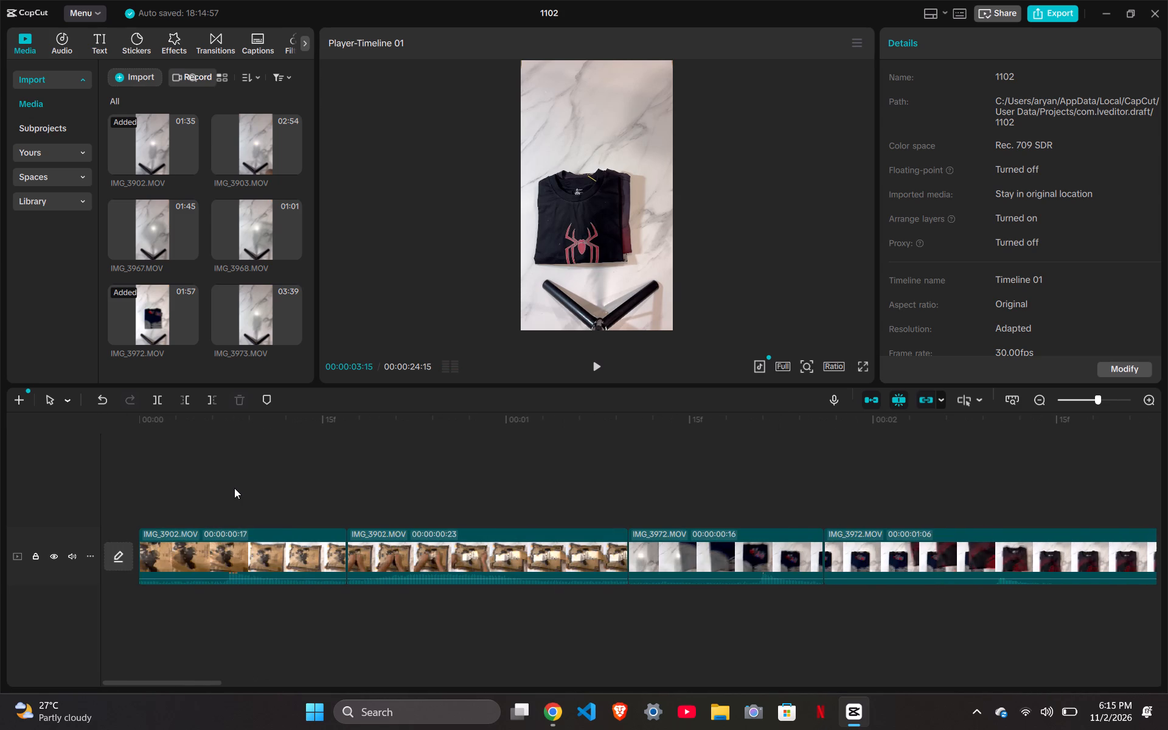
Scrub through the navy shirt's landing in the first IMG_3972 clip and replay the sequence from the start.
scroll(234, 488, right, 1)
click(625, 480)
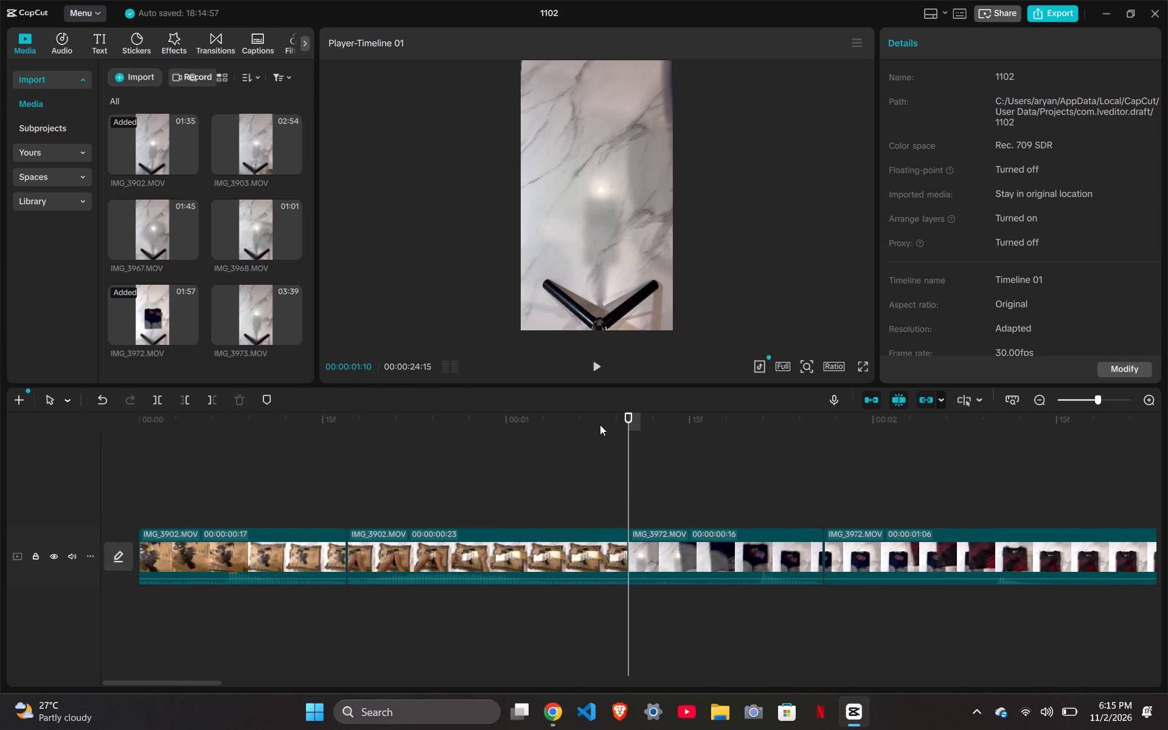
drag(627, 417, 765, 421)
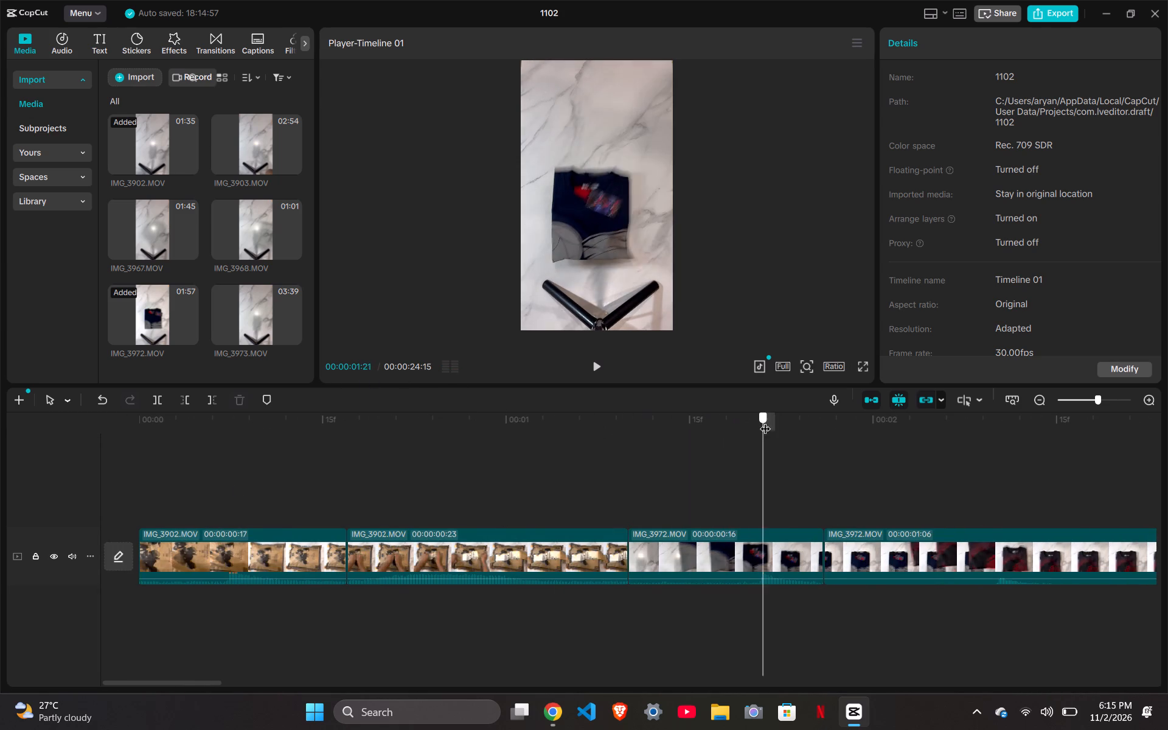
drag(765, 421, 824, 433)
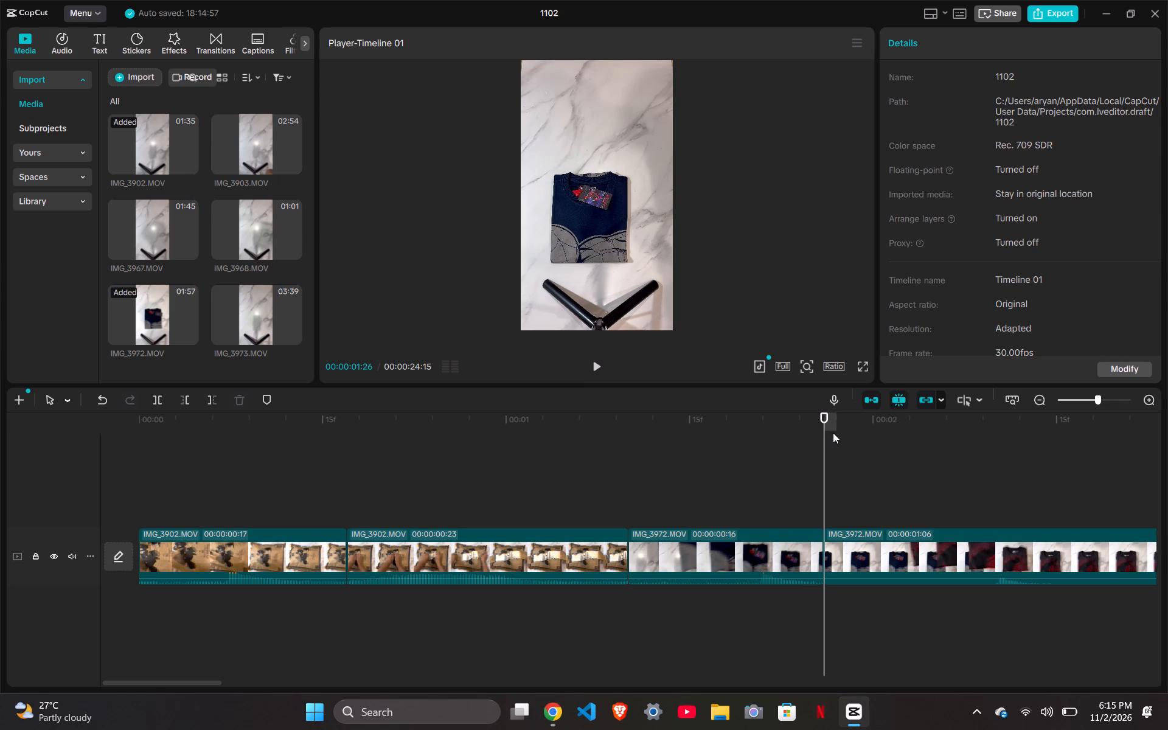
click(824, 417)
click(743, 558)
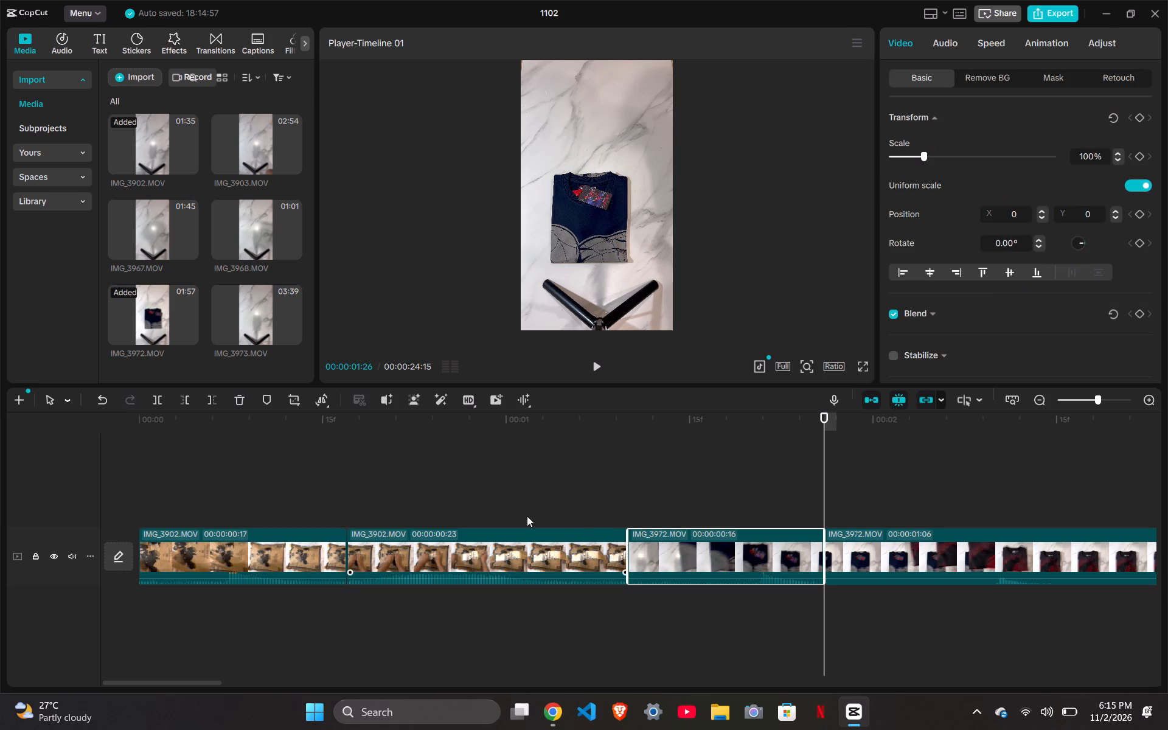
click(144, 493)
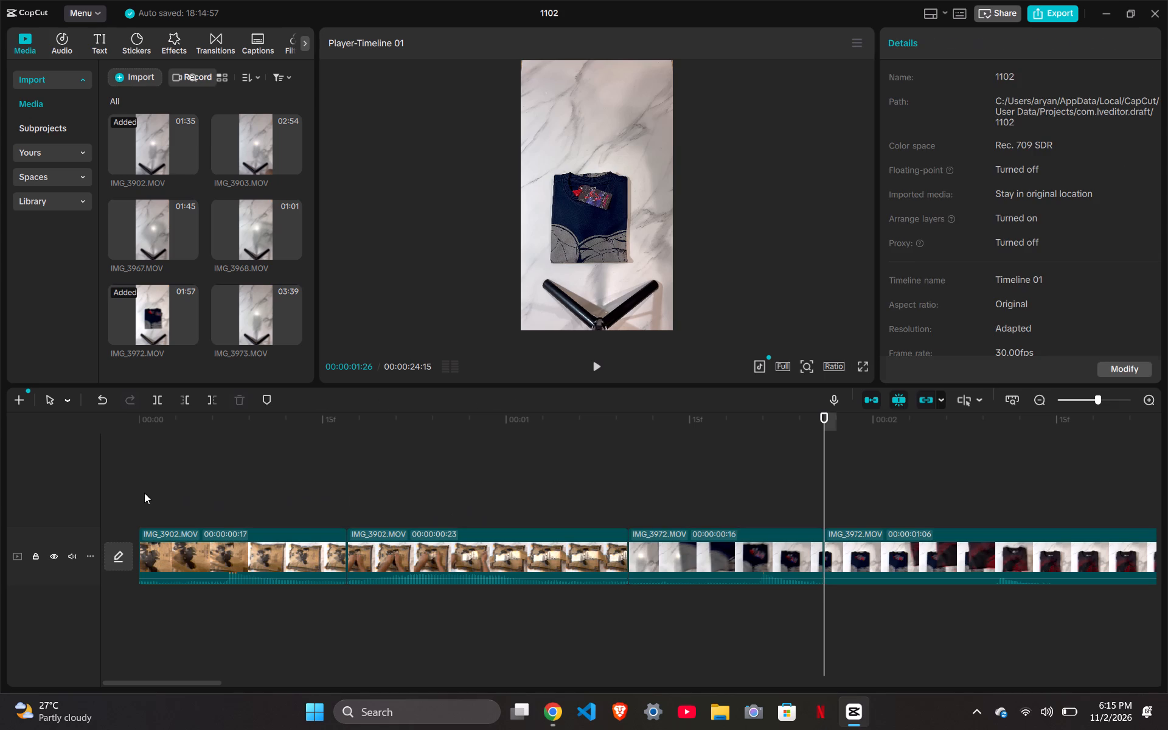
key(space)
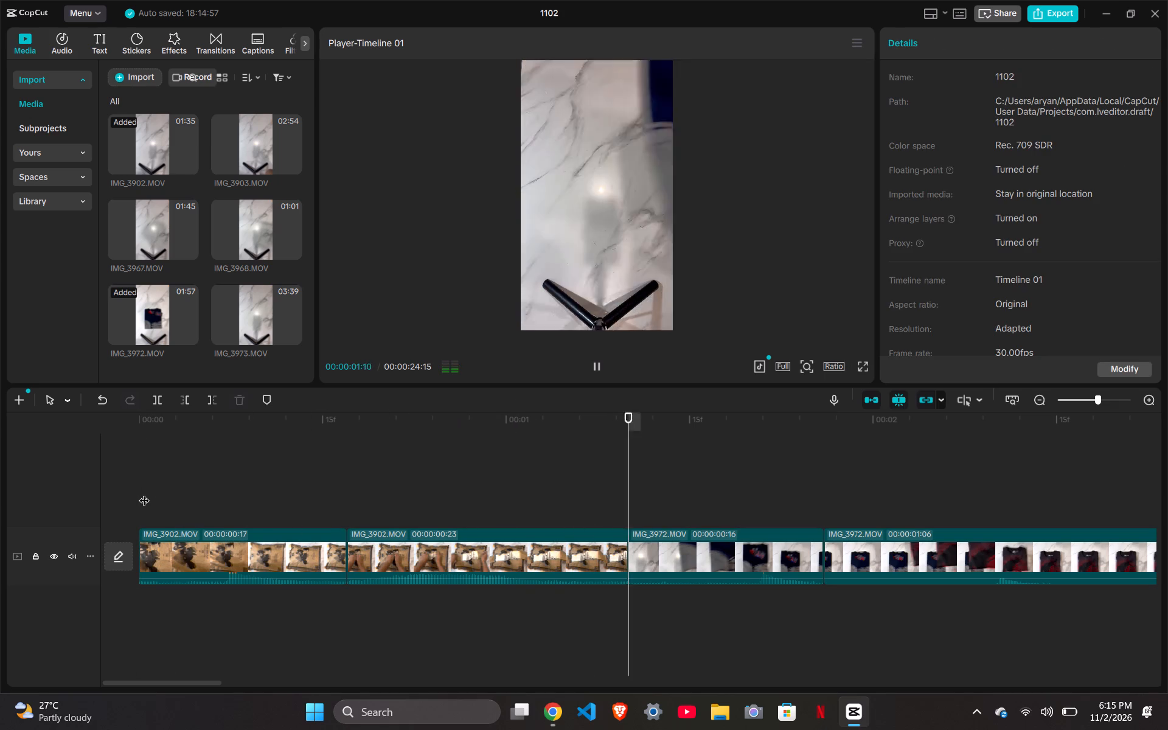
key(space)
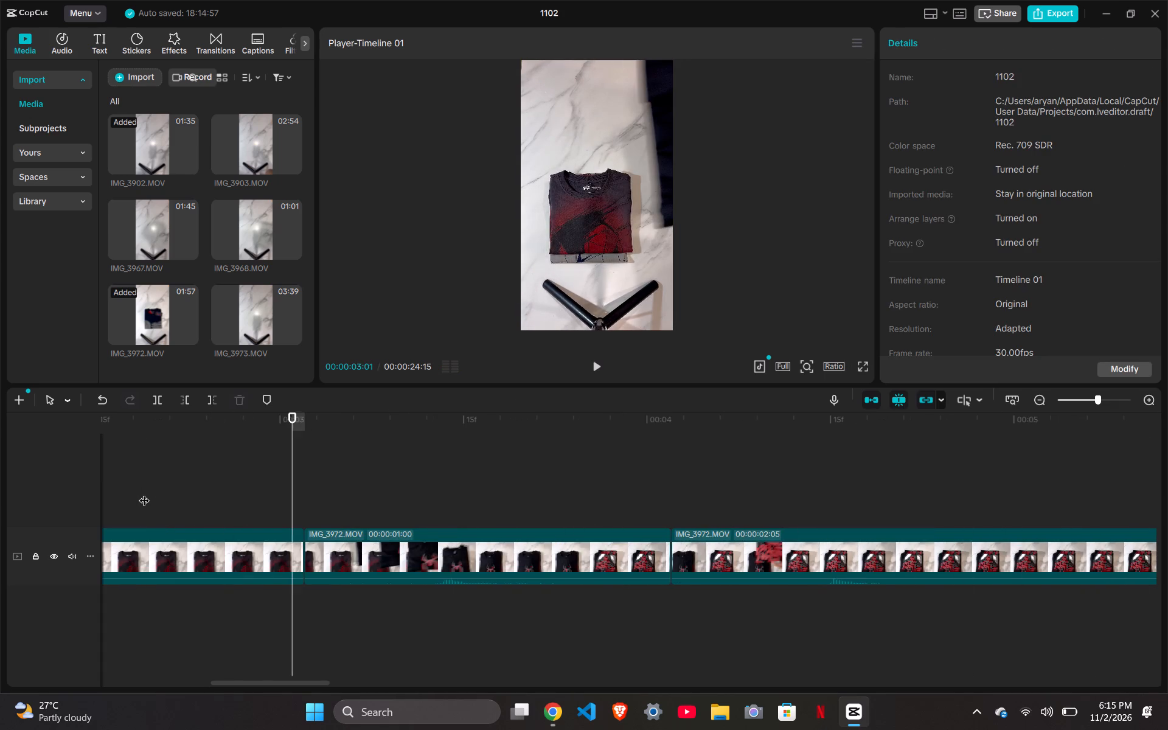
Trim the second IMG_3972 clip to 00:00:00:20, removing footage before 00:00:01:28 and after 00:00:02:16, once the dark red shirt lies flat.
scroll(144, 493, right, 3)
scroll(423, 519, left, 2)
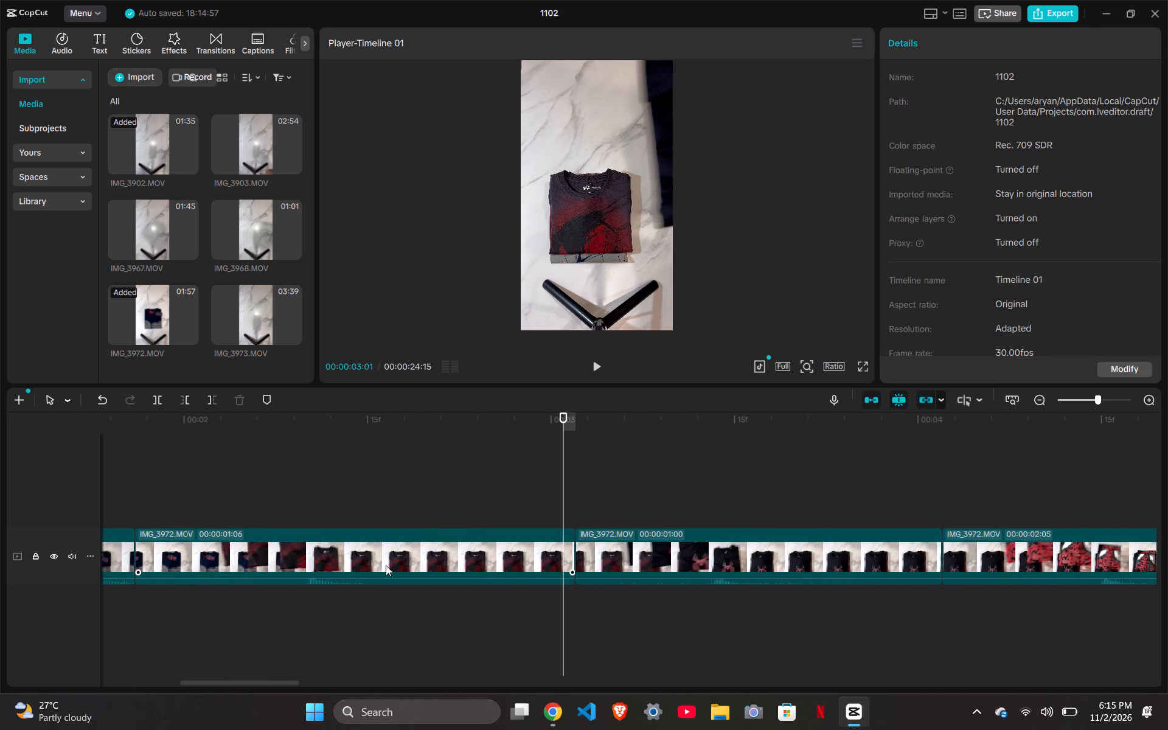
click(333, 572)
scroll(333, 572, right, 1)
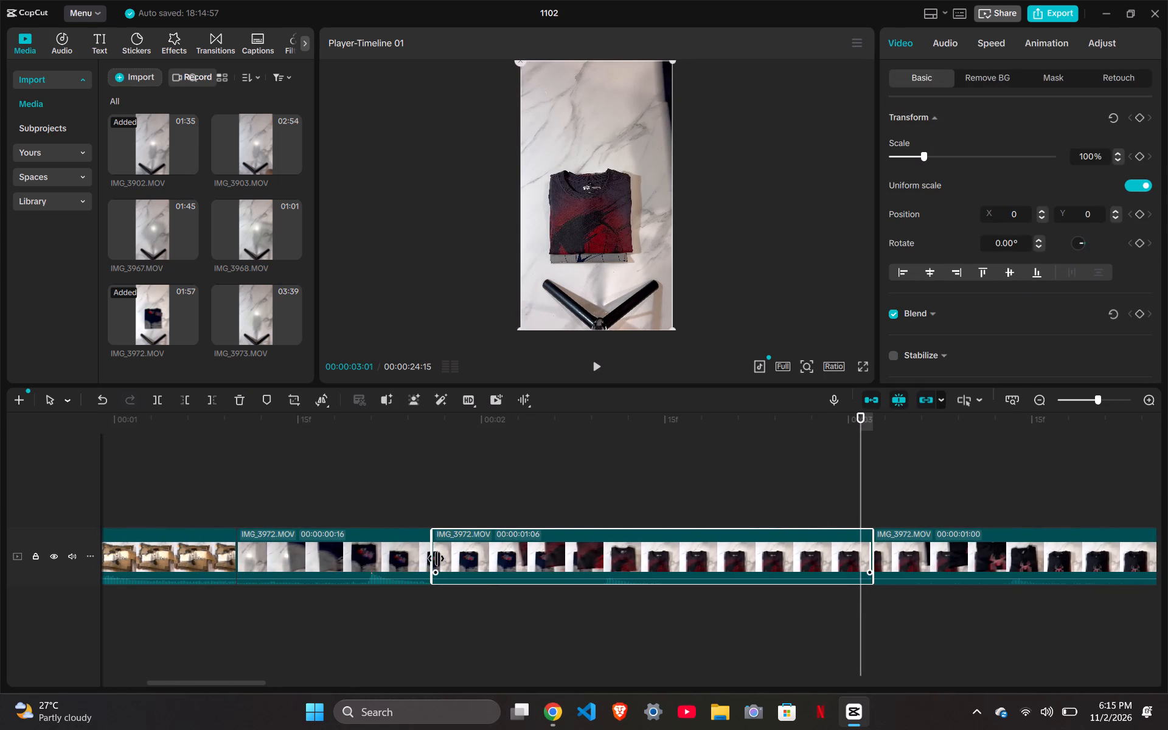
click(440, 447)
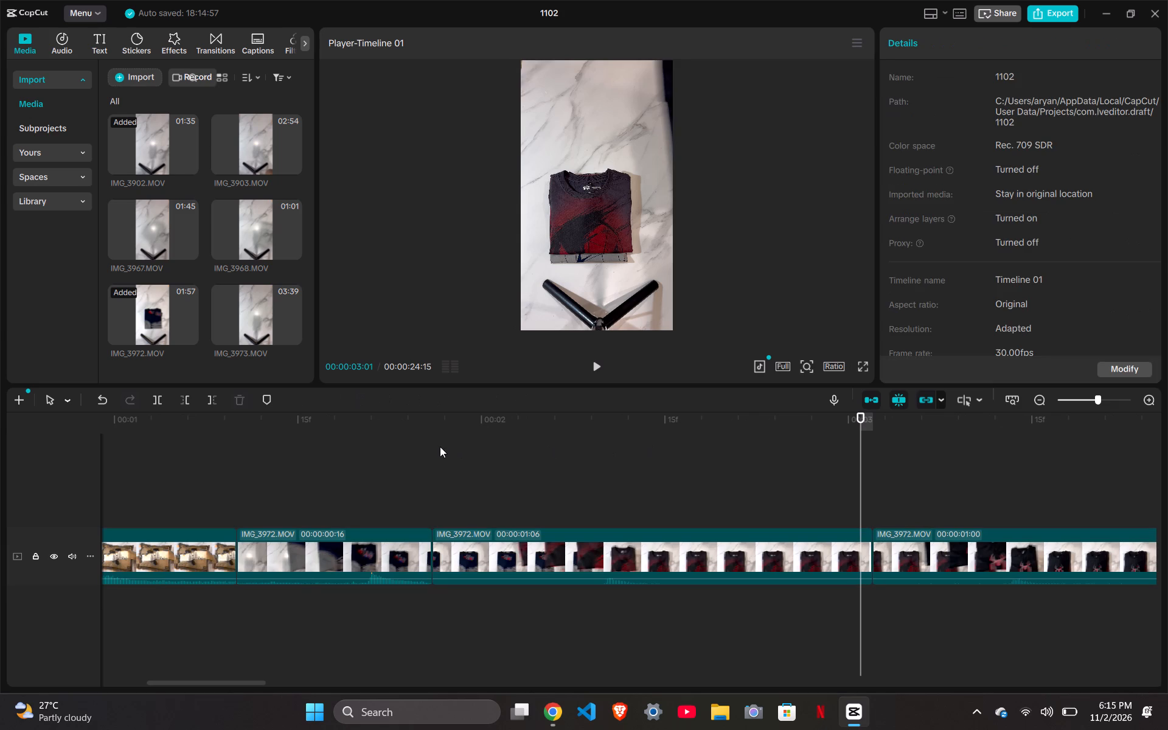
drag(445, 411, 440, 423)
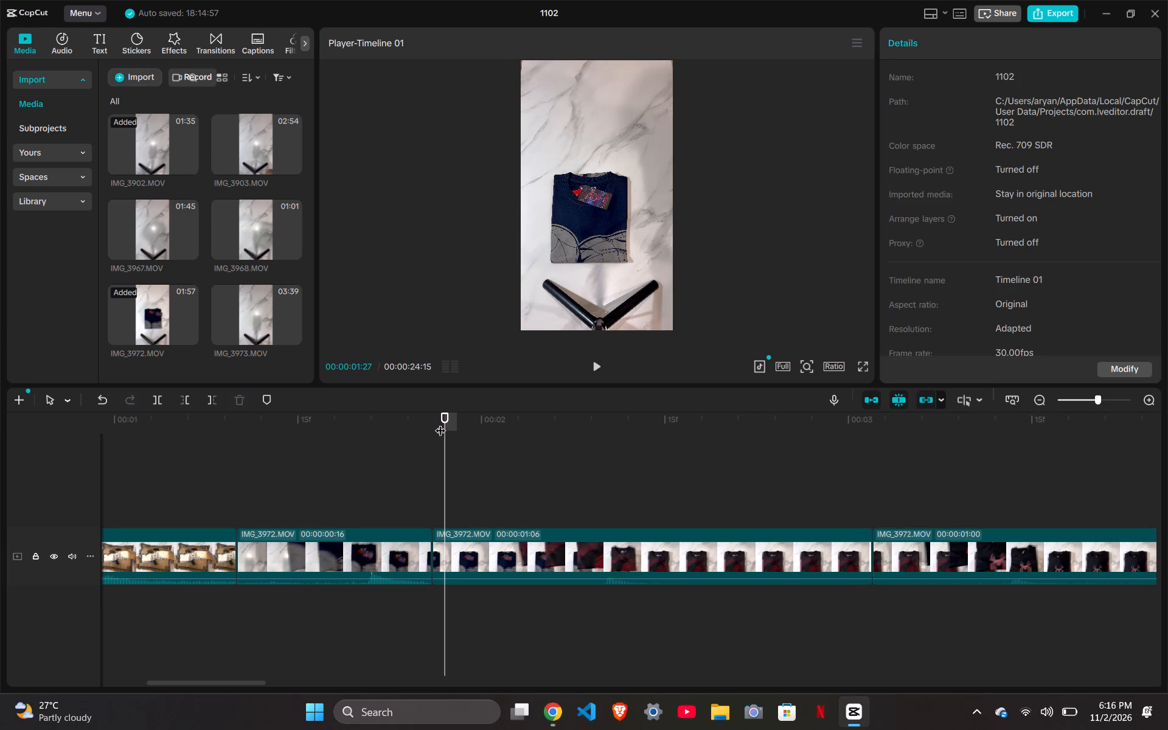
drag(443, 418, 447, 416)
drag(447, 416, 459, 418)
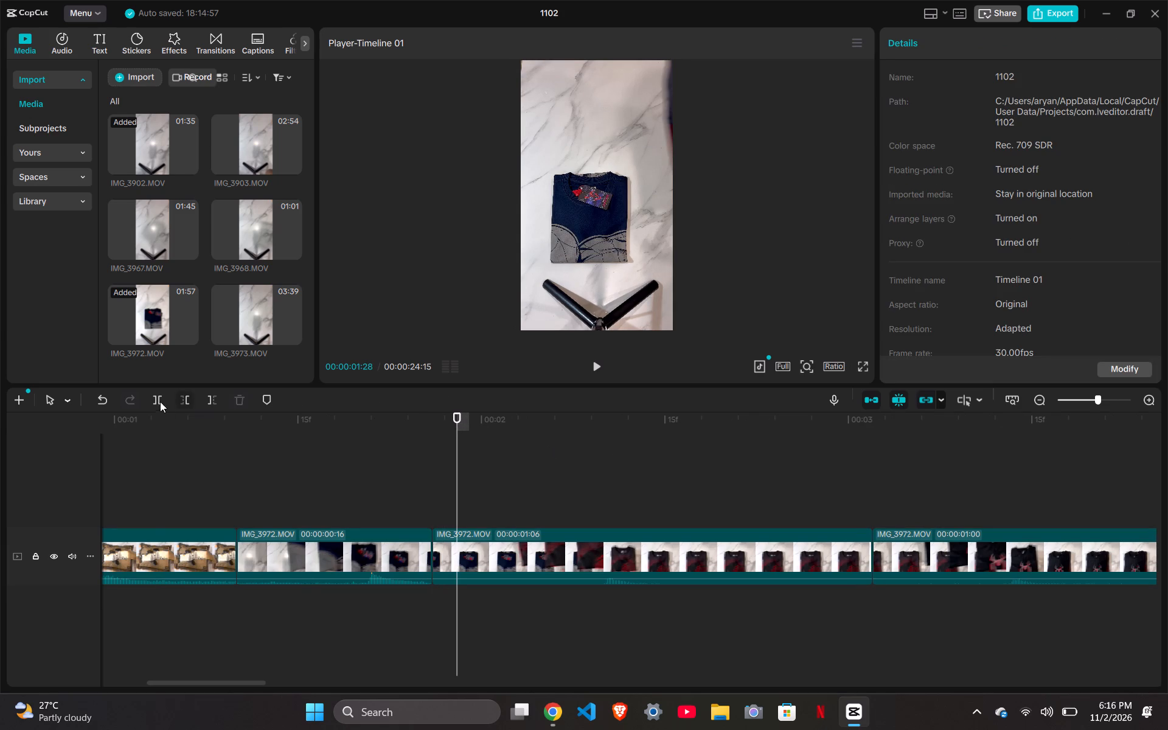
click(192, 400)
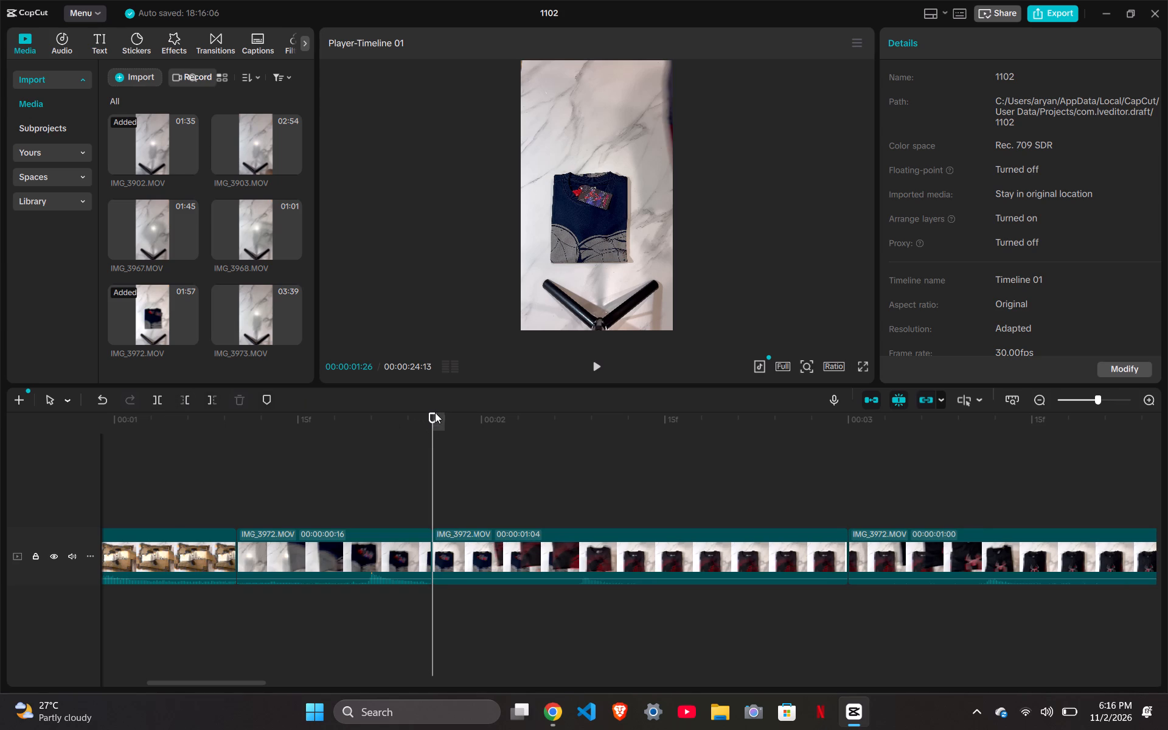
drag(432, 415, 523, 429)
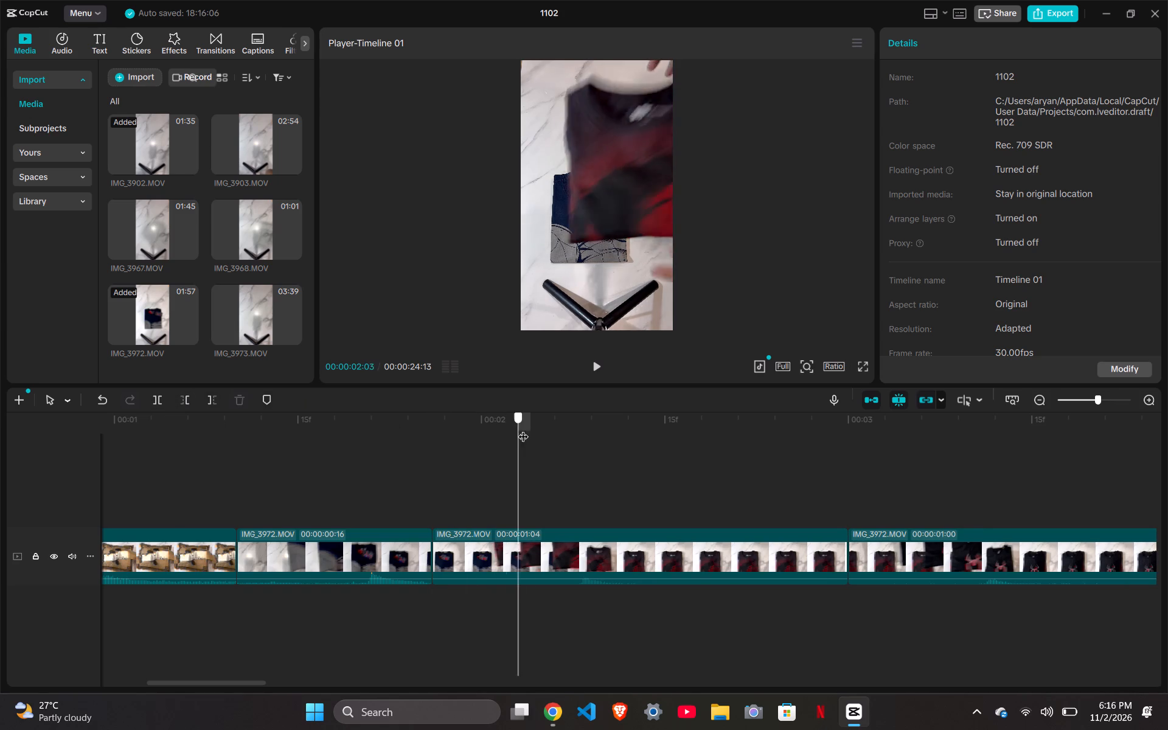
drag(523, 429, 679, 473)
click(209, 398)
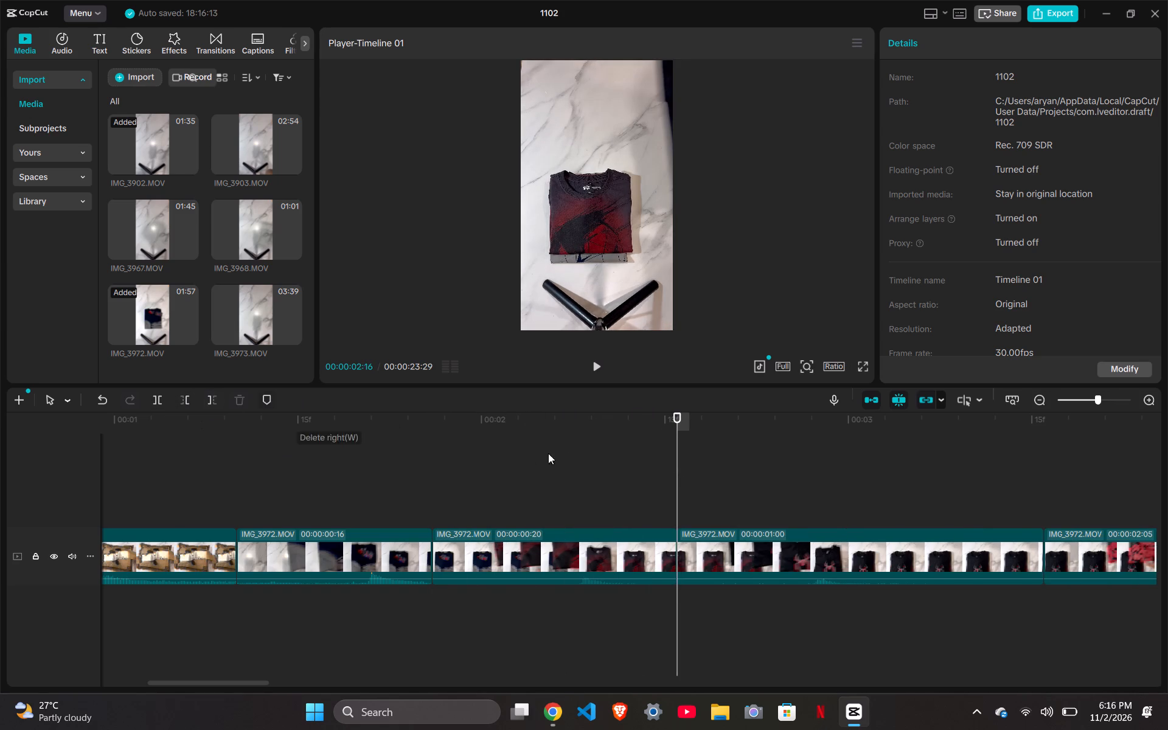
Trim the third IMG_3972 clip to 00:00:00:16, removing footage before 00:00:02:17 and after 00:00:03:02, once the black spider shirt lies flat.
drag(679, 415, 719, 432)
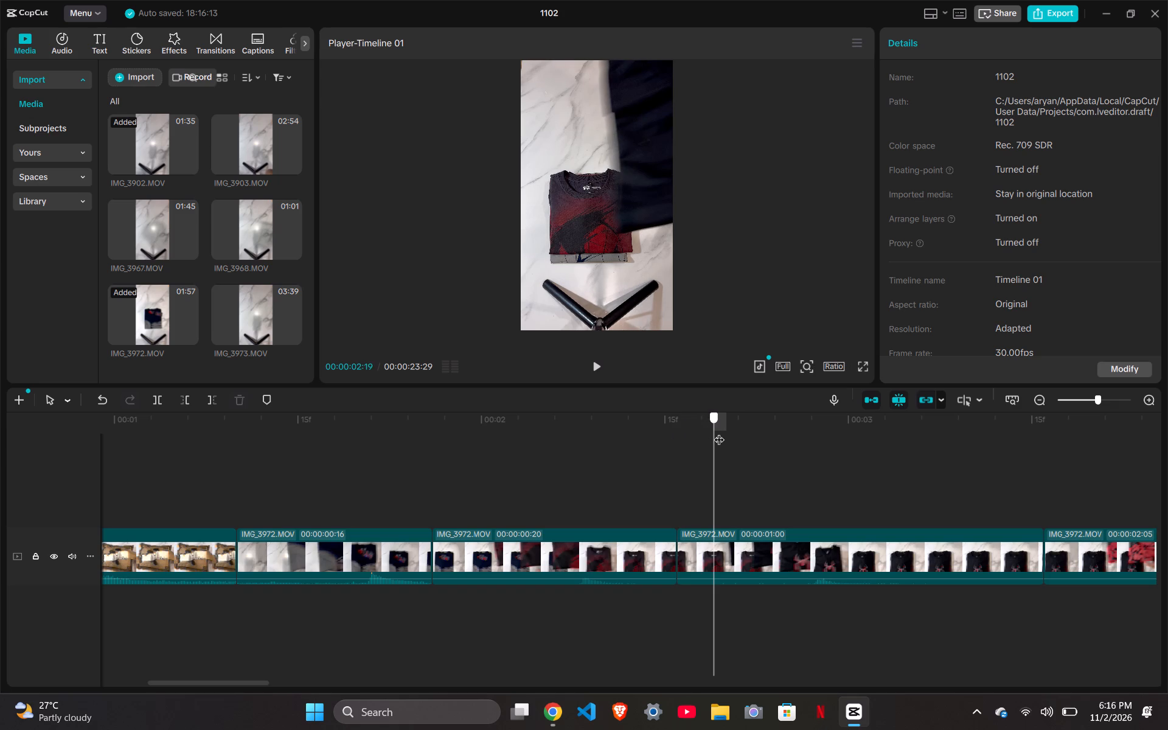
drag(719, 432, 693, 429)
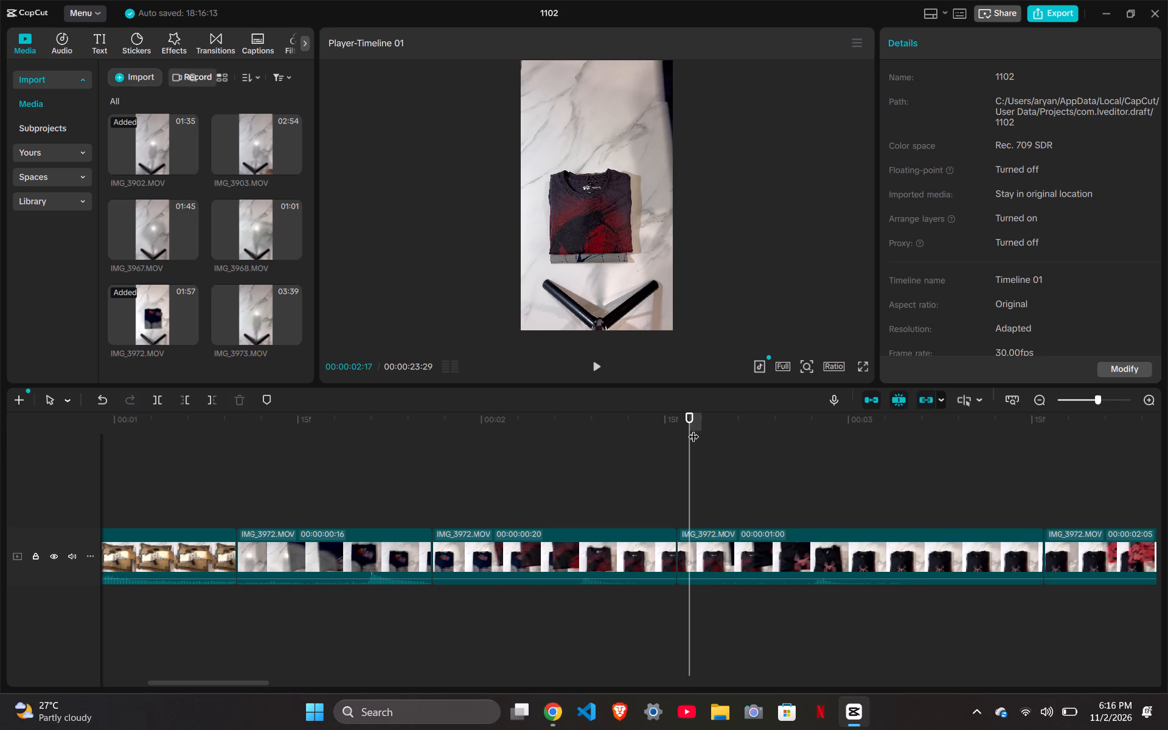
click(178, 399)
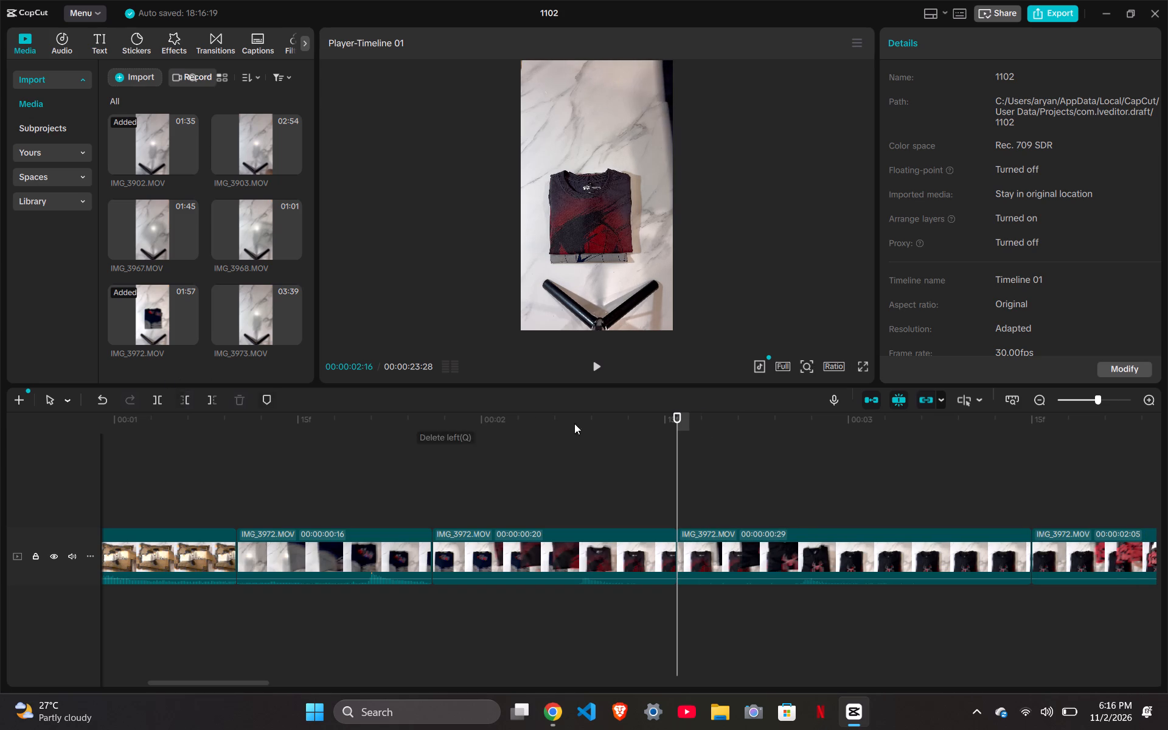
drag(678, 415, 873, 446)
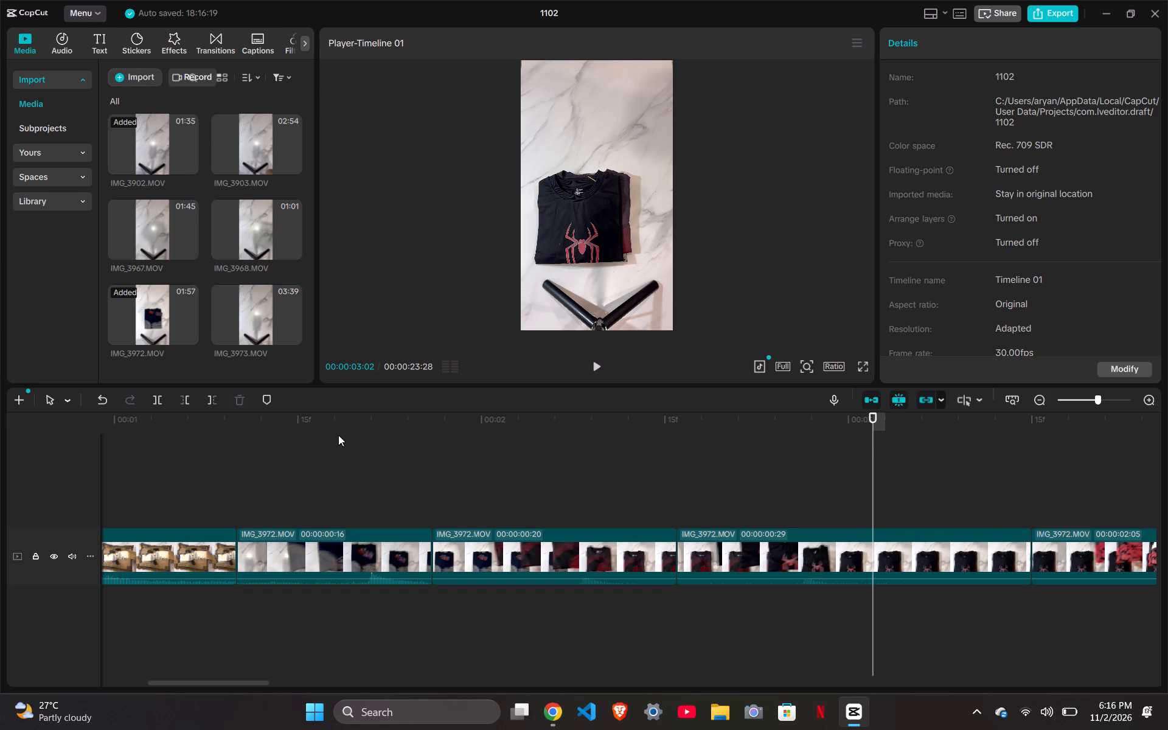
click(217, 395)
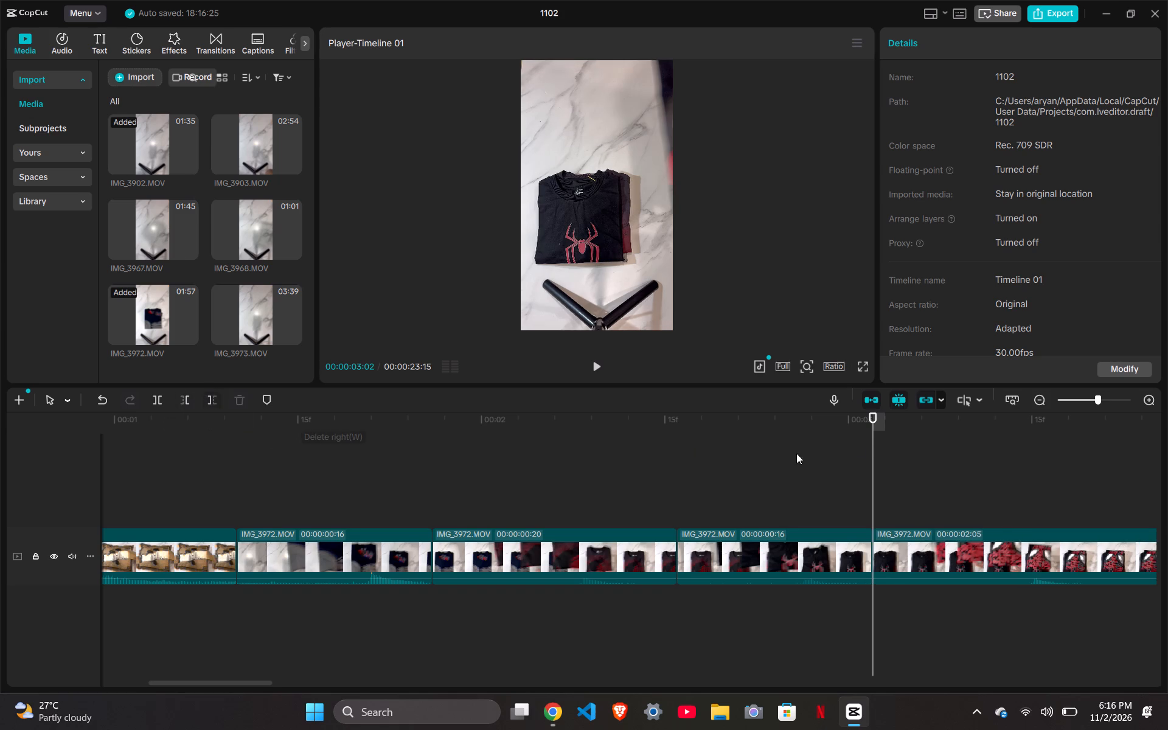
Trim the fourth IMG_3972 clip to 00:00:00:17, starting at 00:00:03:03 as the red lettered shirt enters and cutting everything after 00:00:03:19.
drag(873, 417, 901, 437)
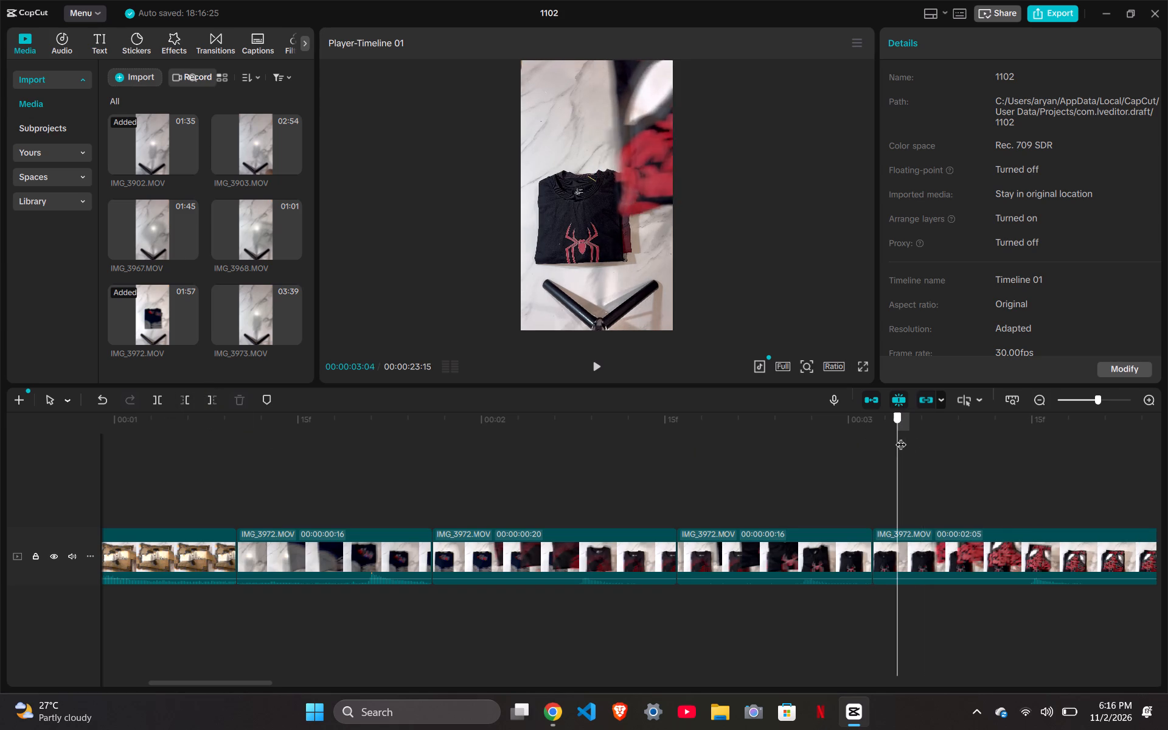
drag(901, 437, 881, 445)
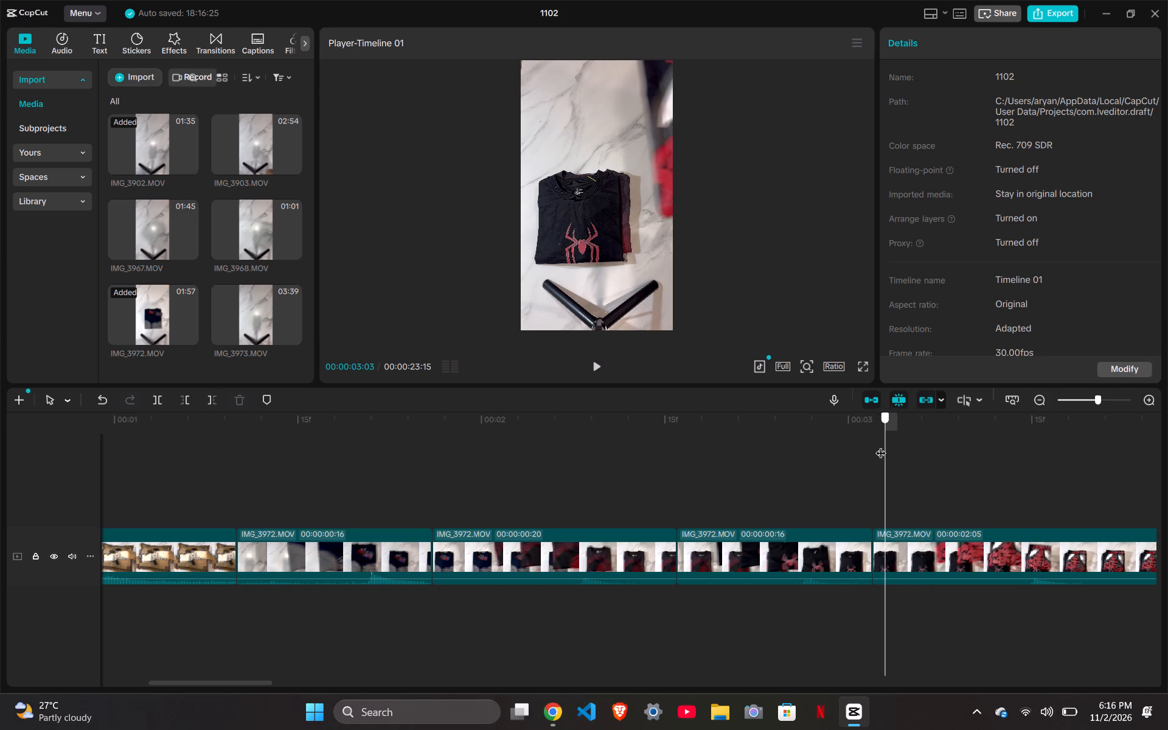
drag(881, 445, 892, 459)
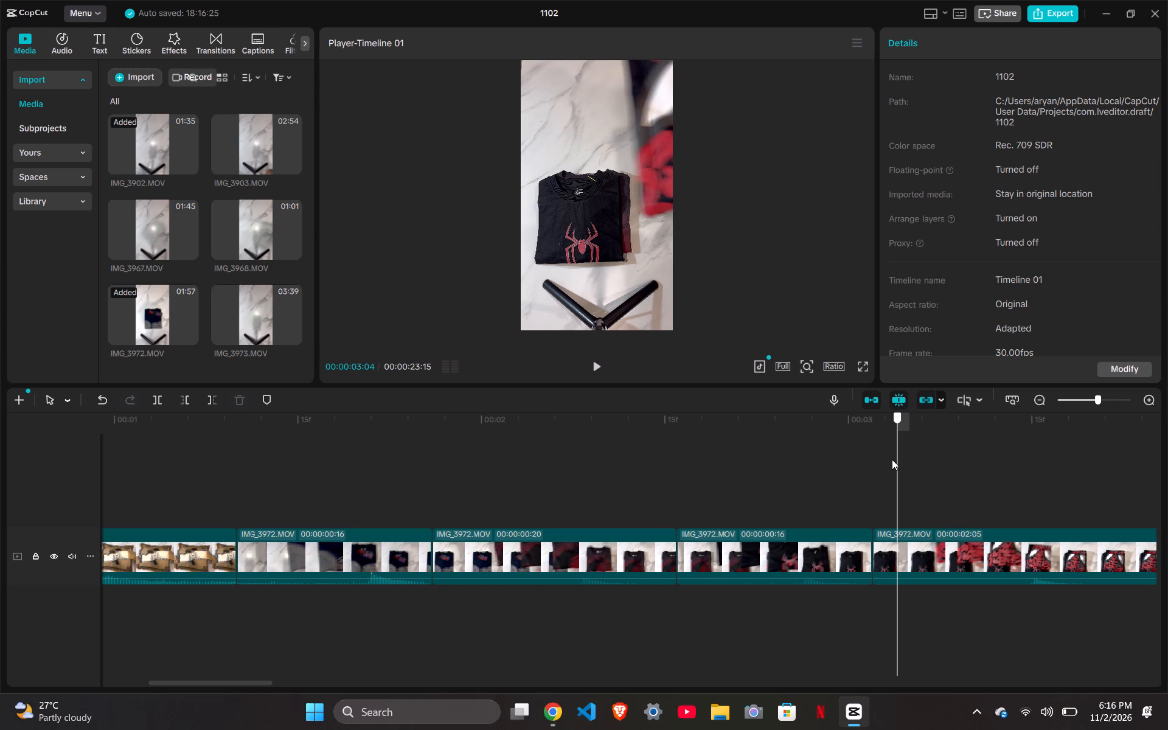
drag(892, 459, 885, 464)
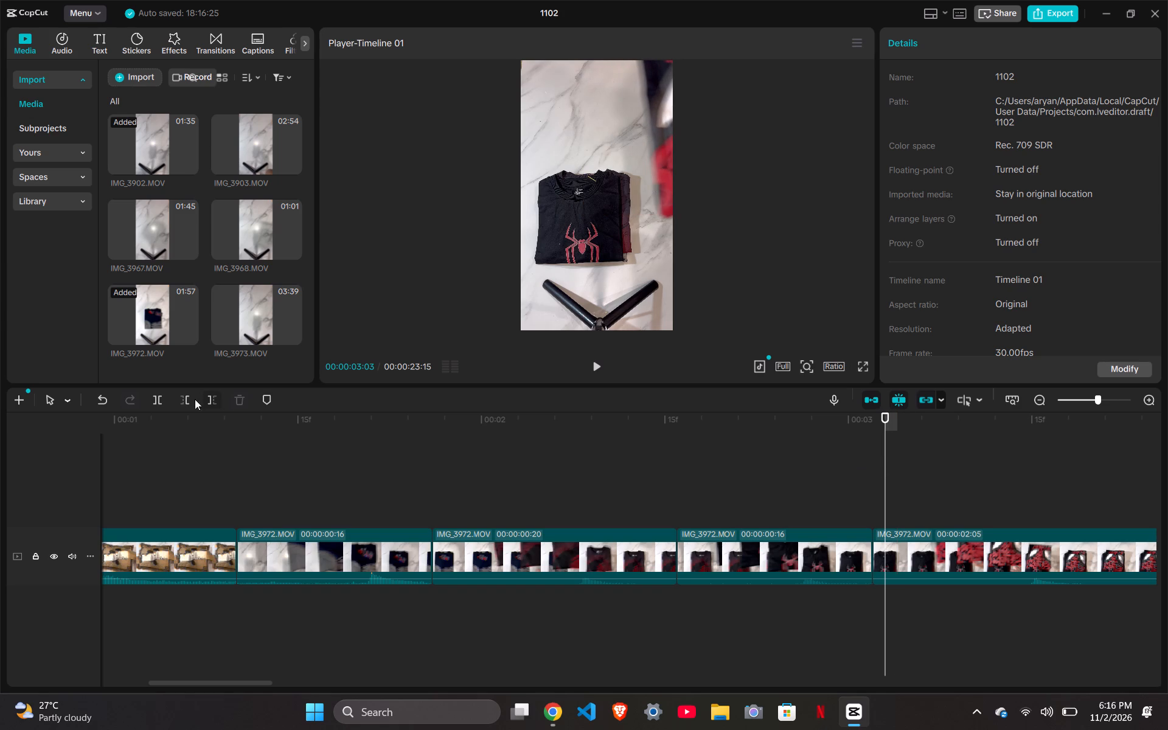
click(187, 398)
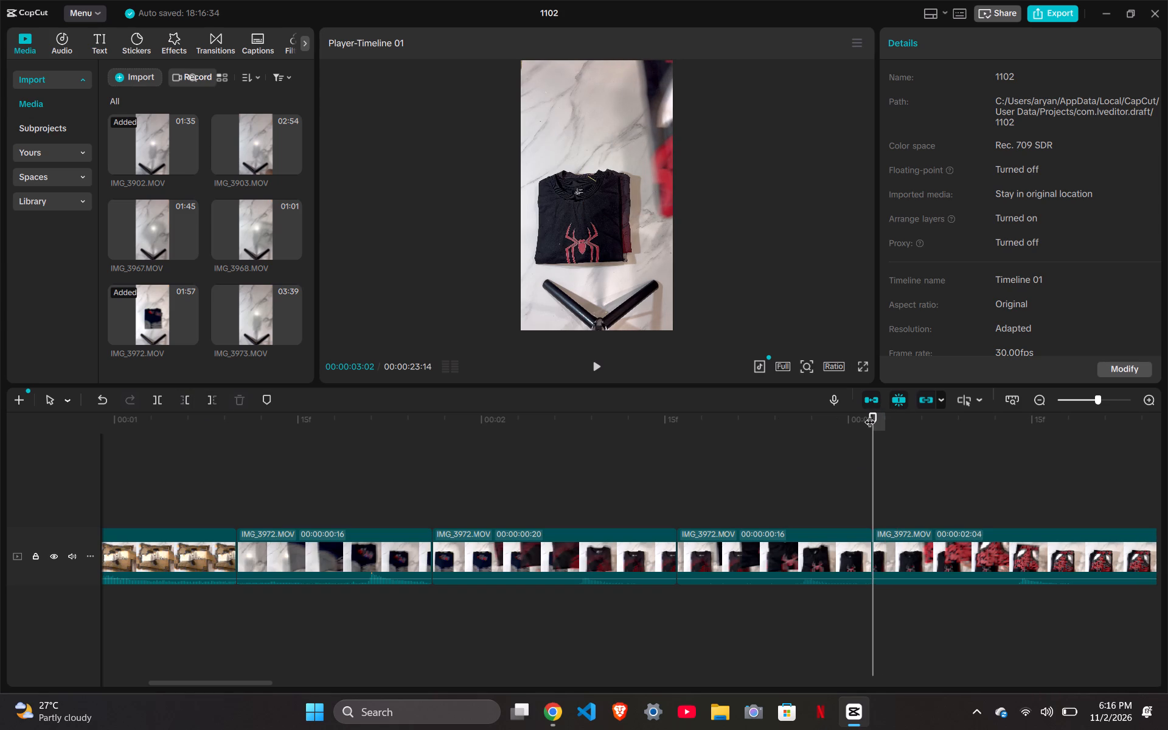
drag(870, 414, 1051, 497)
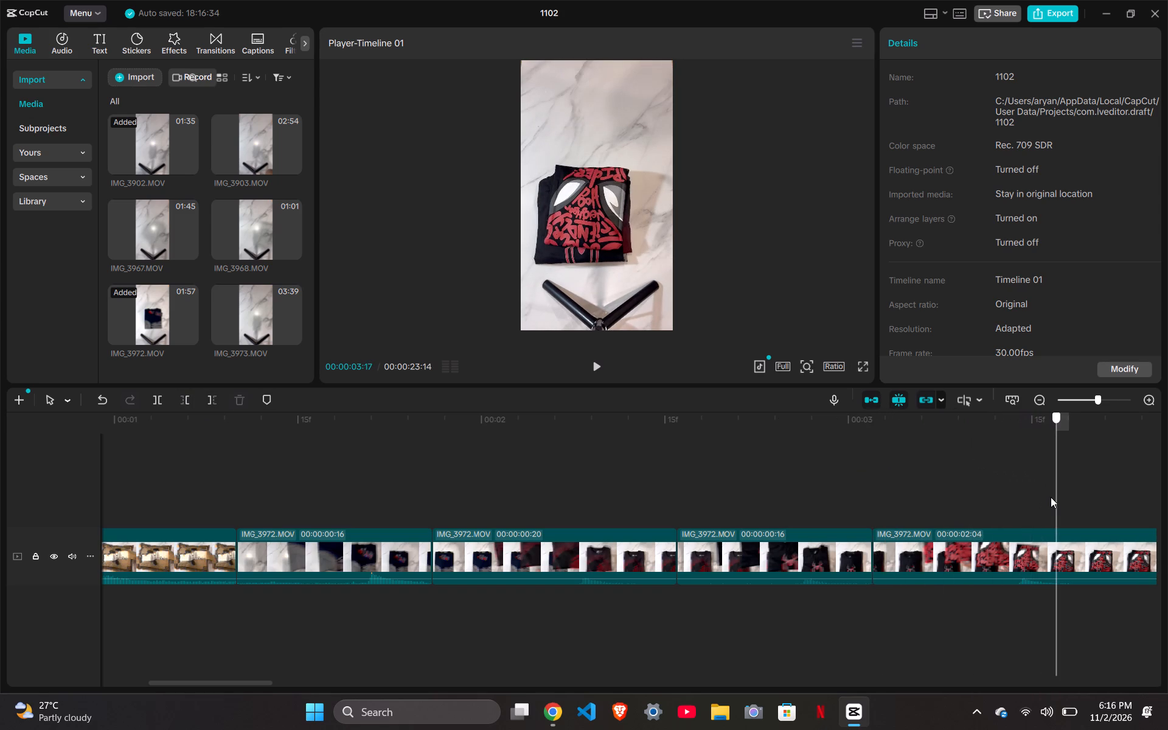
drag(1051, 497, 1085, 506)
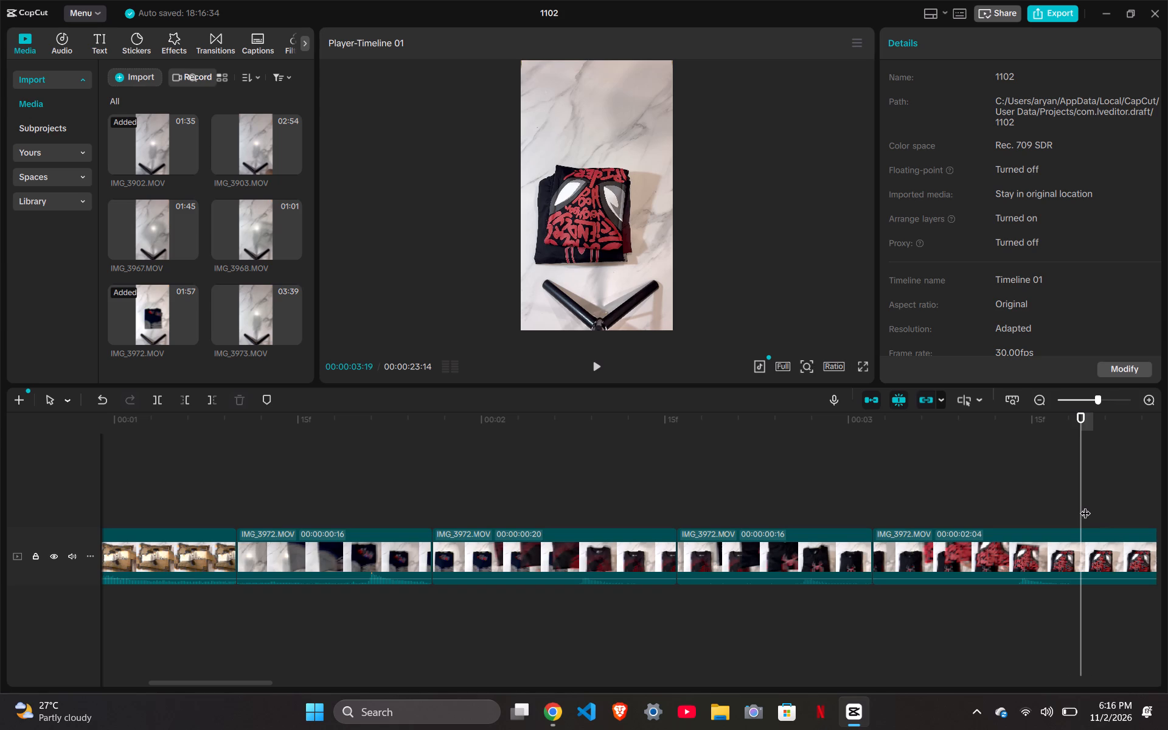
click(213, 401)
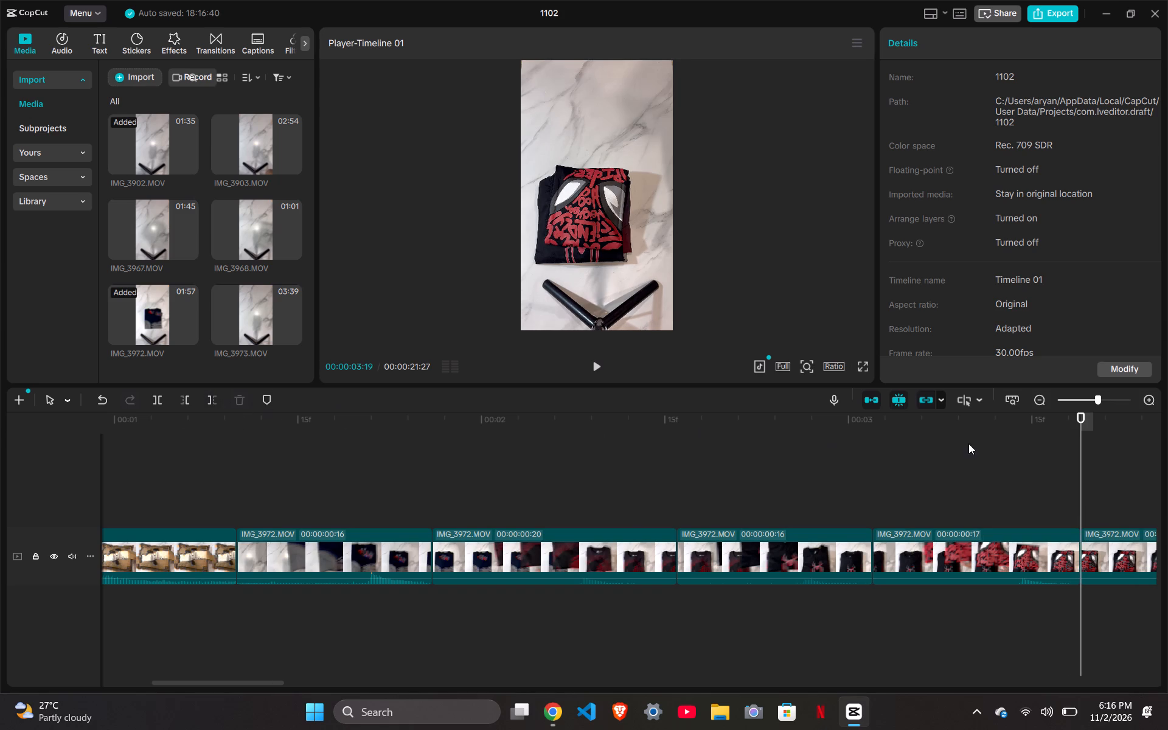
Trim the fifth IMG_3972 clip to 00:00:00:24, starting at 00:00:03:25 as the green shirt enters and cutting everything after 00:00:04:13.
scroll(1082, 477, left, 2)
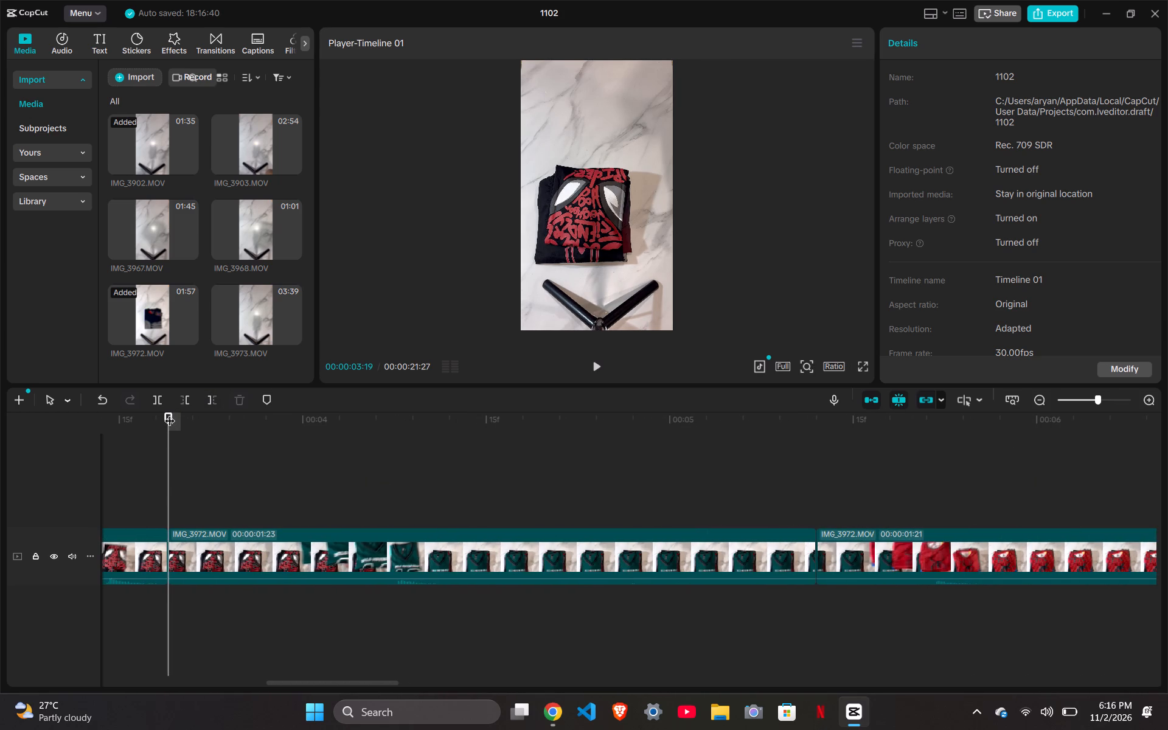
drag(170, 415, 318, 446)
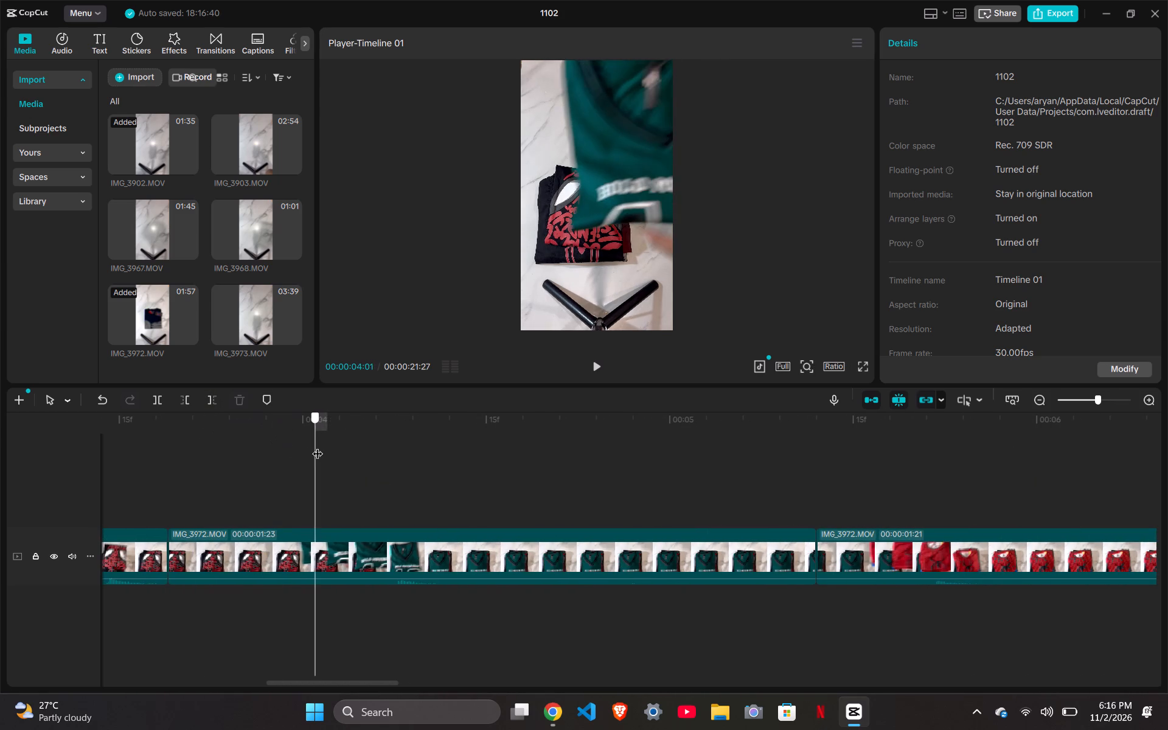
drag(318, 446, 265, 447)
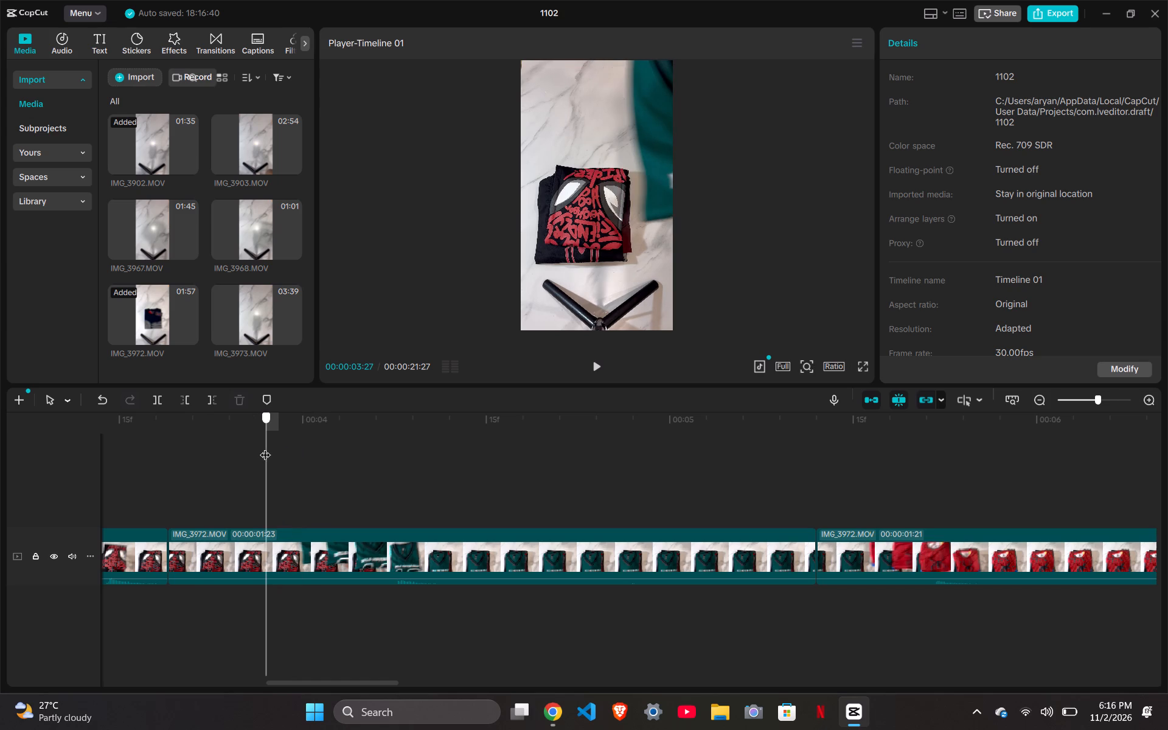
drag(265, 447, 254, 448)
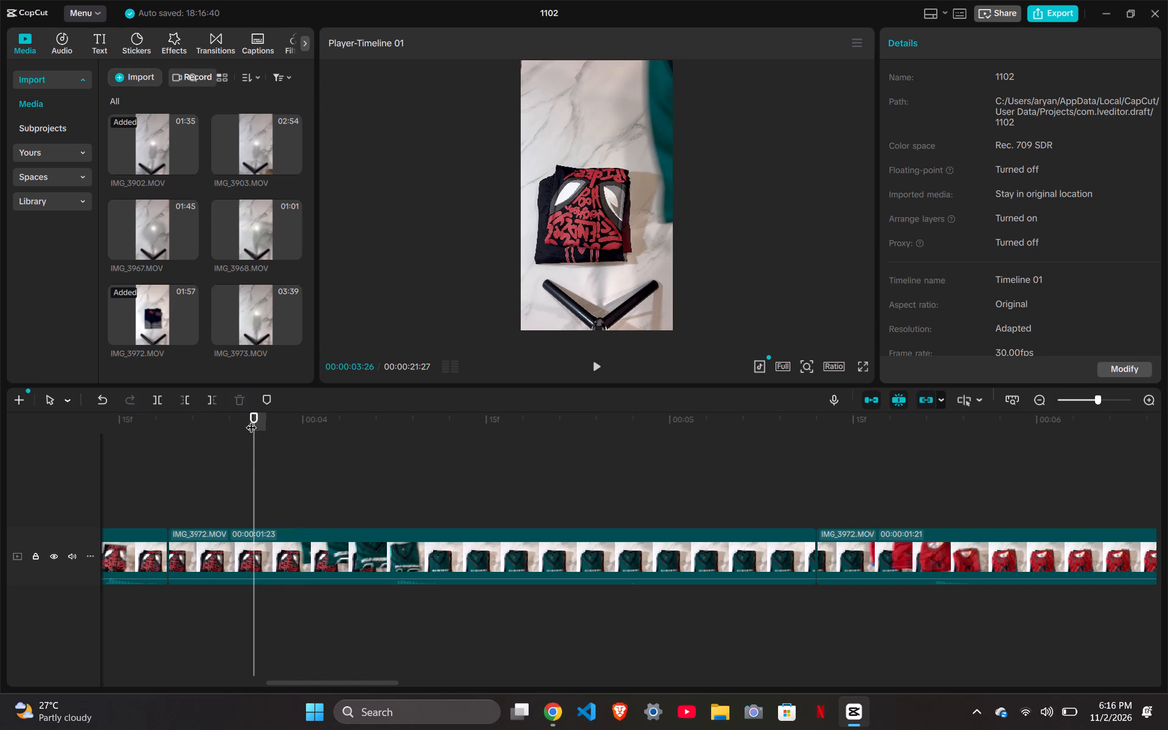
drag(253, 414, 241, 415)
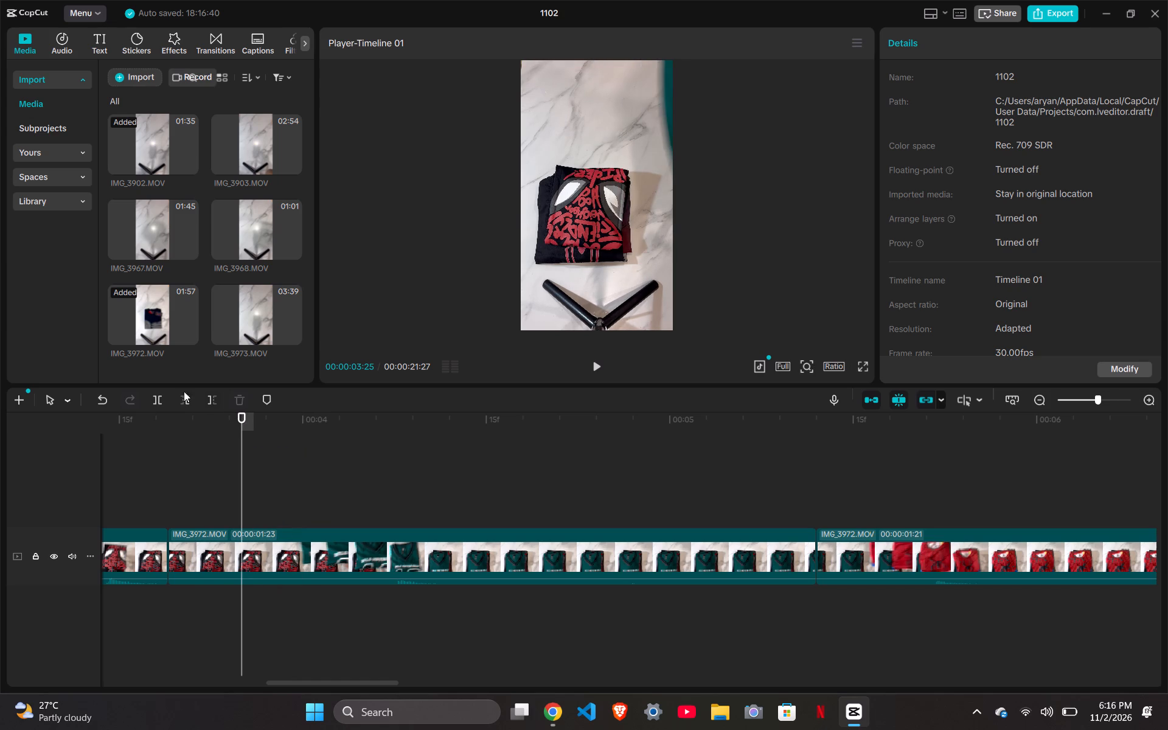
click(181, 398)
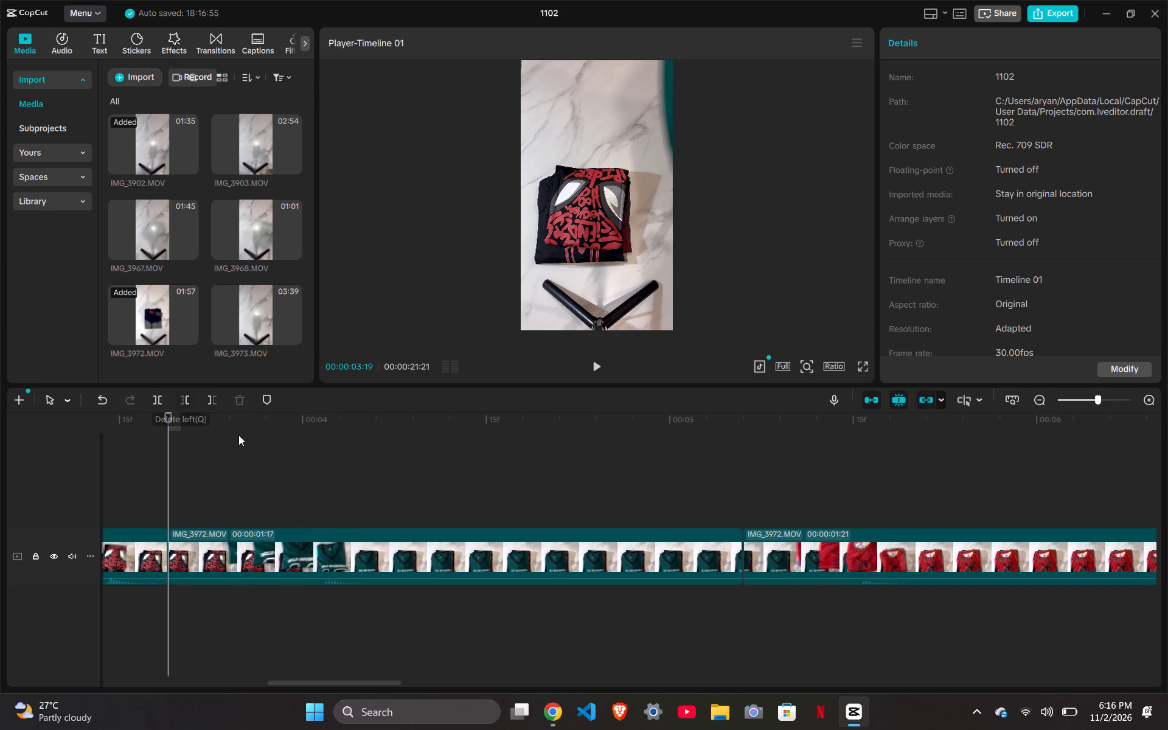
drag(171, 416, 355, 437)
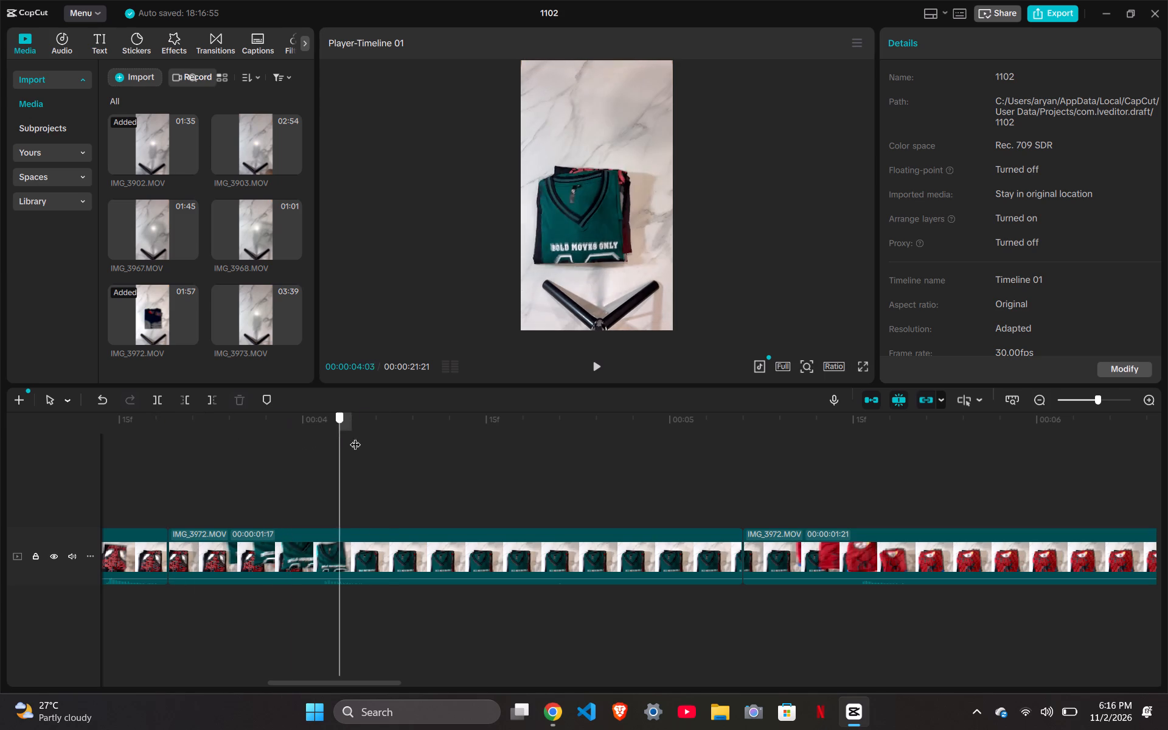
drag(355, 437, 457, 458)
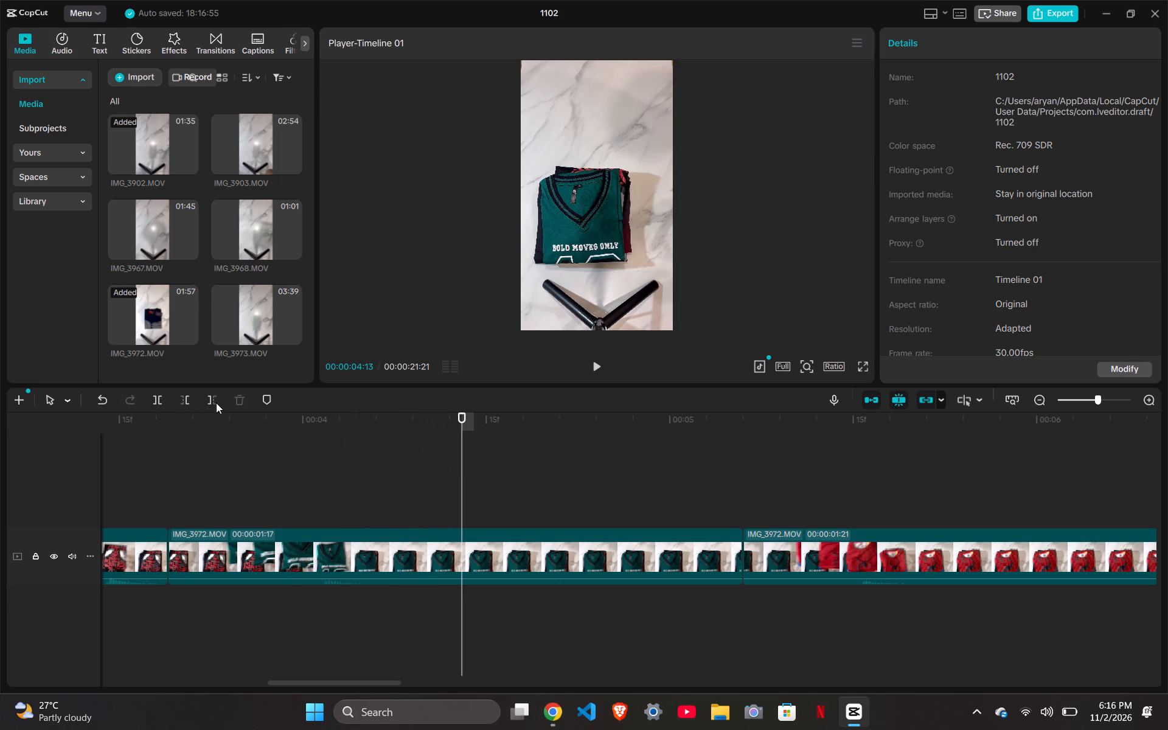
click(210, 398)
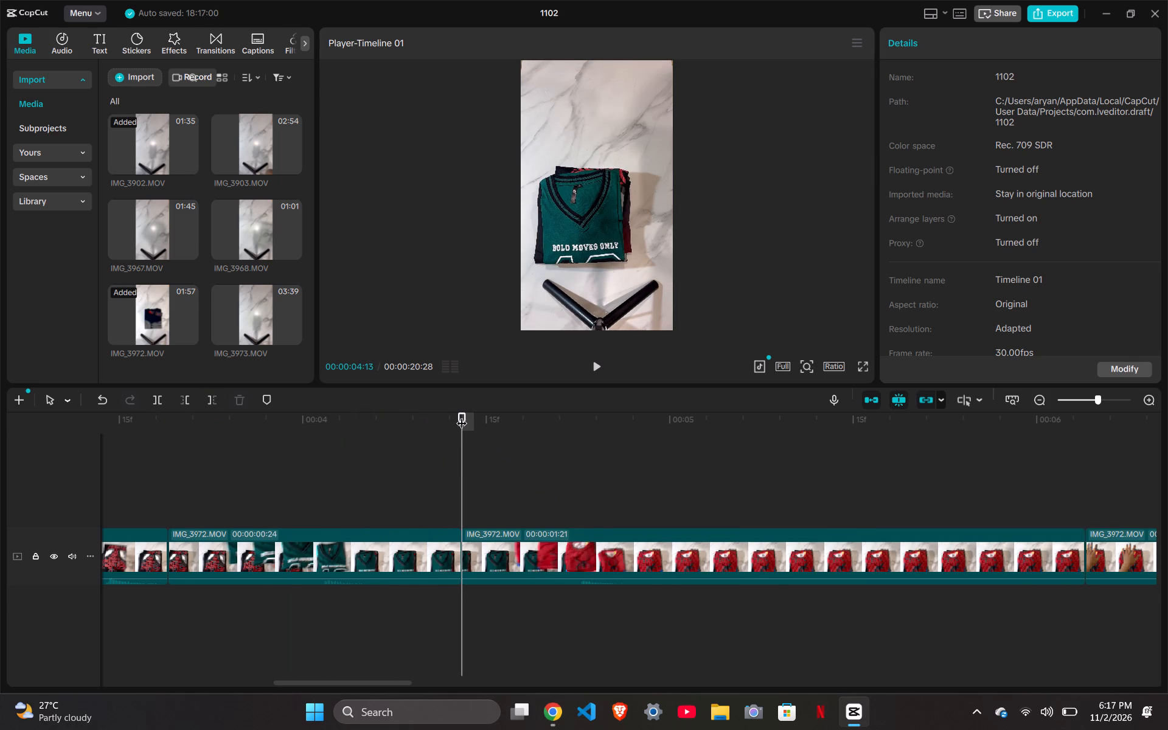
Trim the sixth IMG_3972 clip, removing footage before 00:00:04:14 as the red spider shirt enters and after 00:00:05:09 once it lies flat.
drag(462, 415, 521, 424)
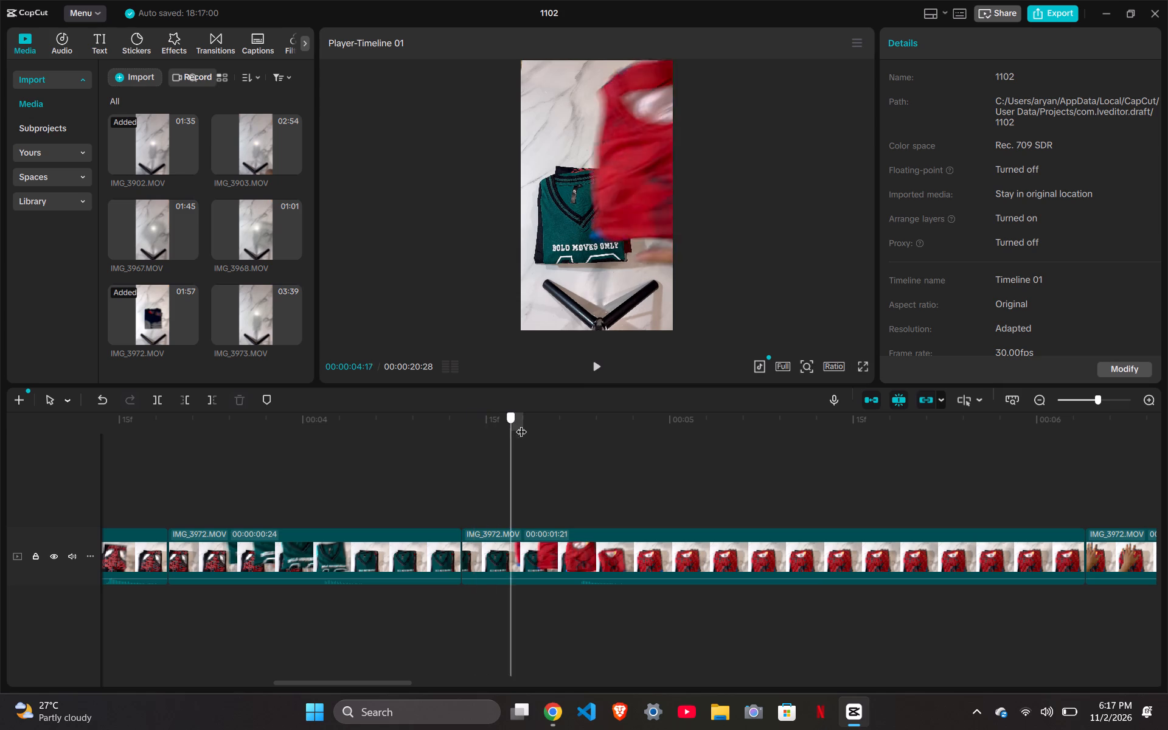
drag(521, 424, 535, 439)
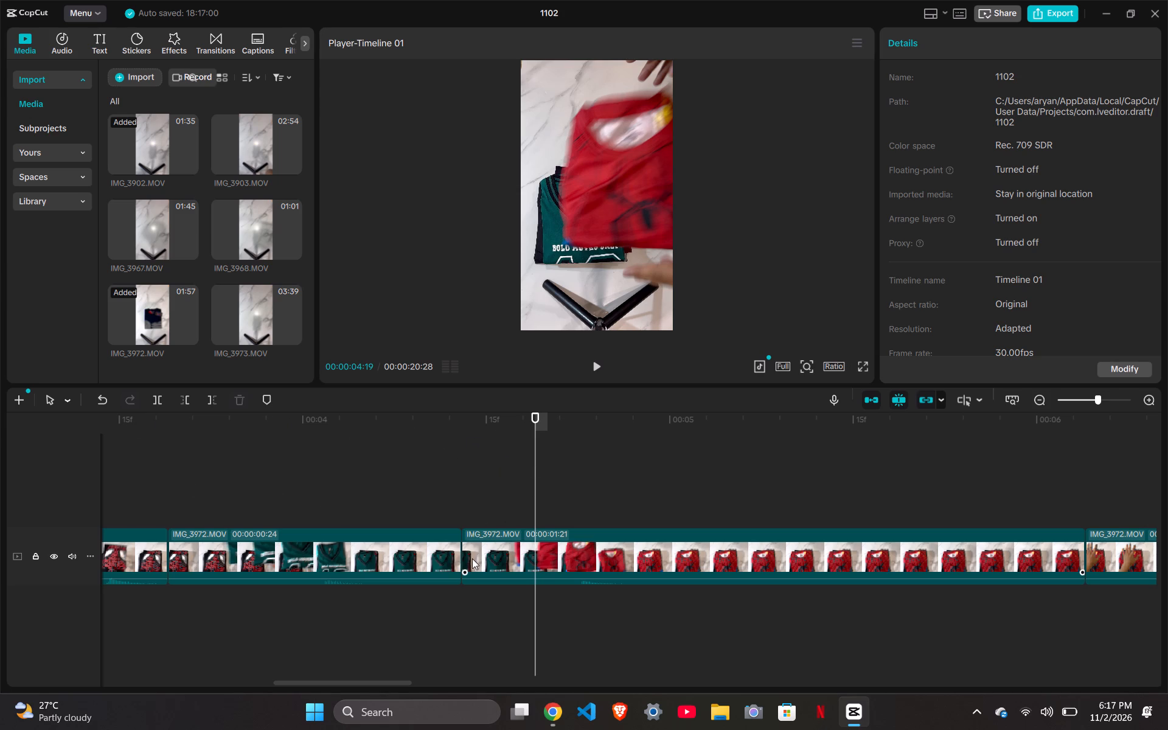
drag(535, 417, 482, 440)
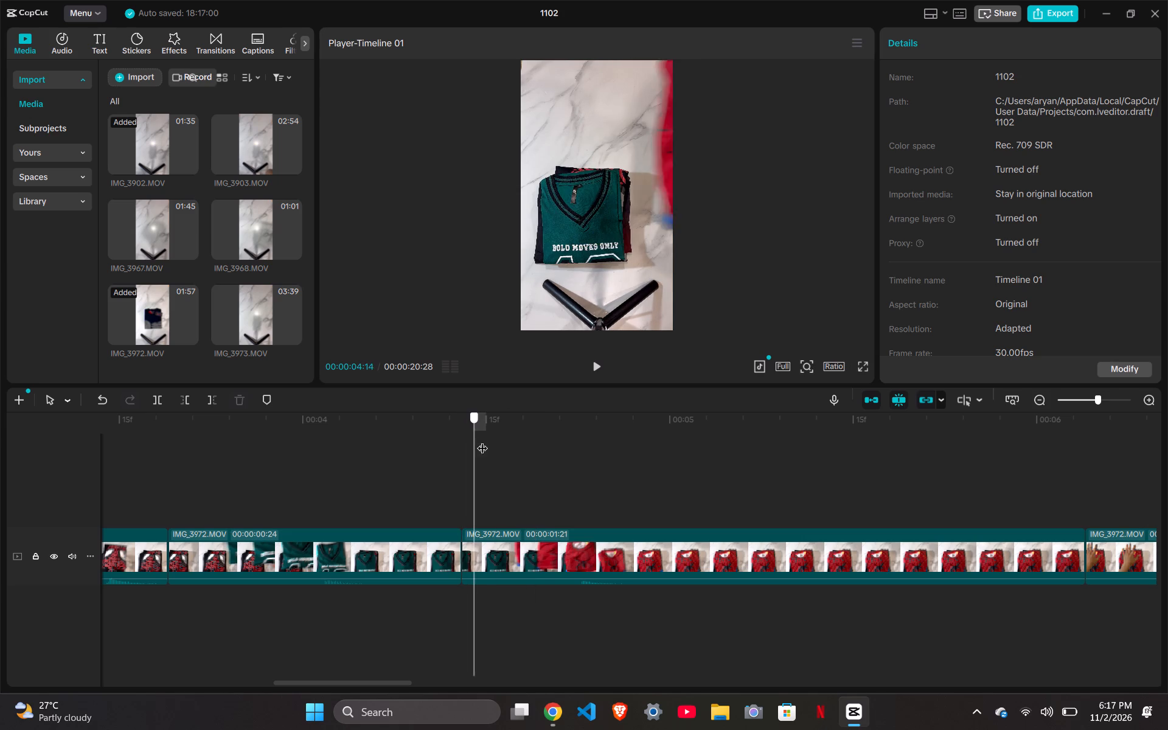
drag(482, 440, 488, 442)
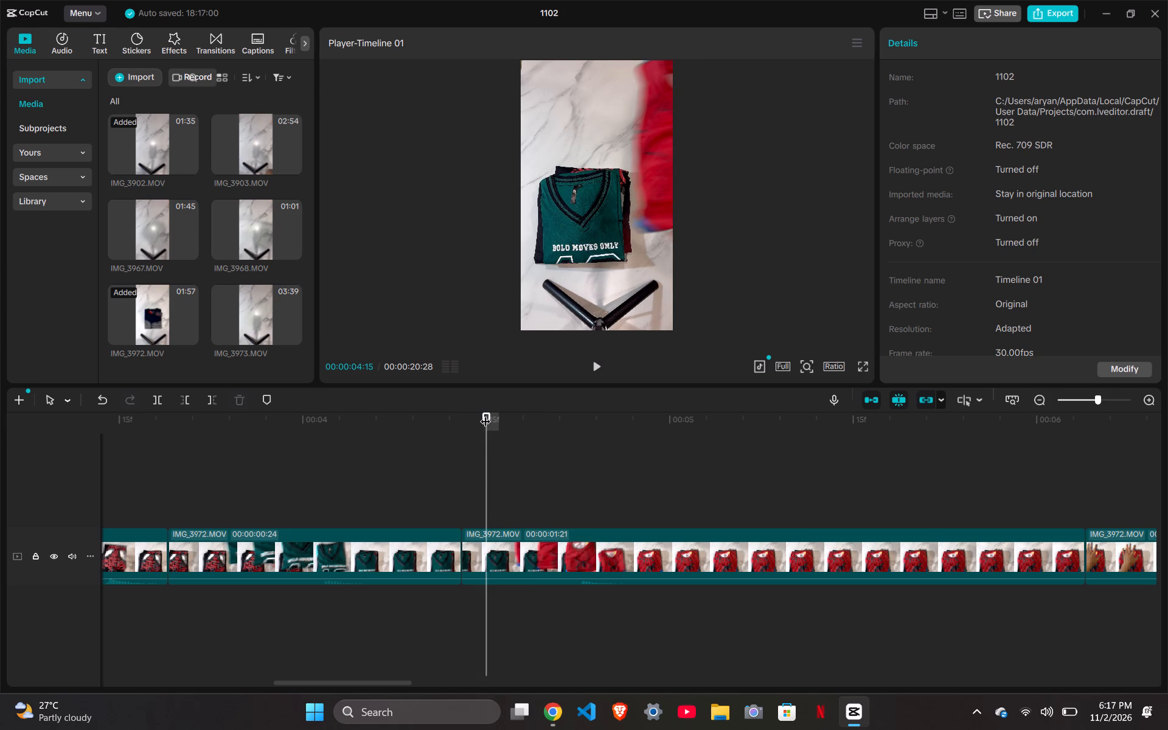
drag(485, 414, 470, 417)
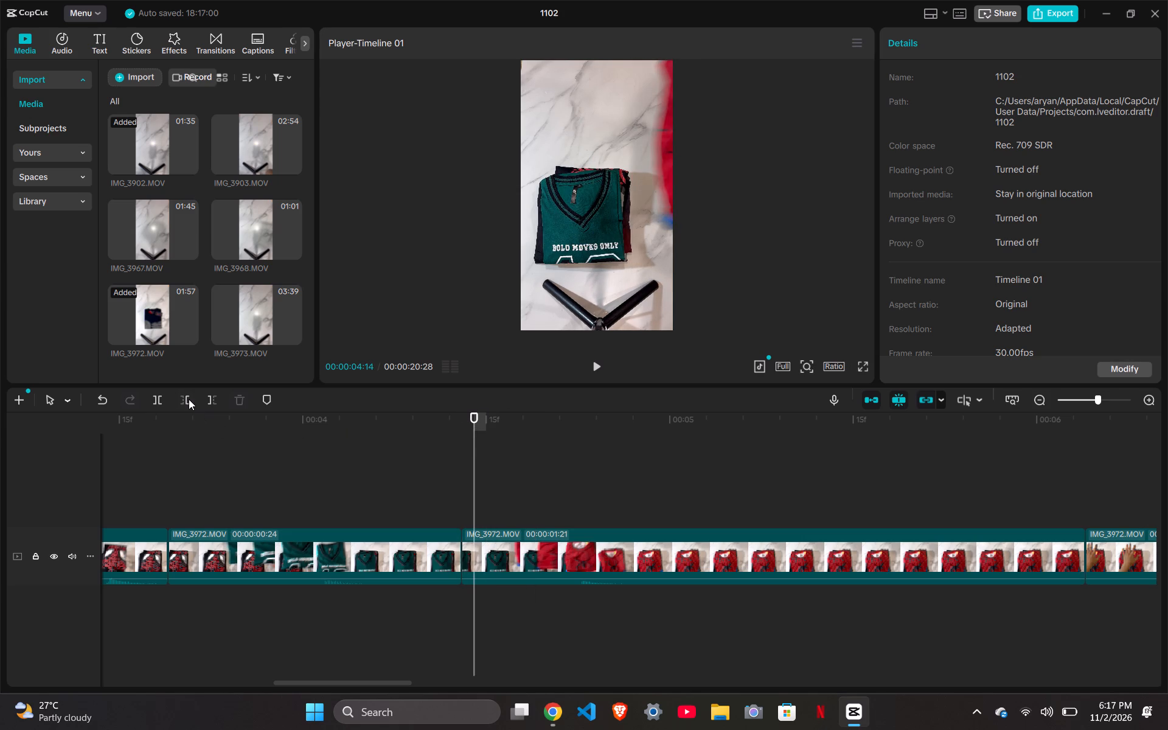
click(189, 399)
drag(462, 417, 766, 460)
drag(766, 418, 779, 422)
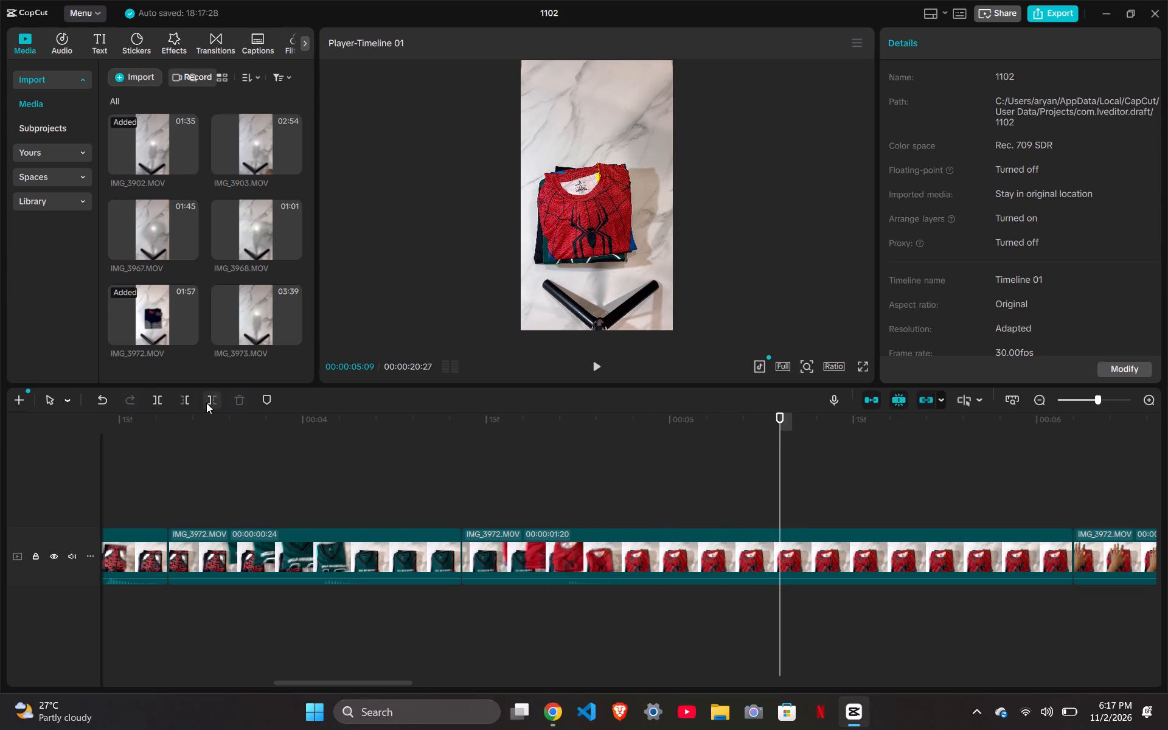
click(206, 403)
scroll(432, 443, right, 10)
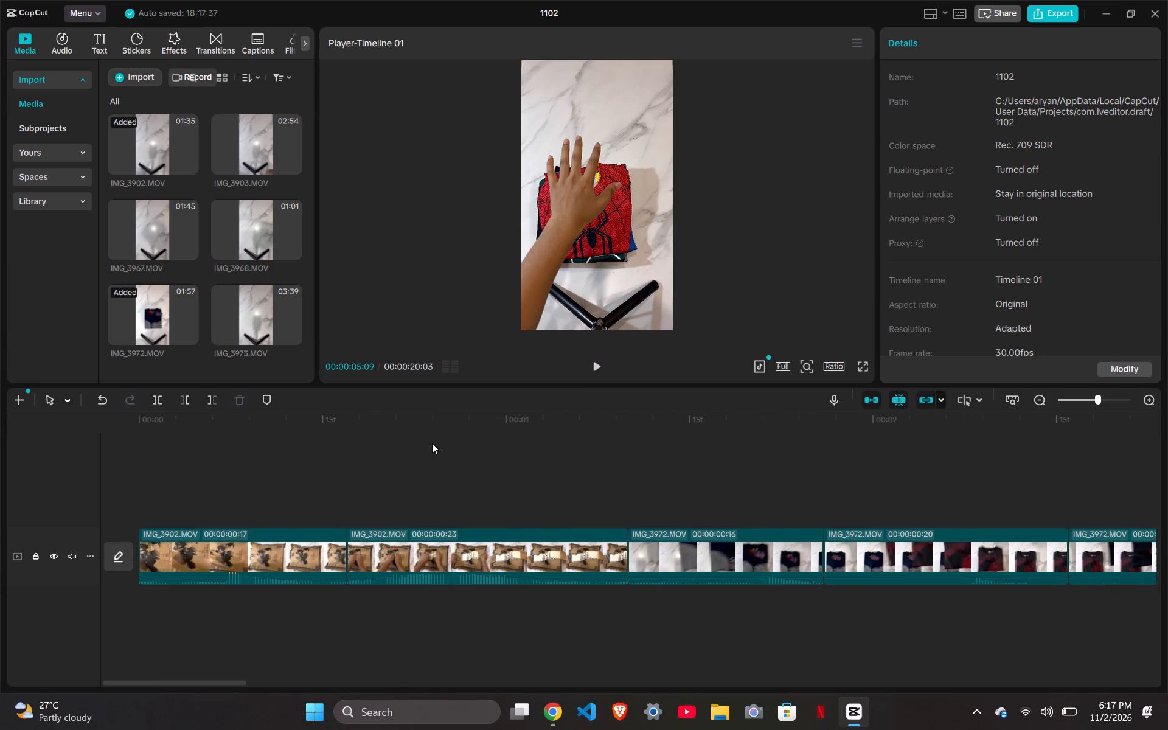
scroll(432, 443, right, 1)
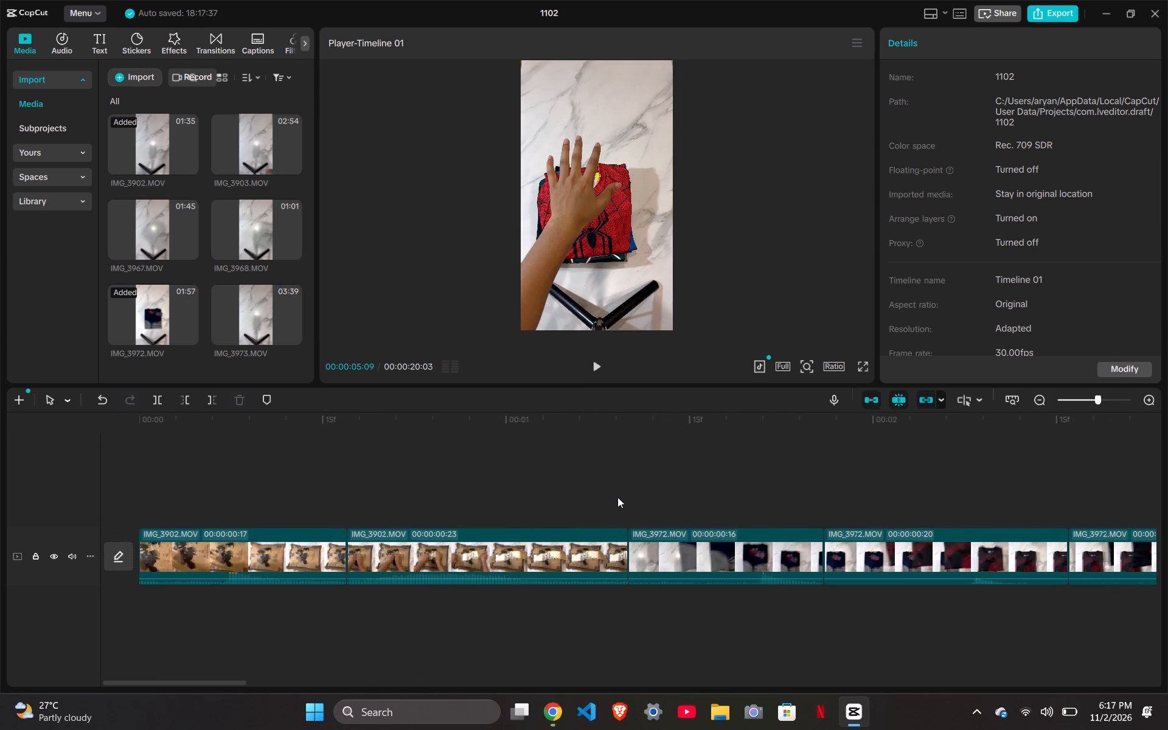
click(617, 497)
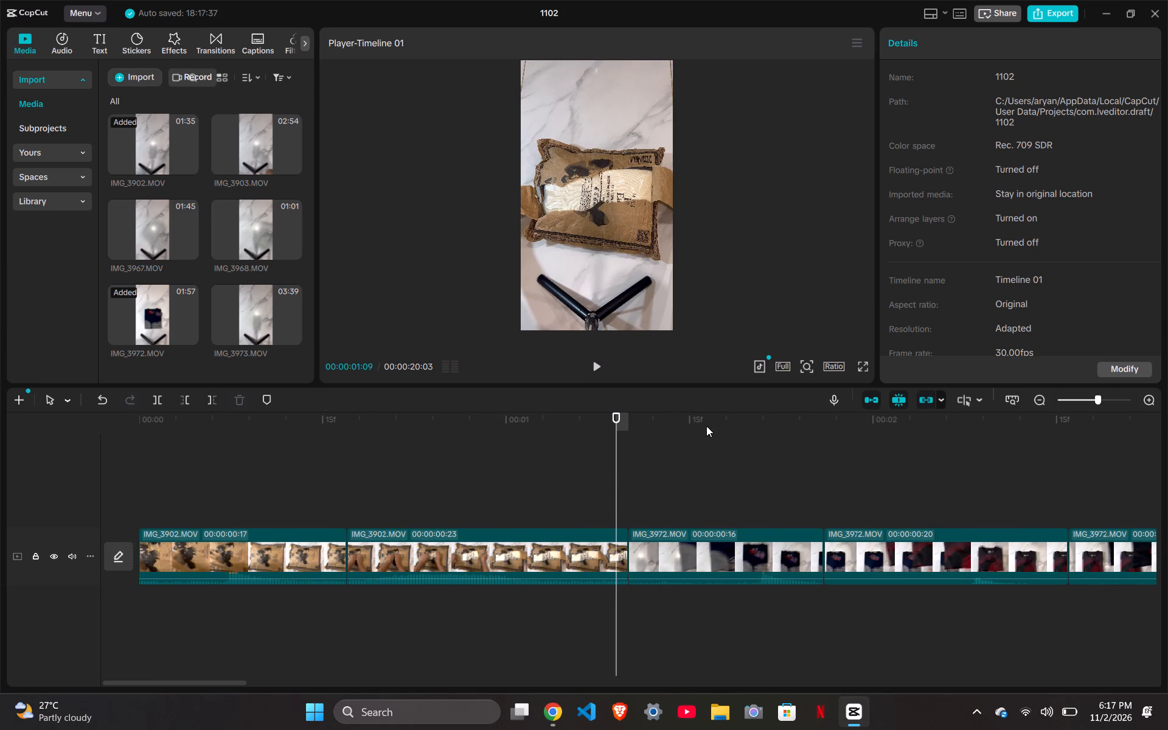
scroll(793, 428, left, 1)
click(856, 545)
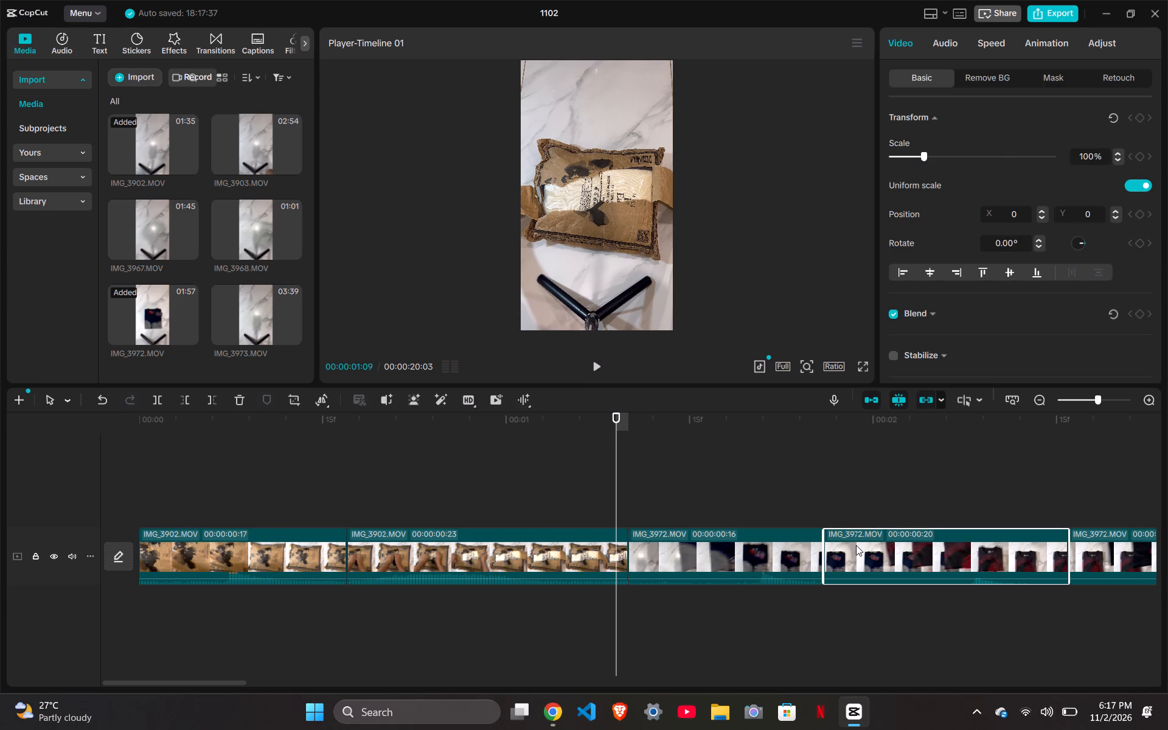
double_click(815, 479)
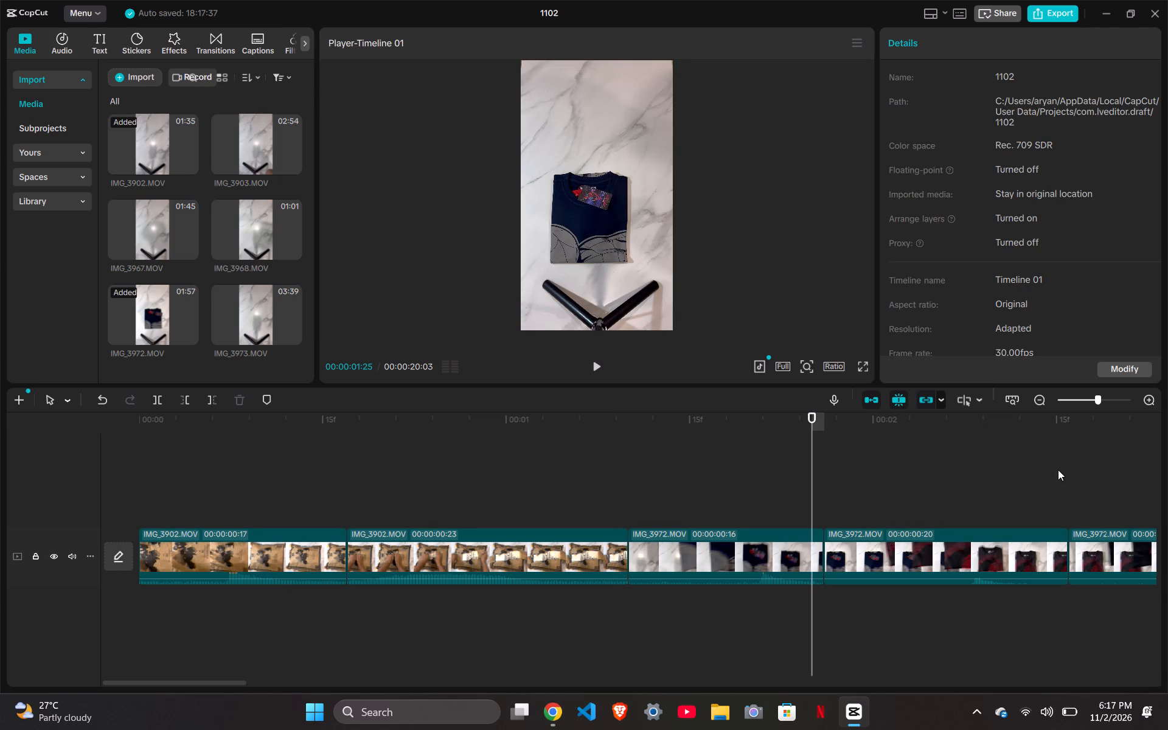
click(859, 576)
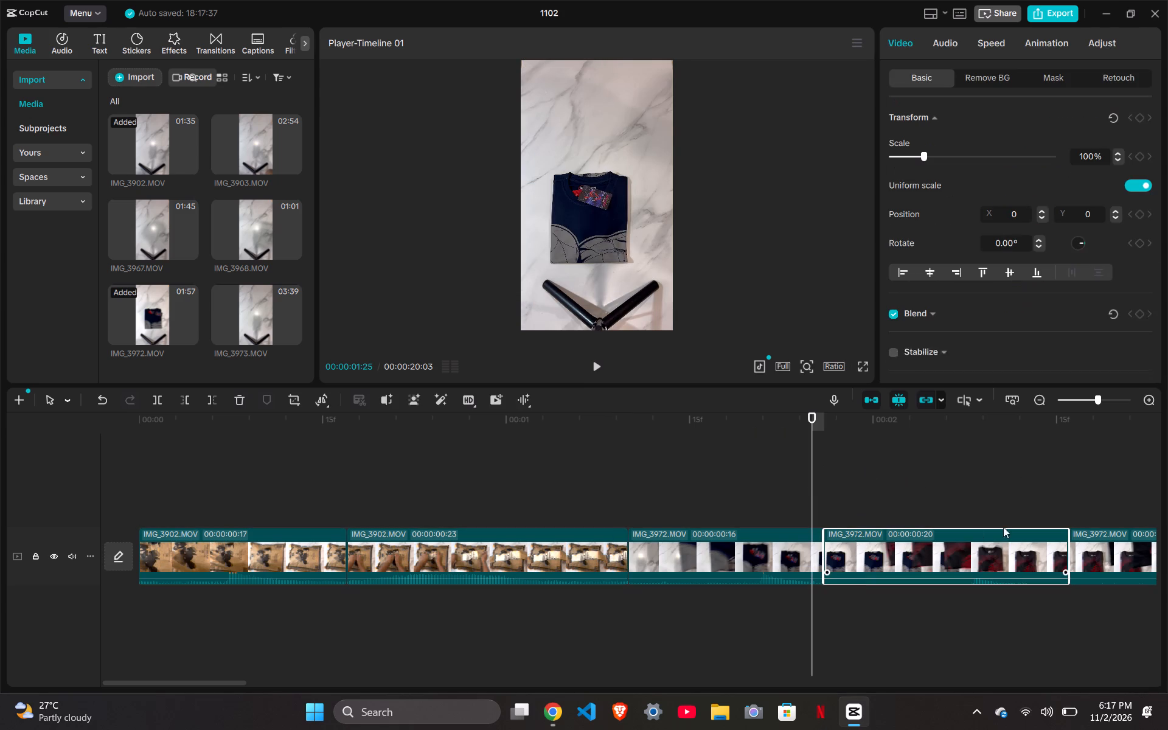
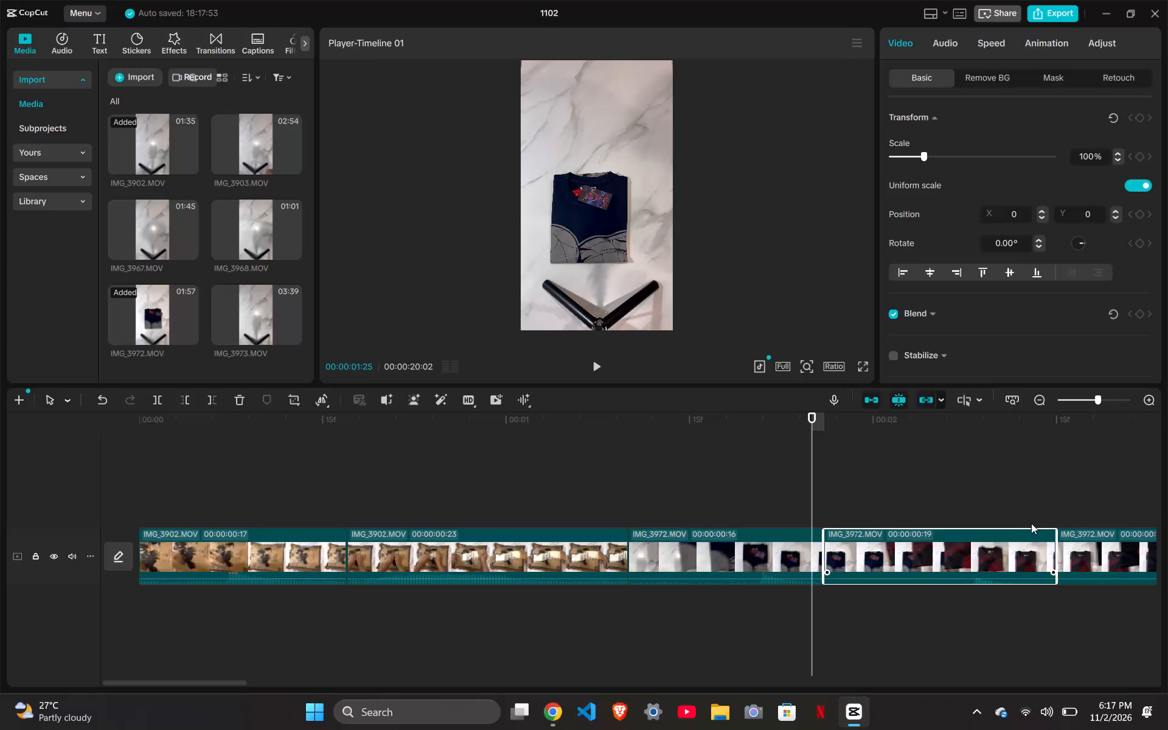
Shorten the end of the fifth IMG_3972 clip, with the green shirt, to a duration of 00:00:00:21.
scroll(1024, 493, left, 1)
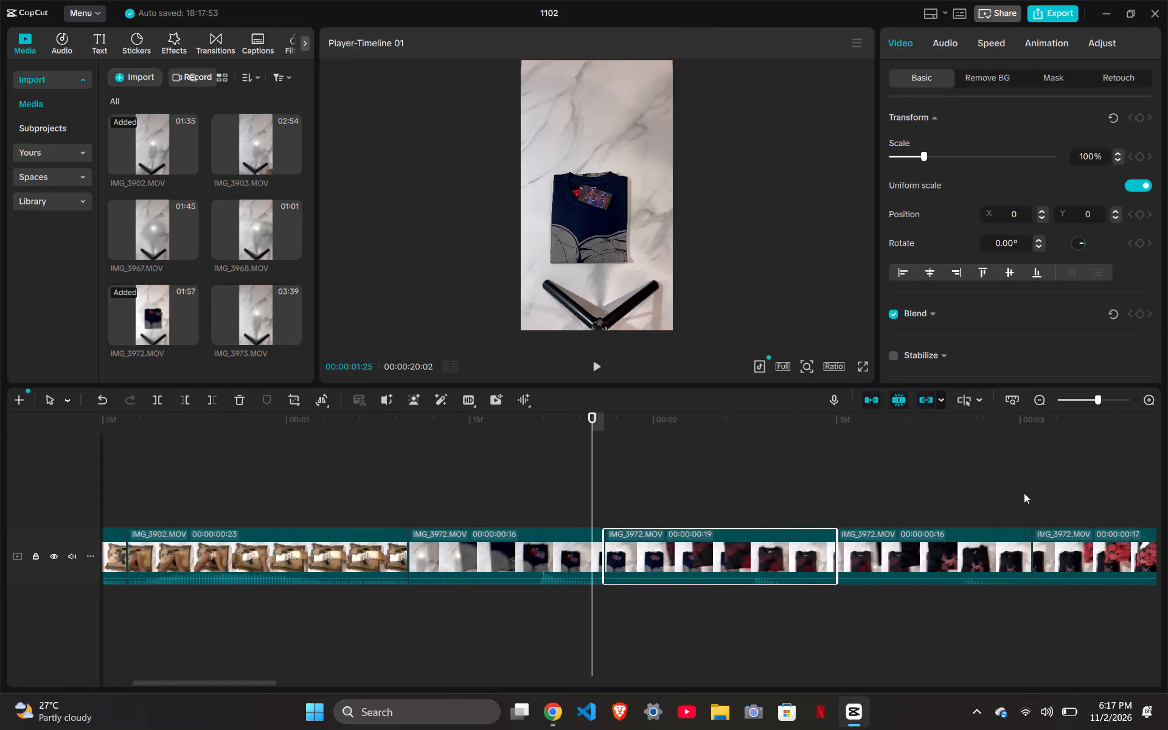
scroll(1024, 493, left, 1)
click(843, 561)
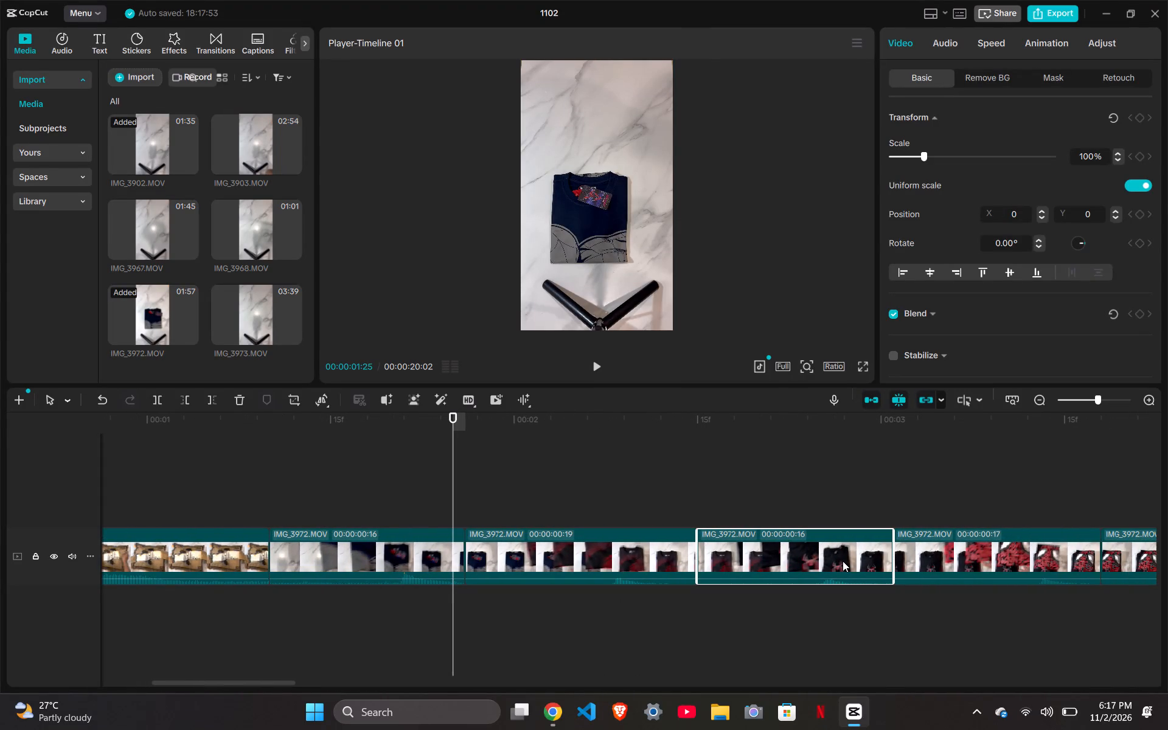
scroll(989, 507, left, 1)
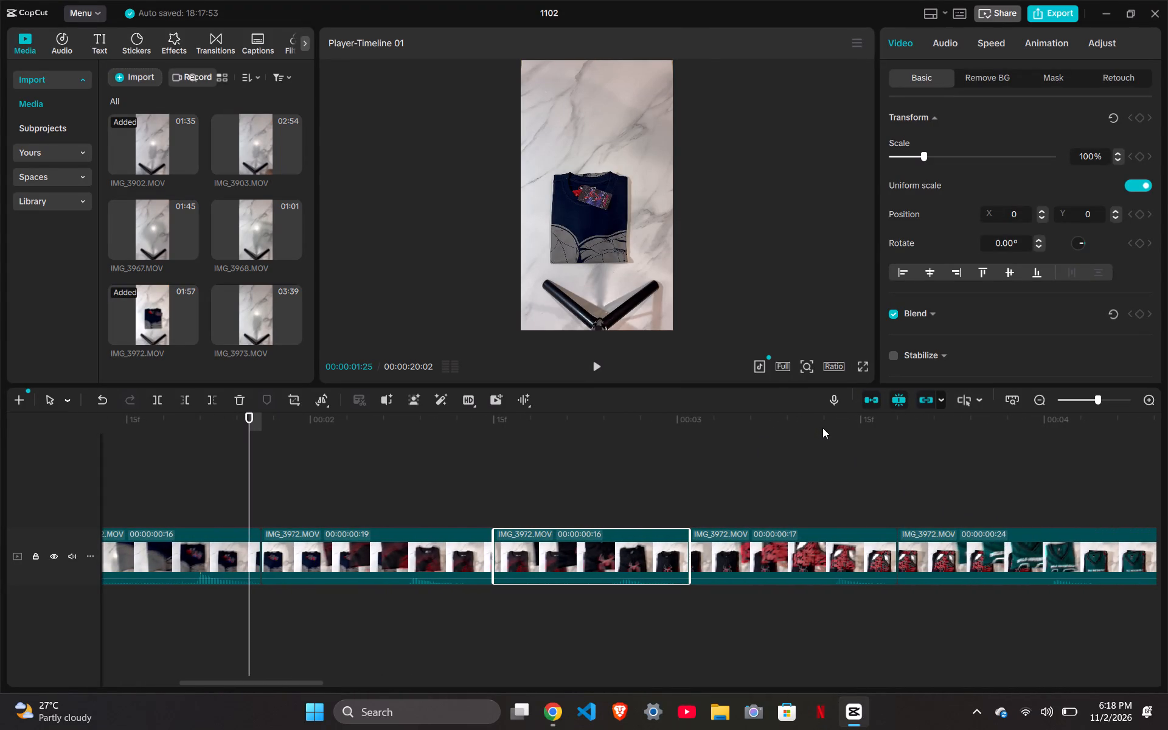
click(939, 554)
scroll(939, 554, left, 1)
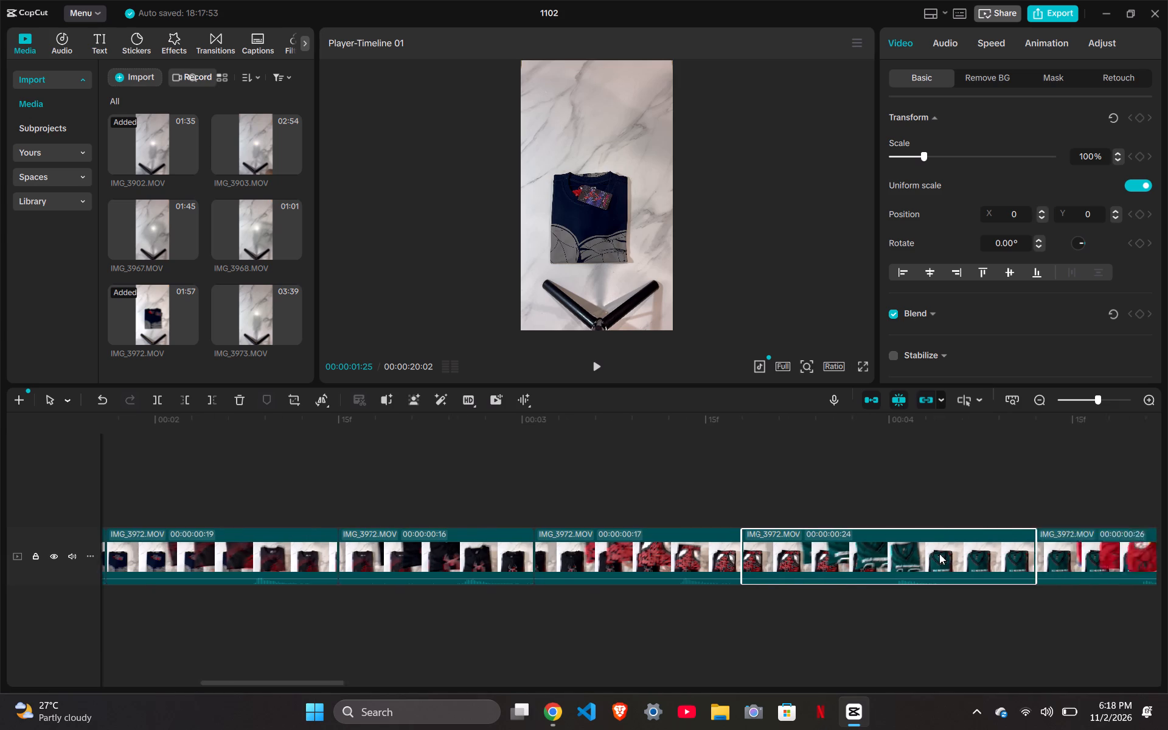
scroll(939, 554, left, 1)
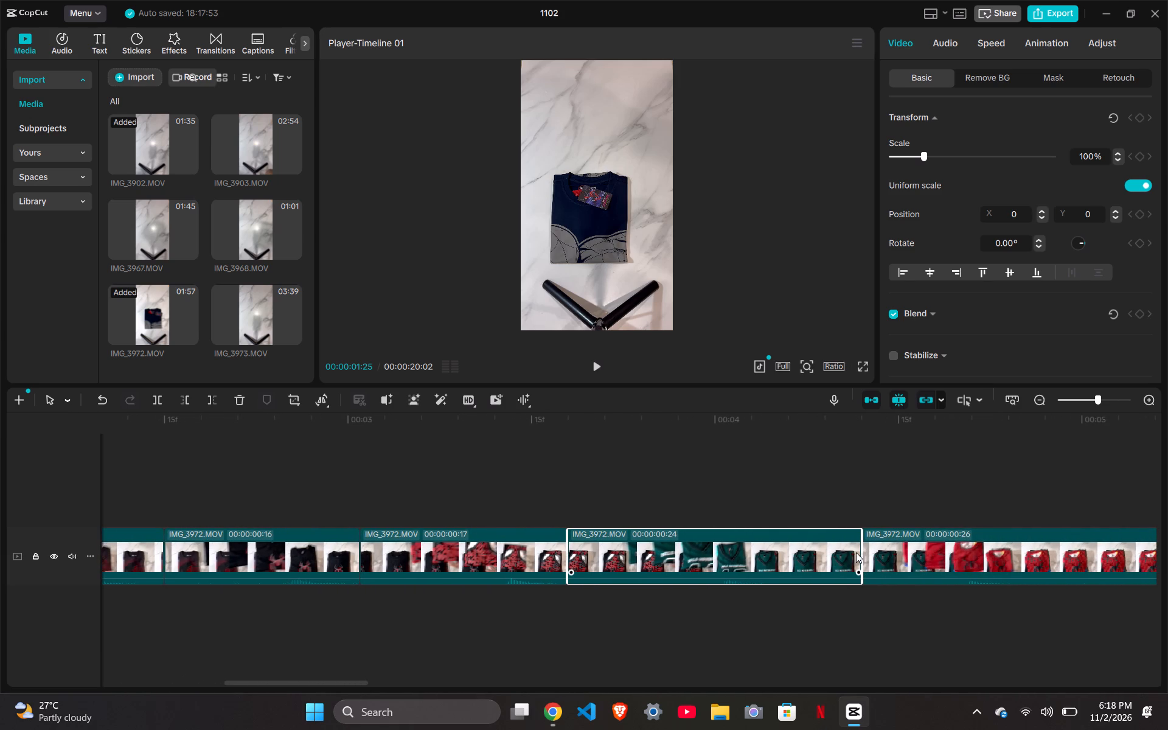
drag(861, 555, 824, 564)
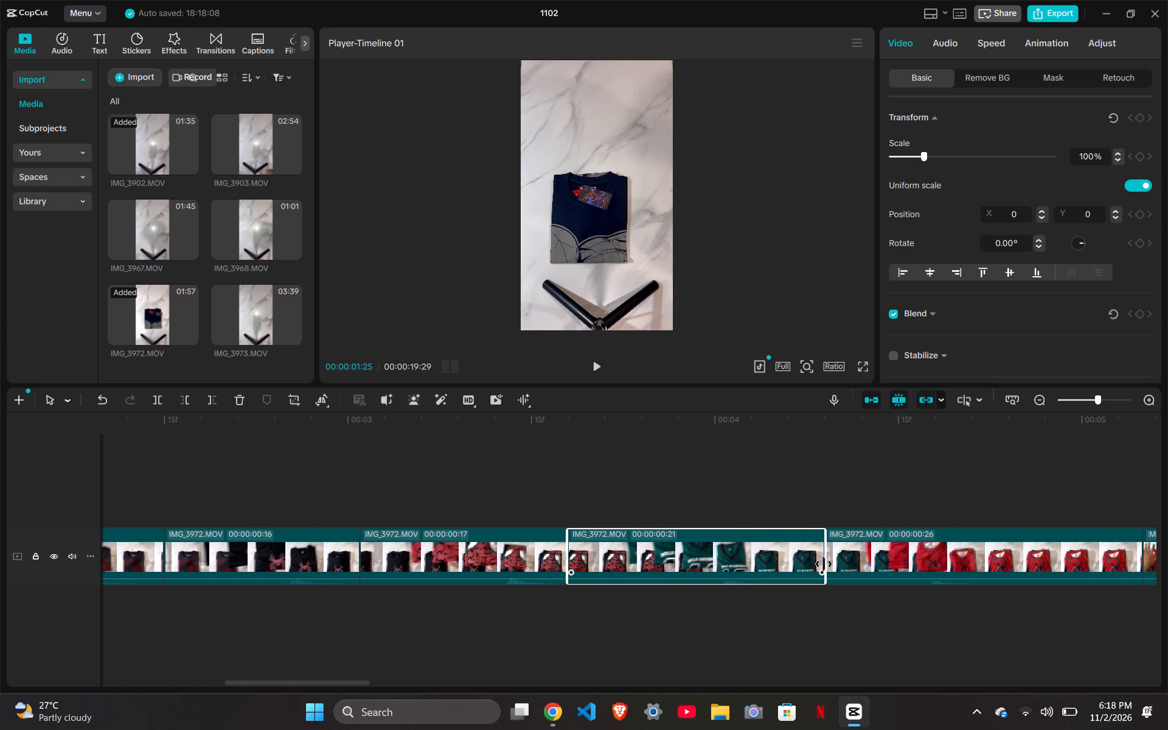
Extend the end of the fourth IMG_3972 clip, with the red lettered shirt, to a duration of 00:00:00:18.
scroll(863, 480, left, 1)
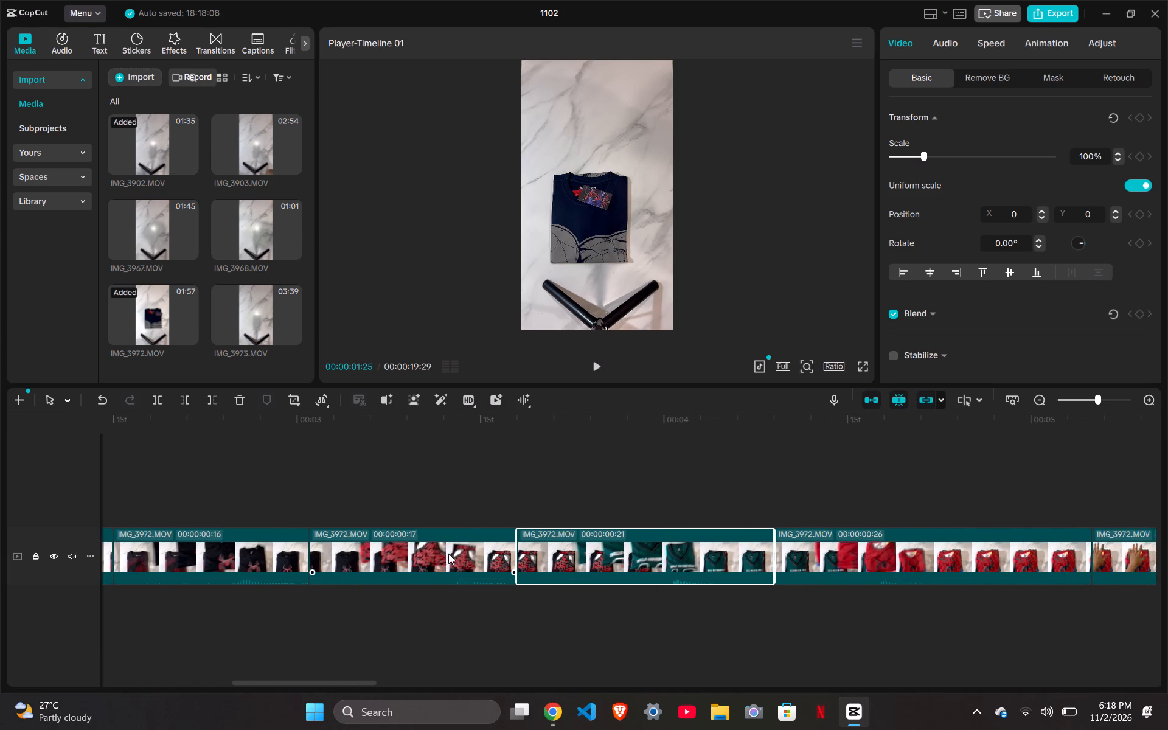
click(448, 554)
drag(520, 554, 533, 557)
Extend the end of the third IMG_3972 clip, with the black spider shirt, to a duration of 00:00:00:17.
scroll(356, 550, right, 1)
click(270, 552)
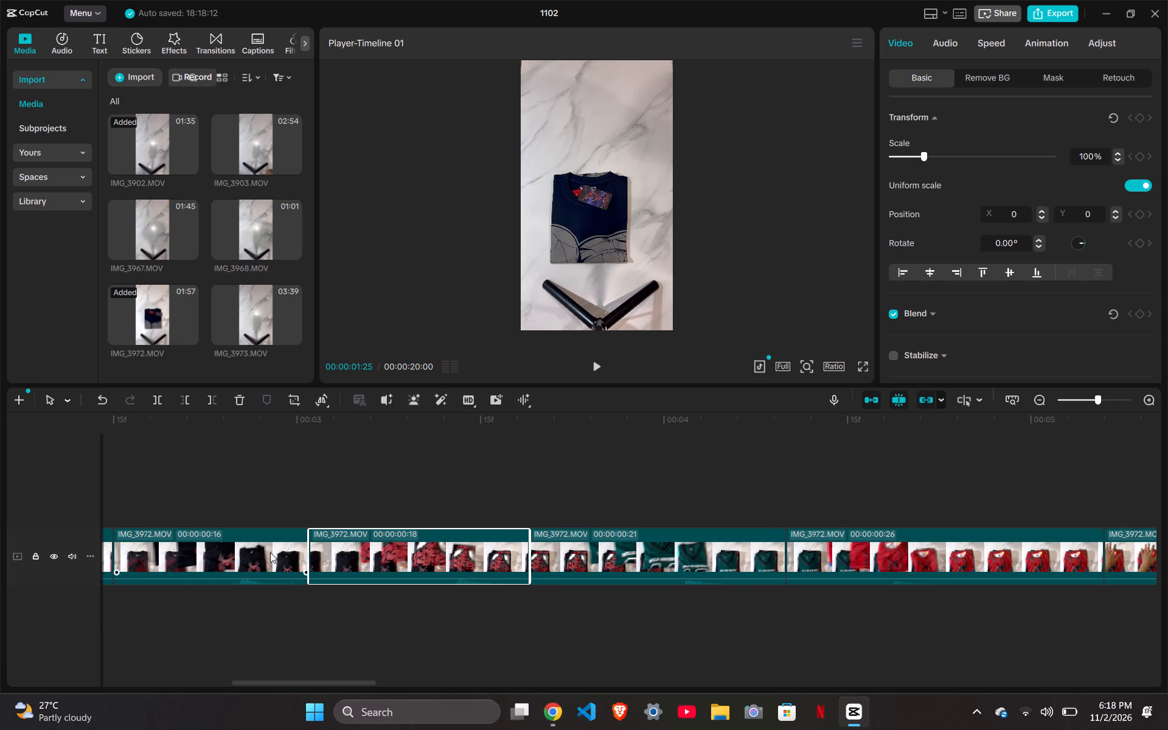
click(305, 555)
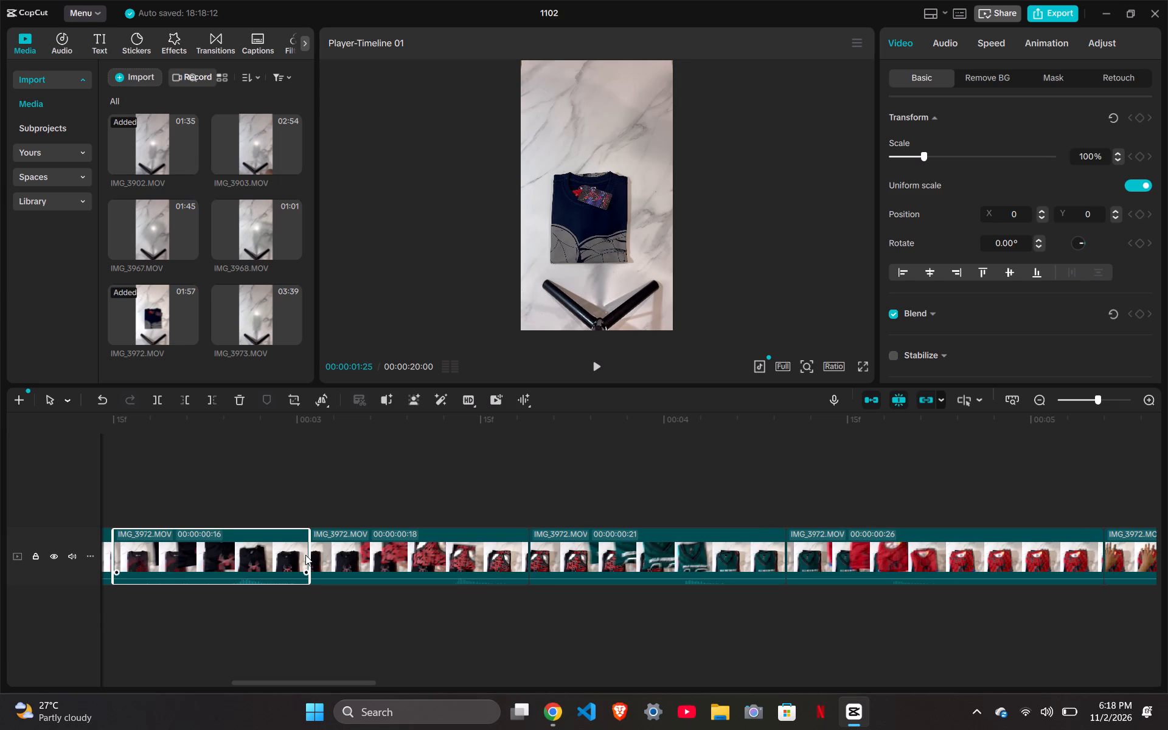
drag(308, 550, 321, 551)
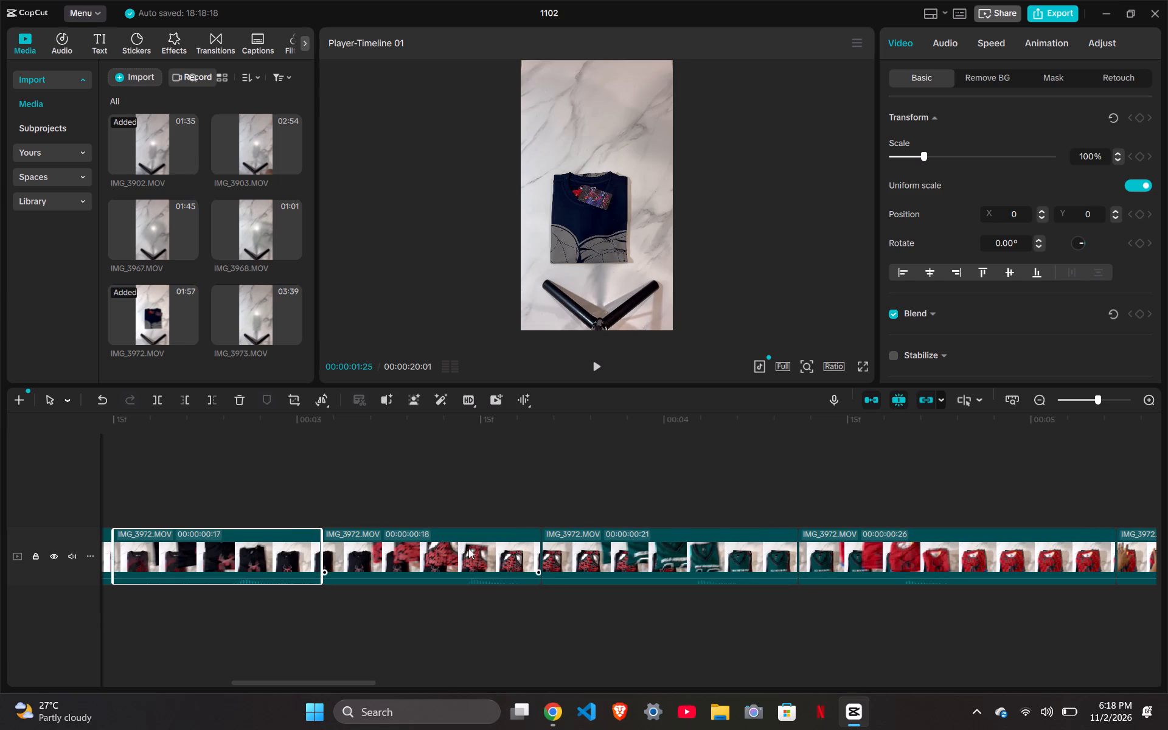
Play the sequence full-screen from the start through the shirt landings into the pile flip-through to check the pacing.
scroll(634, 537, right, 10)
click(134, 470)
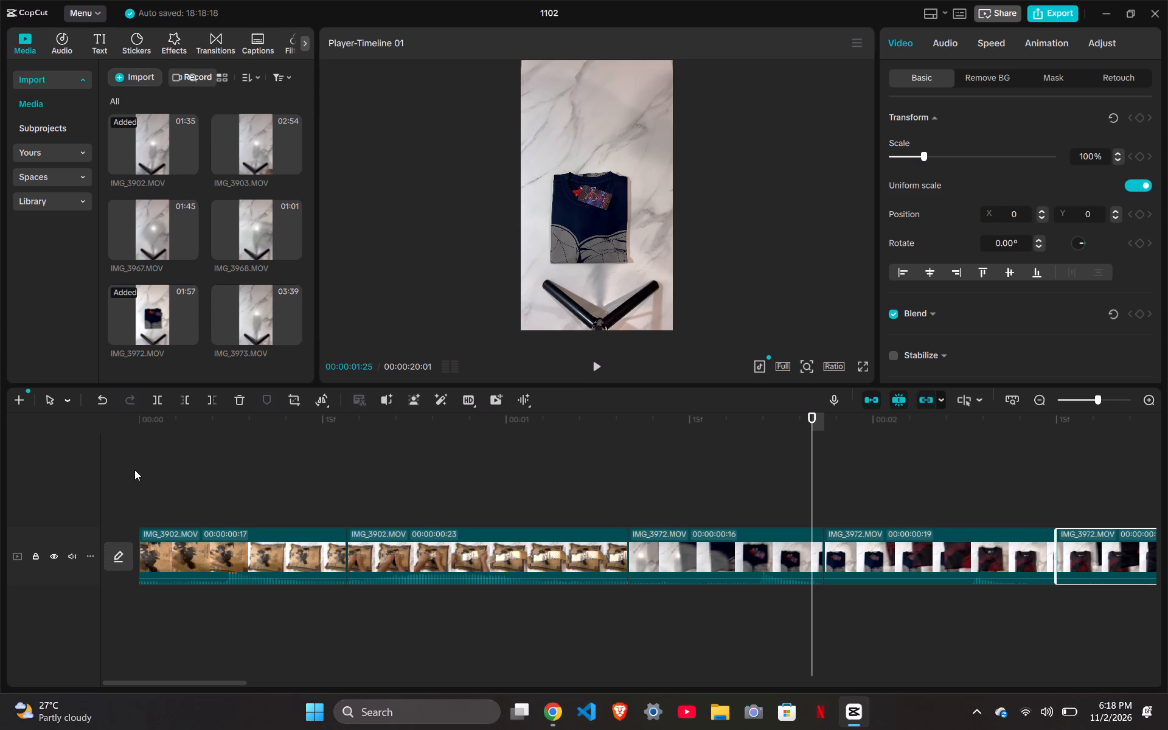
click(139, 478)
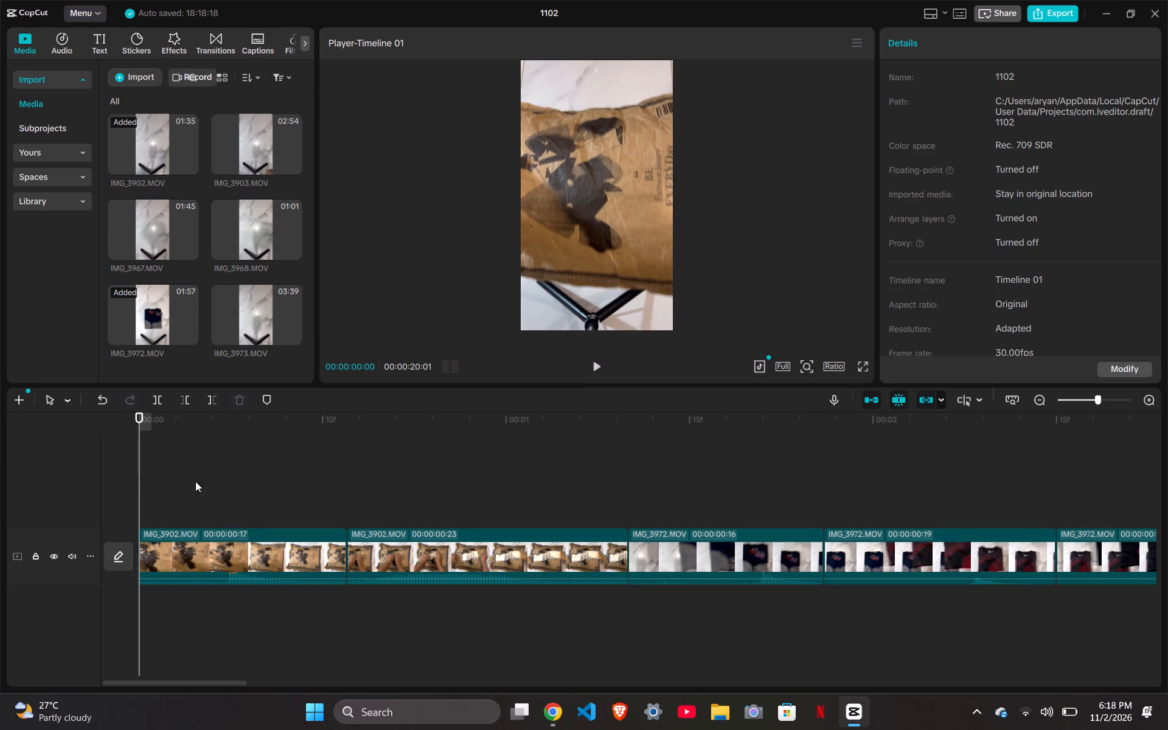
click(861, 369)
key(space)
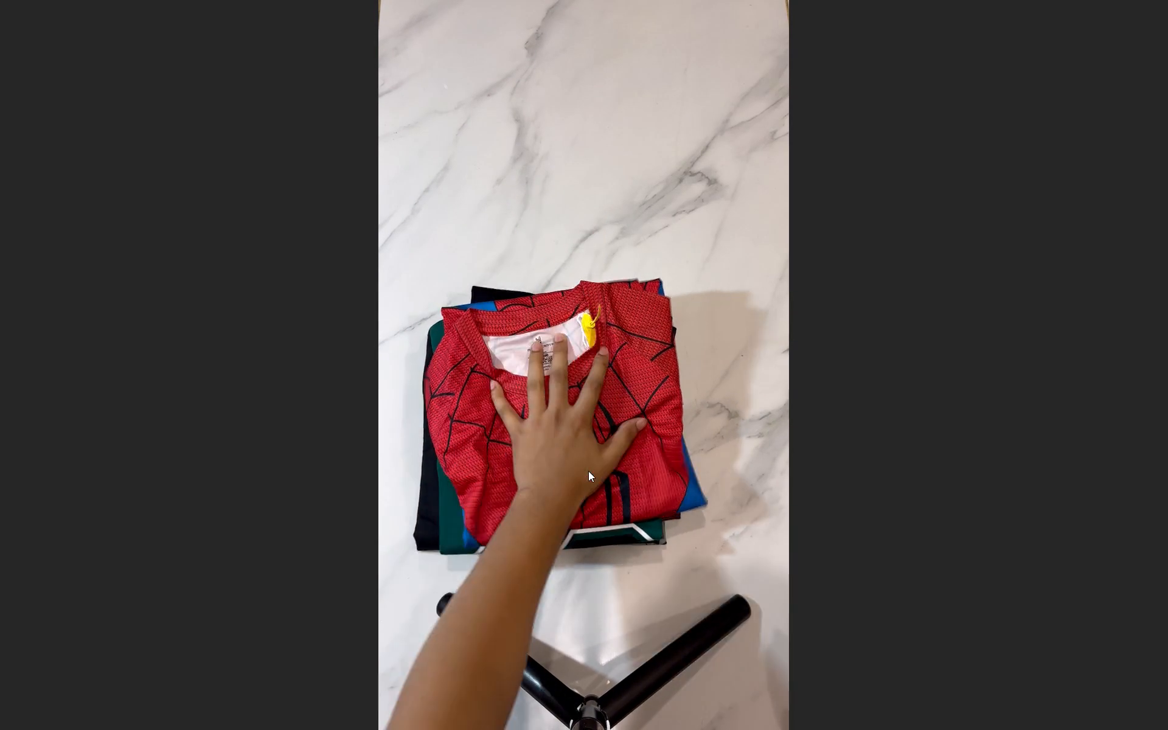
key(space)
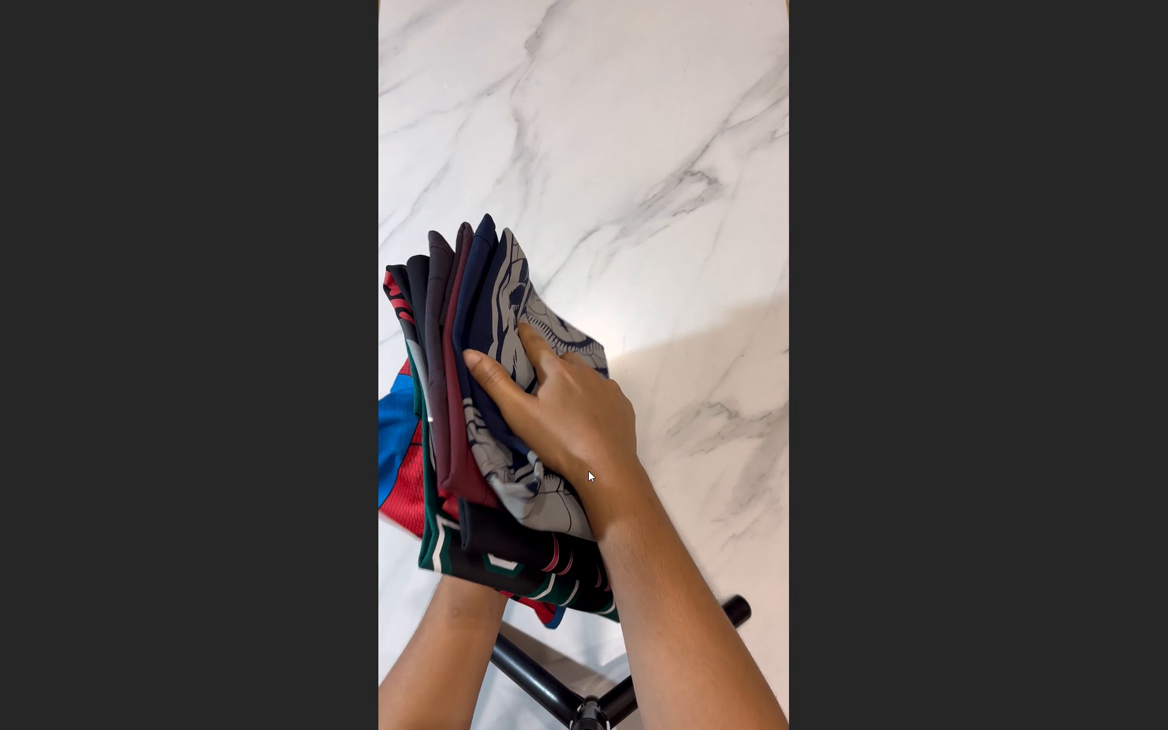
key(Escape)
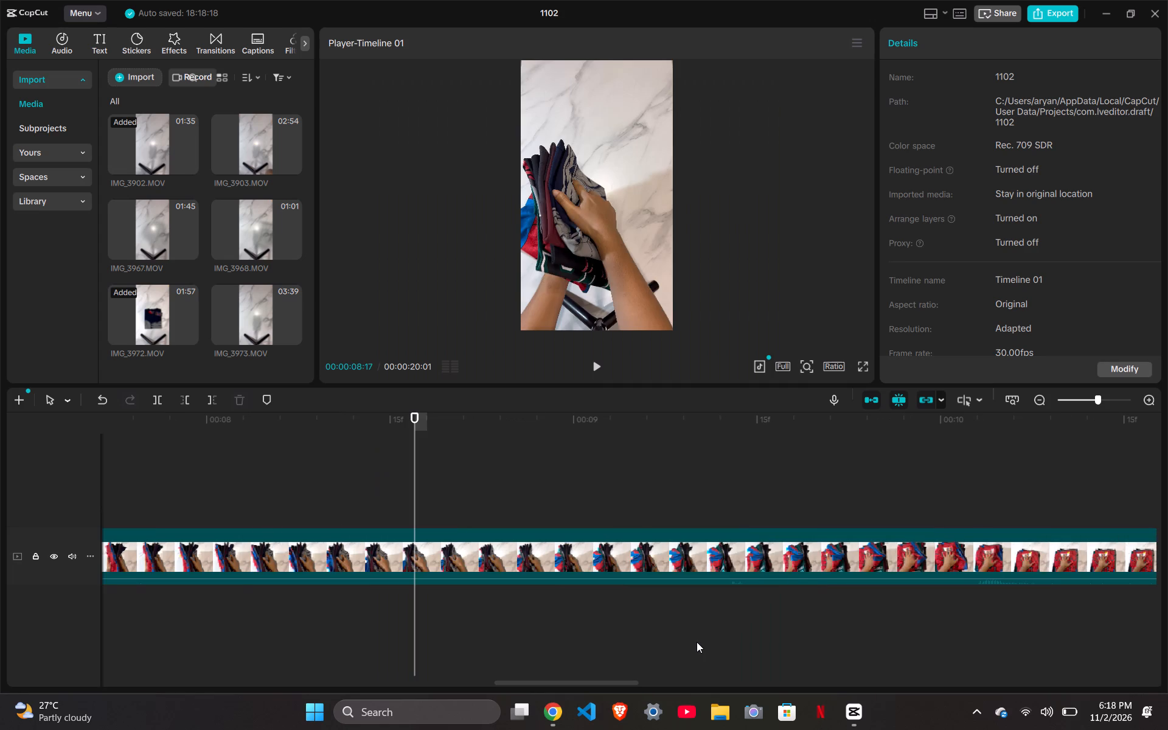
Shorten the end of the second IMG_3902 clip, where the package is torn open, to 00:00:00:22.
scroll(510, 563, right, 15)
scroll(510, 563, right, 20)
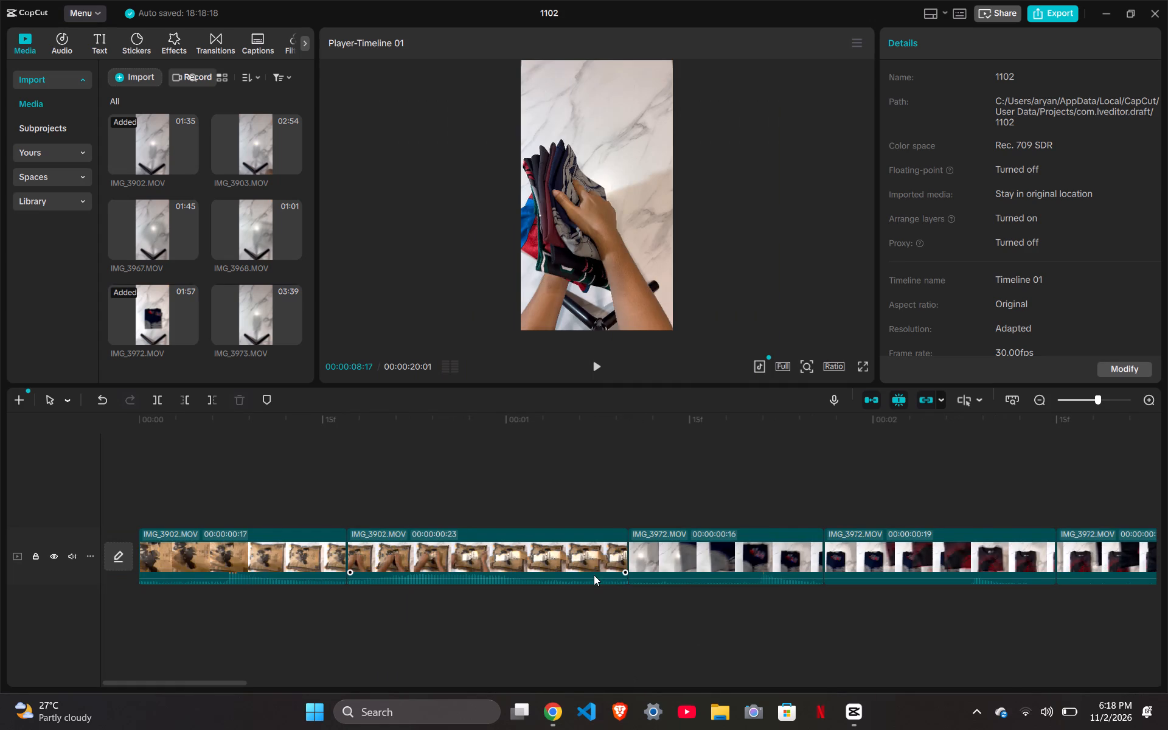
click(454, 479)
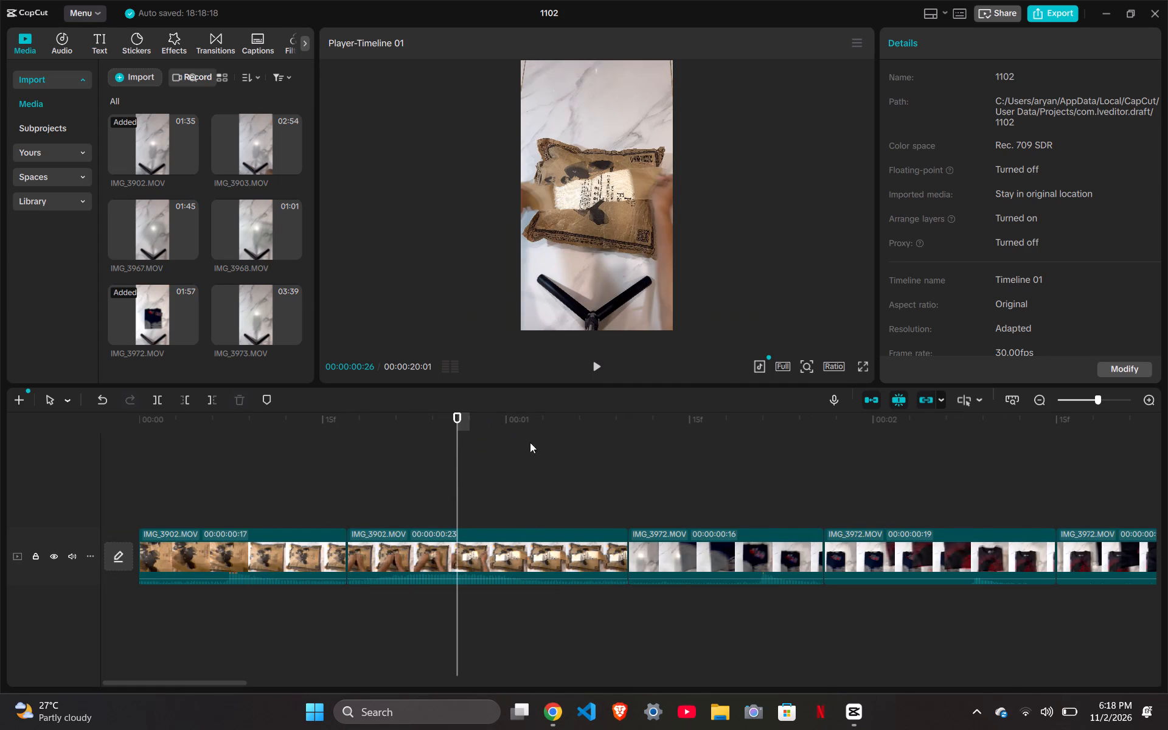
click(600, 574)
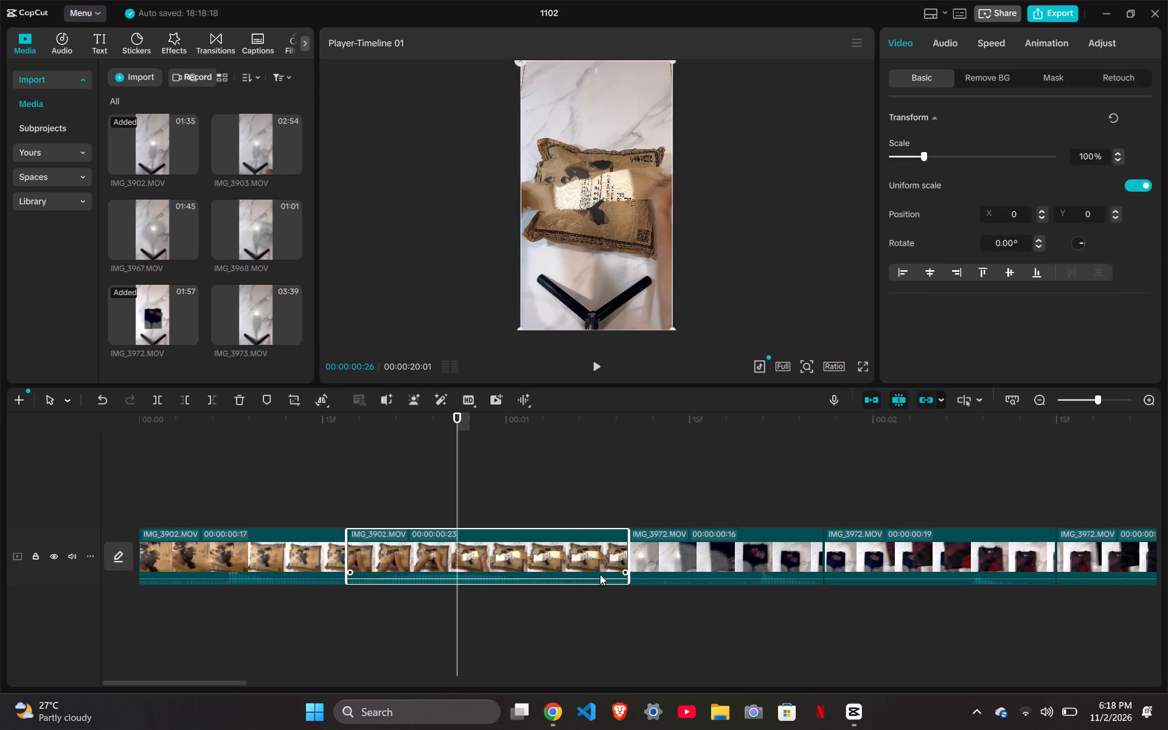
click(521, 565)
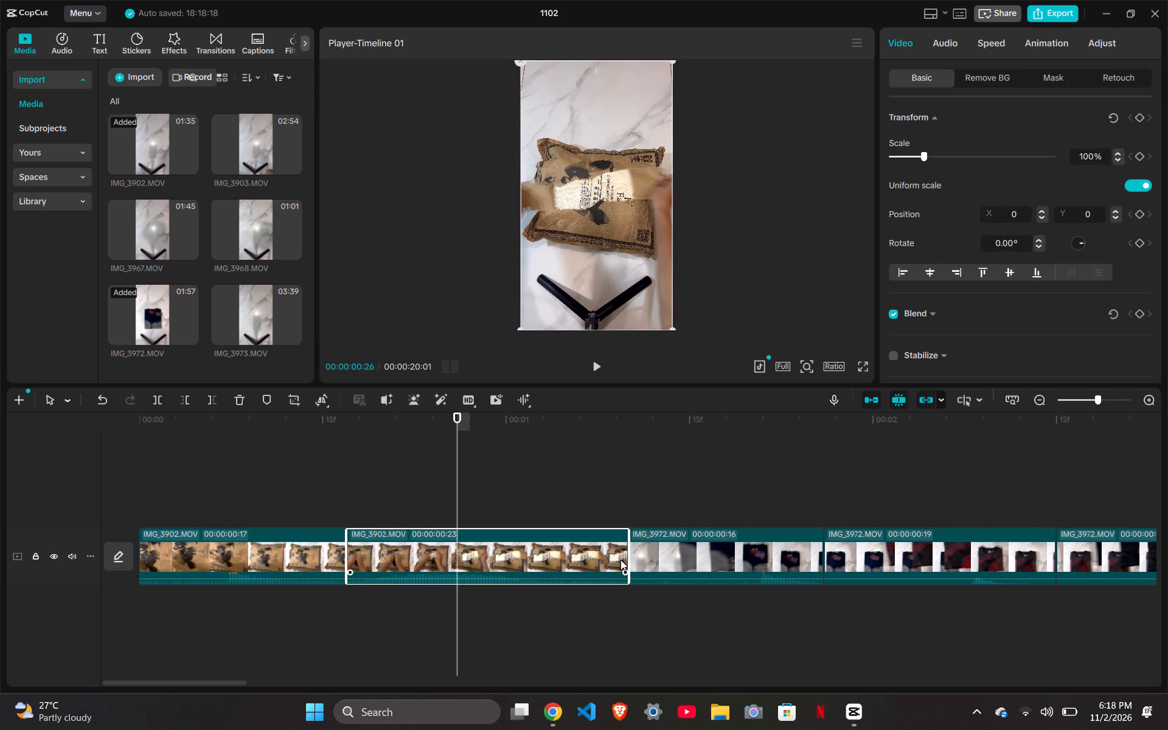
drag(630, 552, 616, 553)
Shorten the end of the first IMG_3902 clip, where the package lands, to a duration of 00:00:00:16.
click(291, 563)
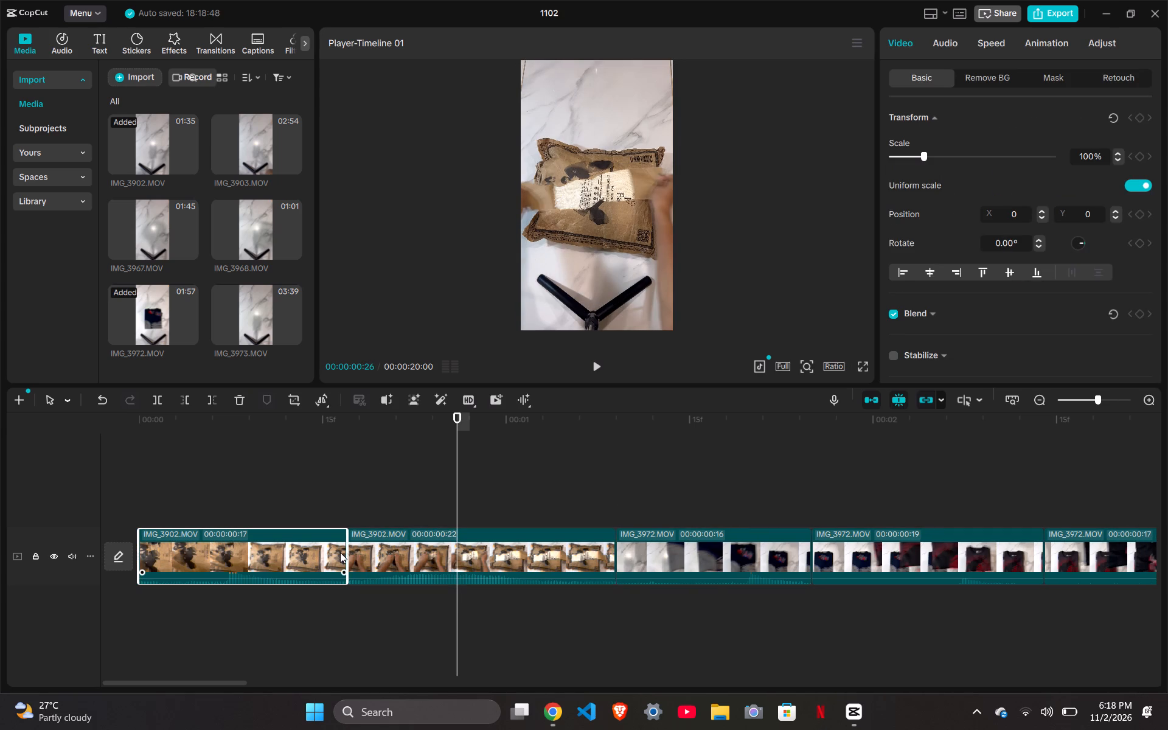
click(344, 554)
drag(347, 550, 337, 550)
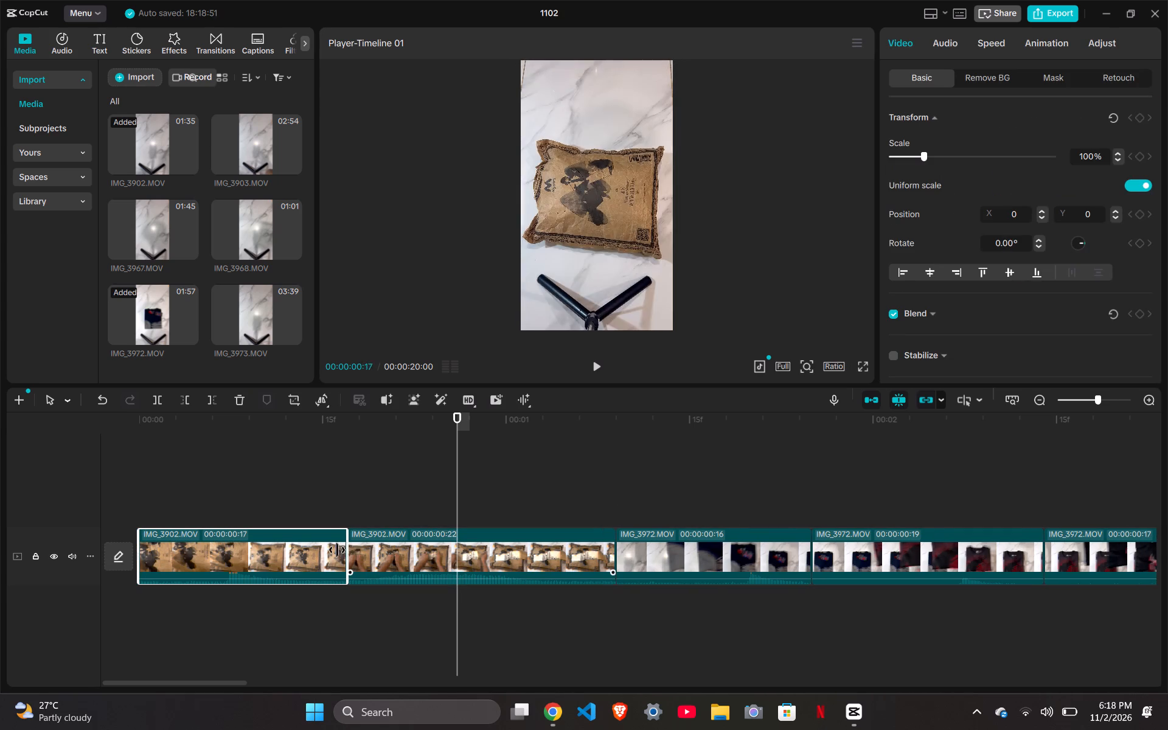
drag(337, 550, 336, 550)
Play the whole sequence full-screen from the beginning to the end to review the retimed cuts.
click(594, 378)
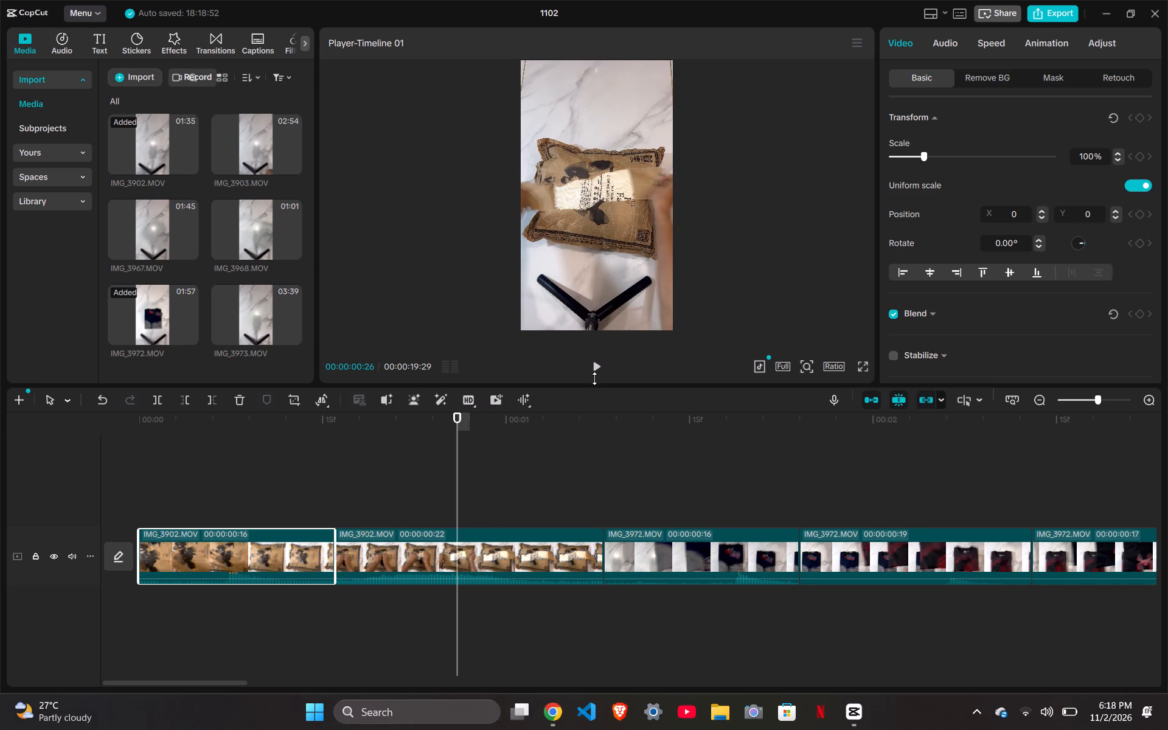
click(866, 367)
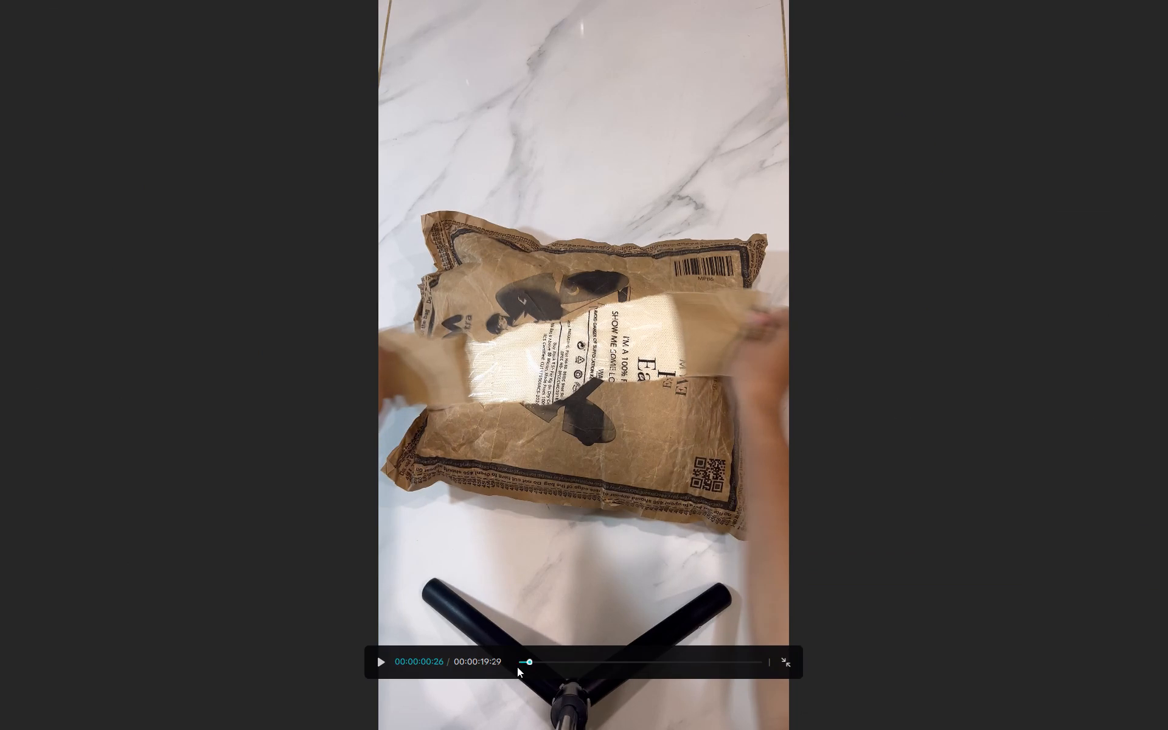
drag(526, 661, 489, 665)
key(space)
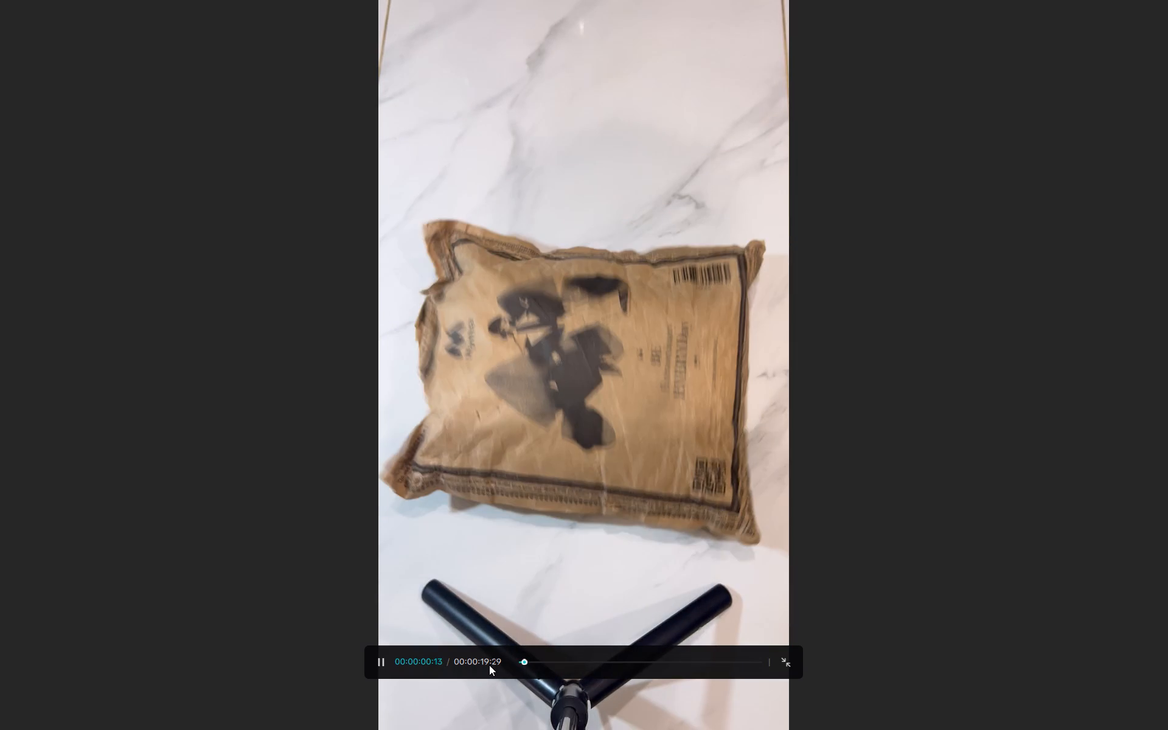
drag(531, 662, 486, 668)
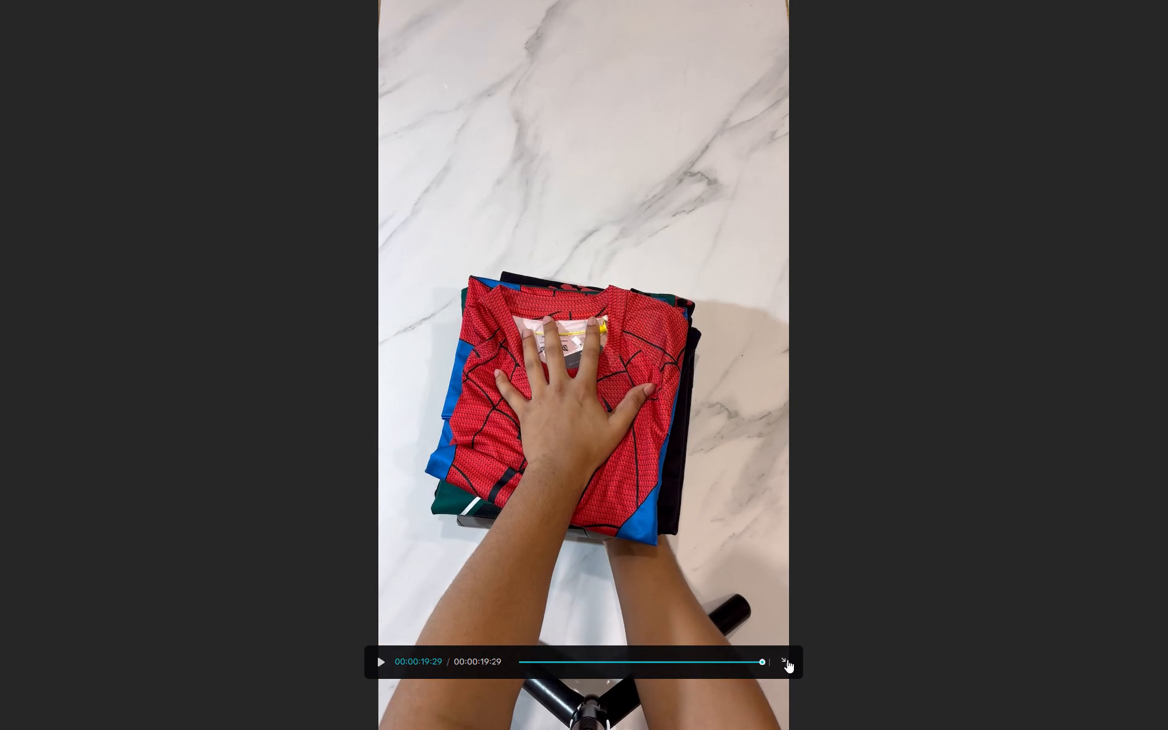
click(787, 659)
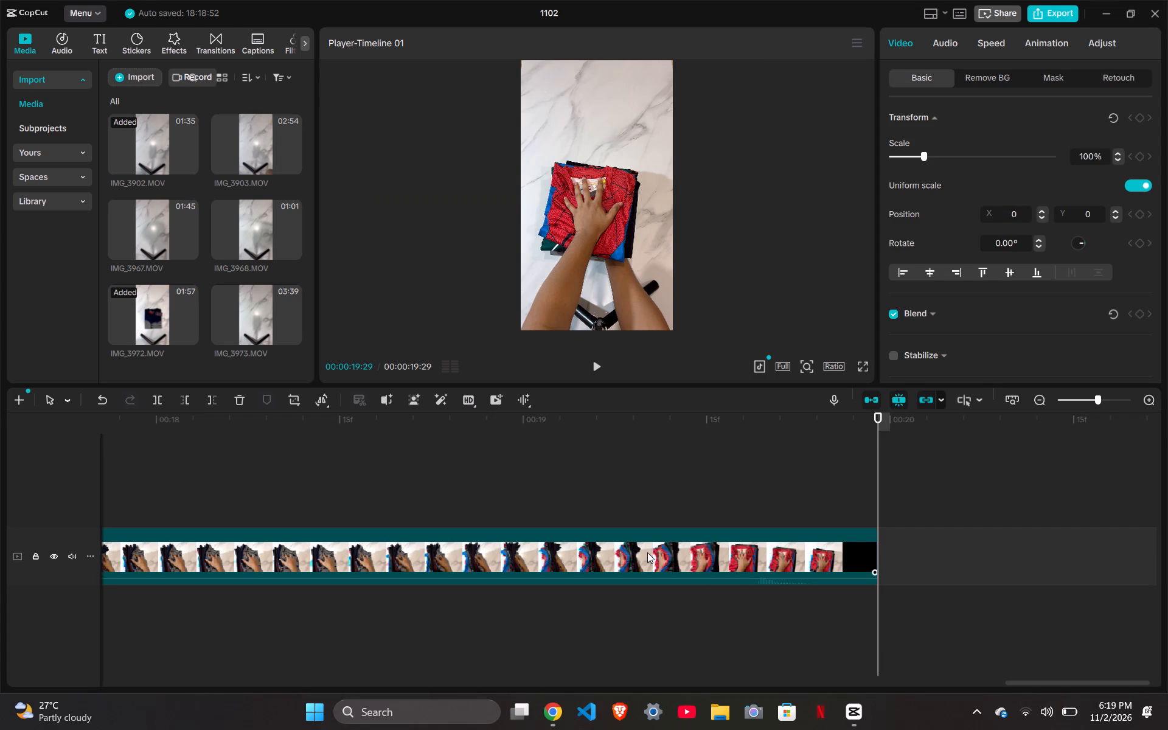
Delete the IMG_3972 clip directly before the final 00:00:03:17 pile flip-through clip.
ctrl+scroll(630, 582, down, 3)
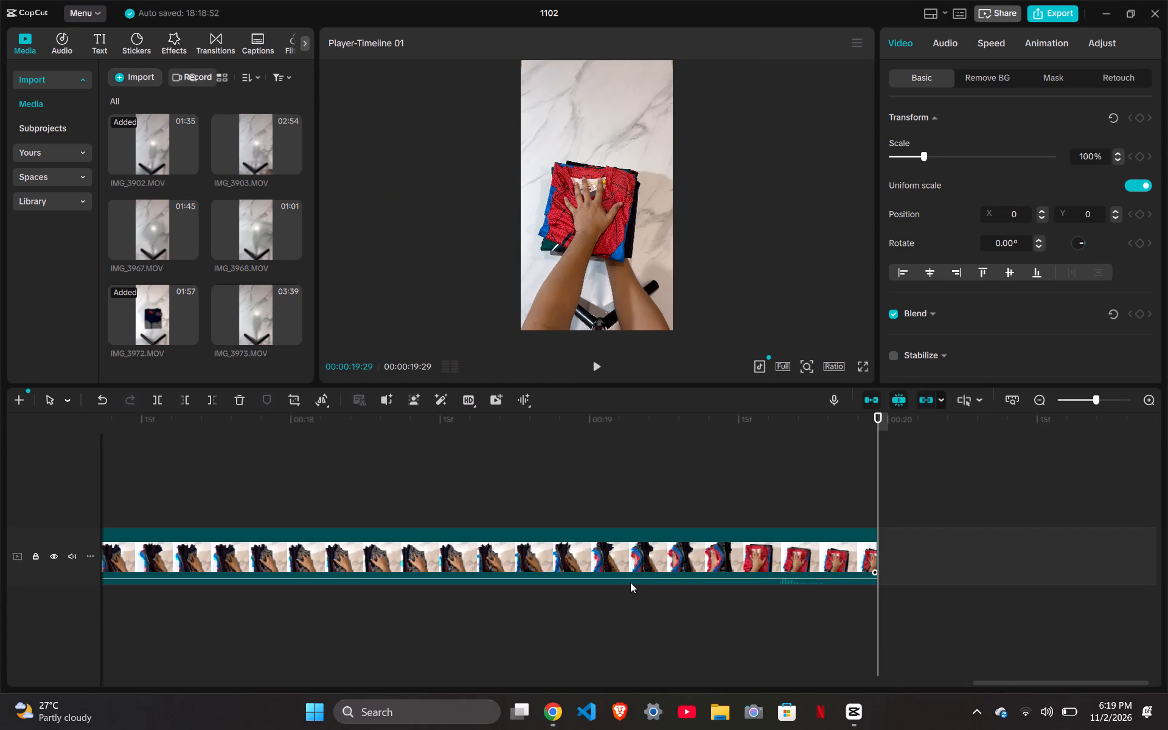
ctrl+scroll(630, 582, down, 7)
click(178, 550)
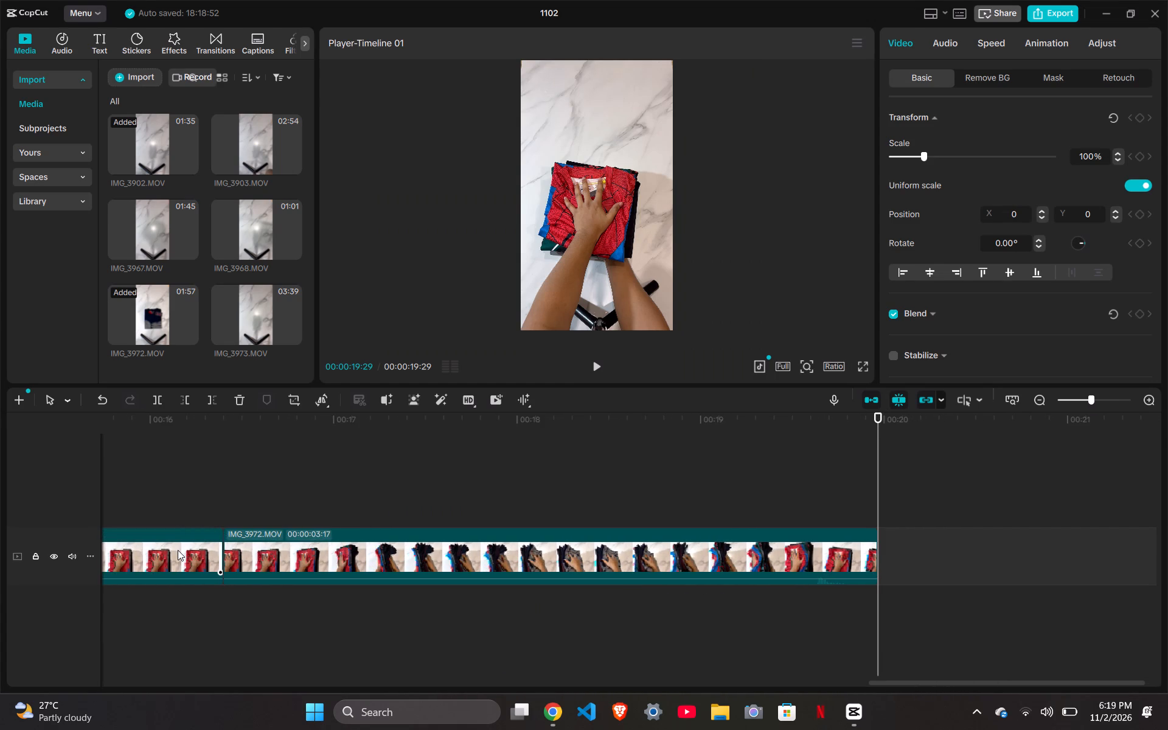
key(Delete)
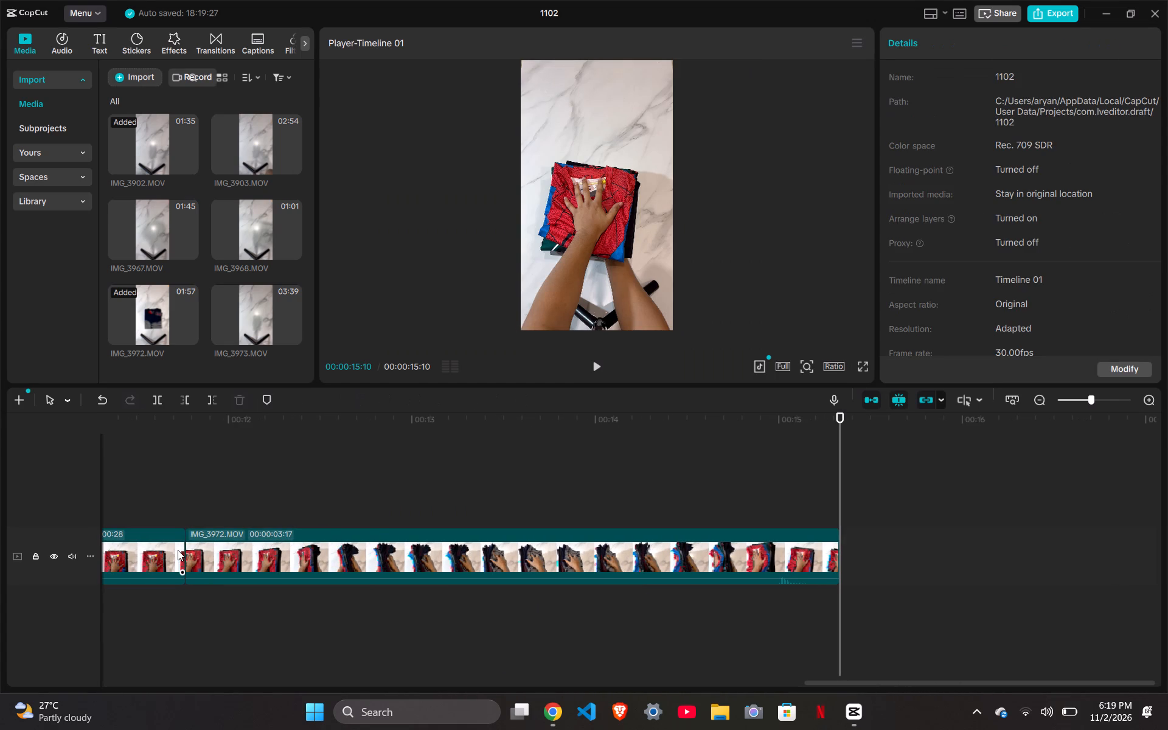
Delete the IMG_3972 hand-on-pile clip directly before the 00:00:03:25 pile flip-through clip.
ctrl+scroll(178, 550, down, 7)
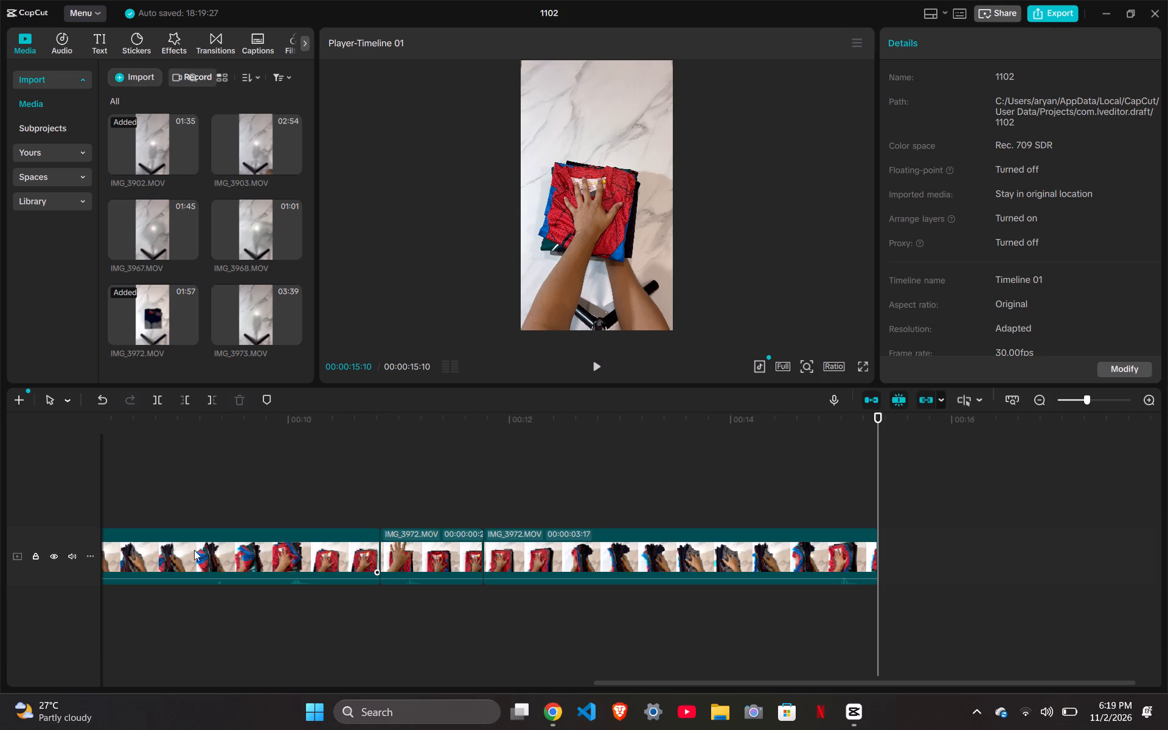
click(277, 558)
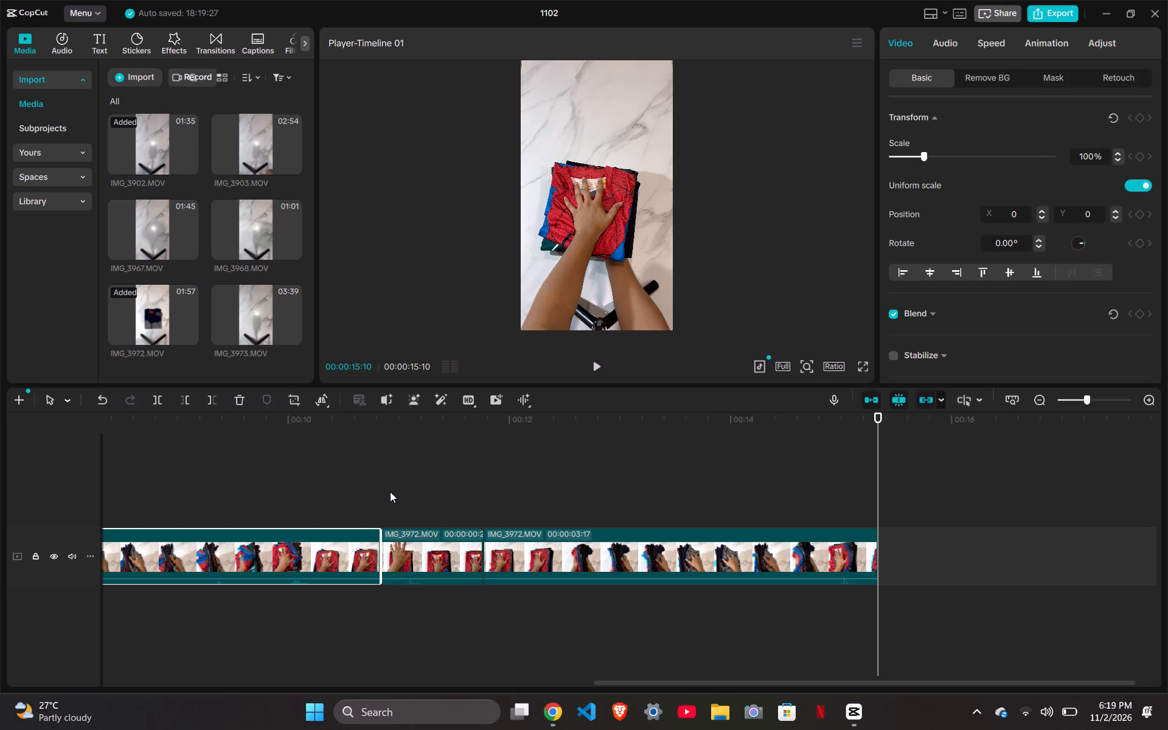
click(390, 492)
drag(392, 416, 308, 426)
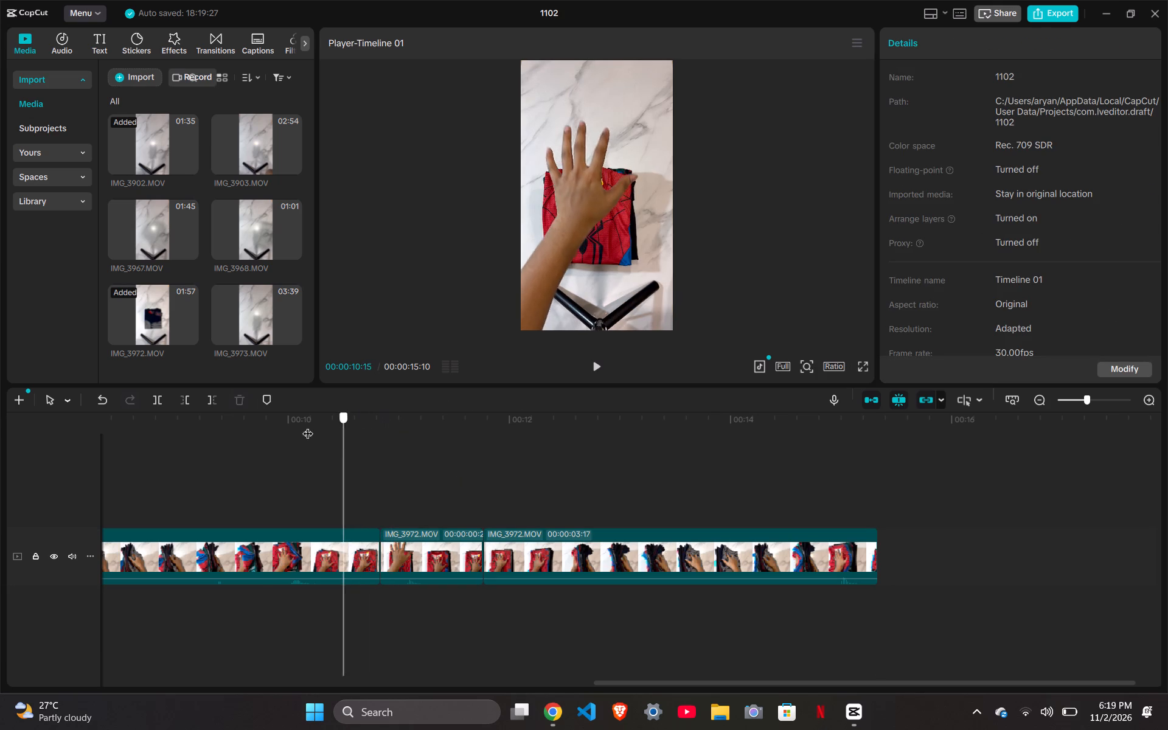
drag(308, 426, 334, 470)
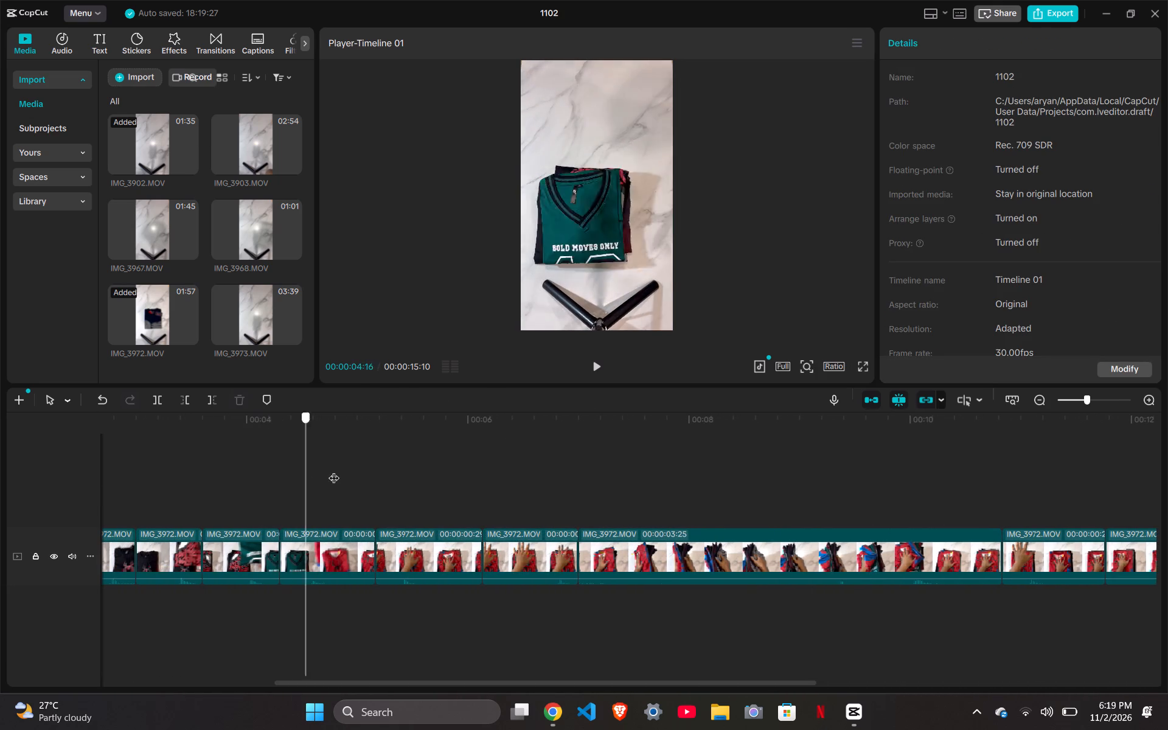
drag(334, 470, 526, 531)
click(521, 551)
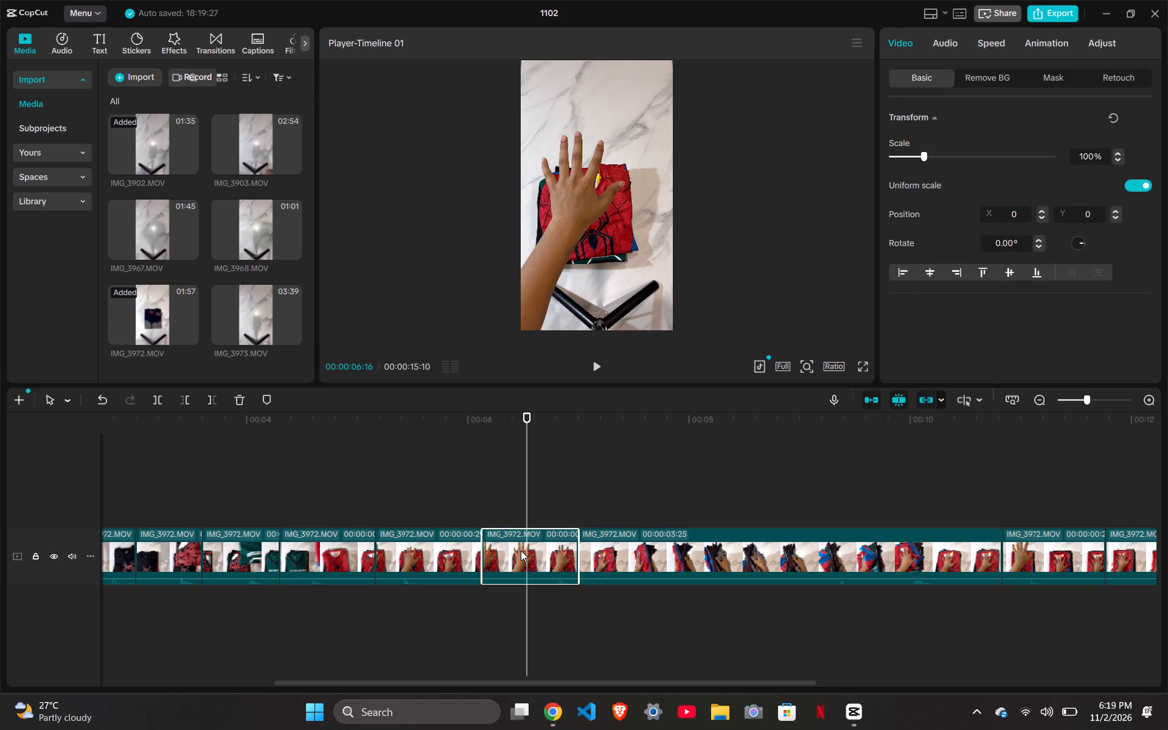
key(Delete)
Trim the start of the 00:00:03:25 IMG_3972 pile flip-through clip to a duration of 00:00:03:23.
click(522, 559)
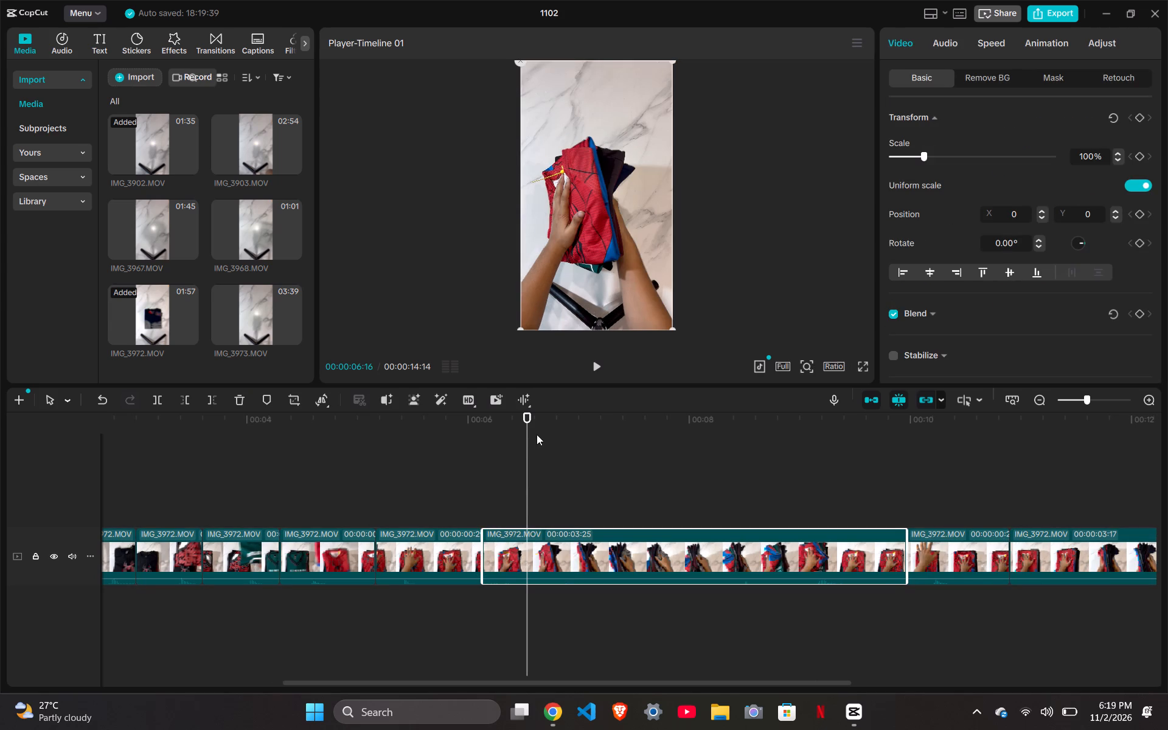
drag(529, 416, 484, 424)
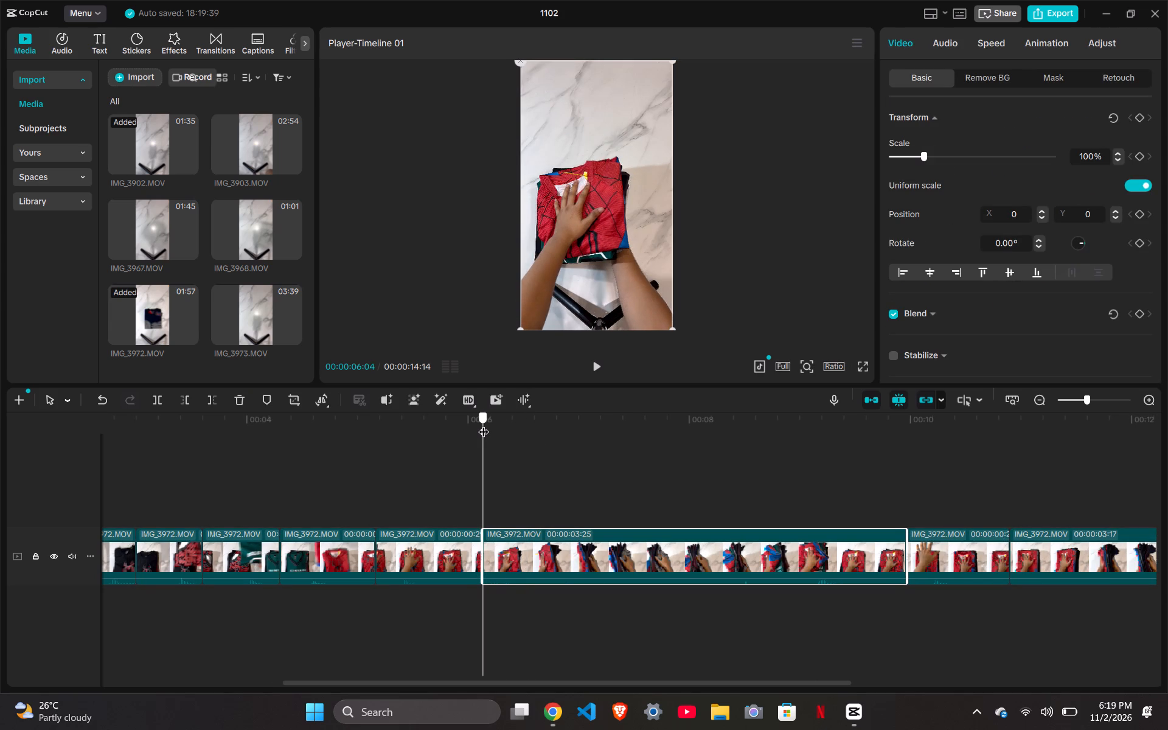
drag(484, 424, 498, 426)
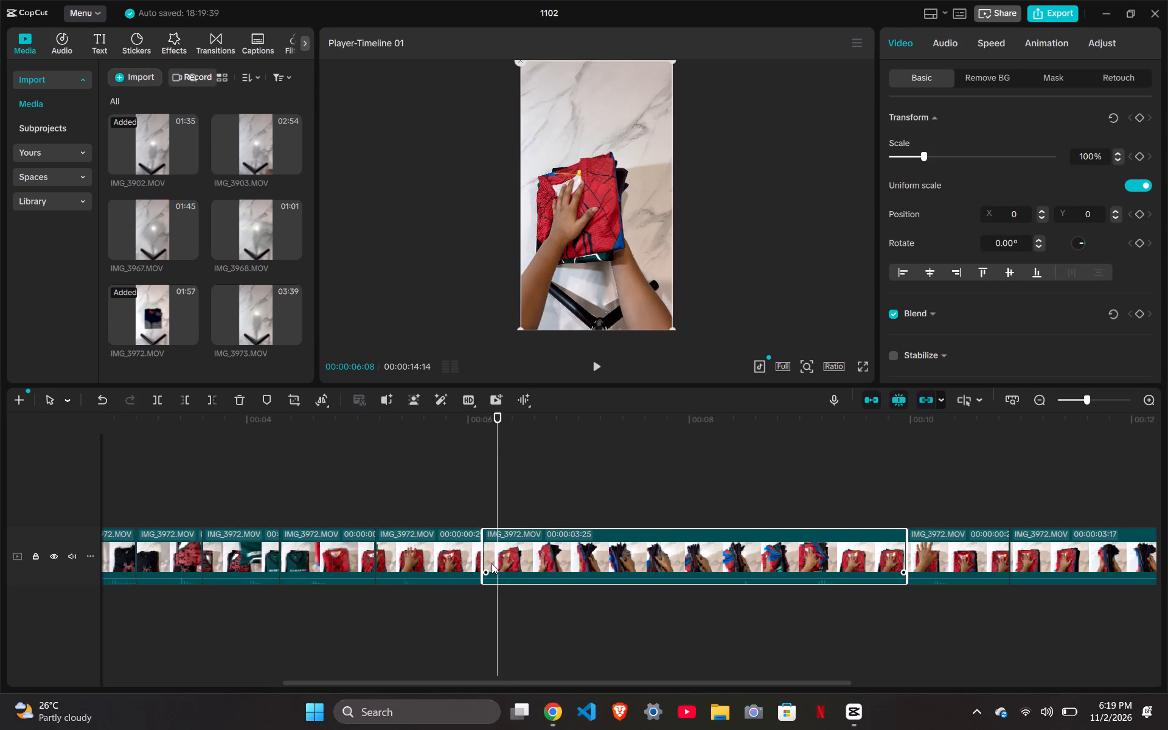
drag(482, 553, 488, 557)
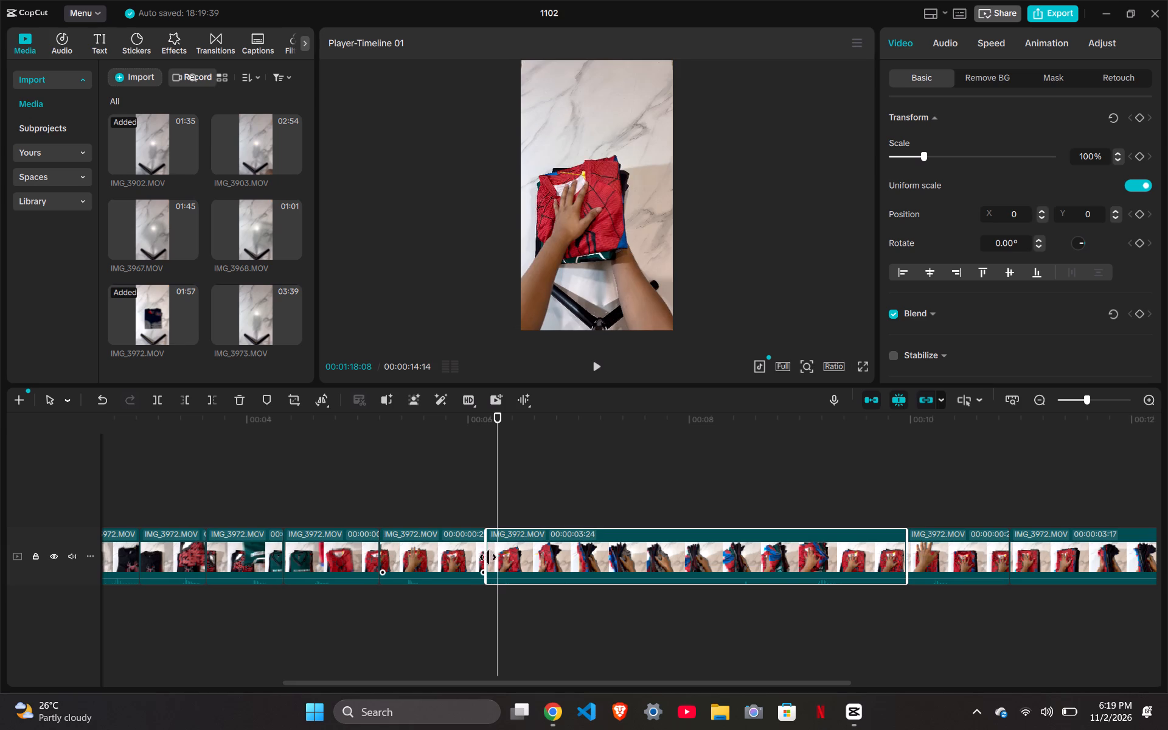
drag(488, 557, 492, 558)
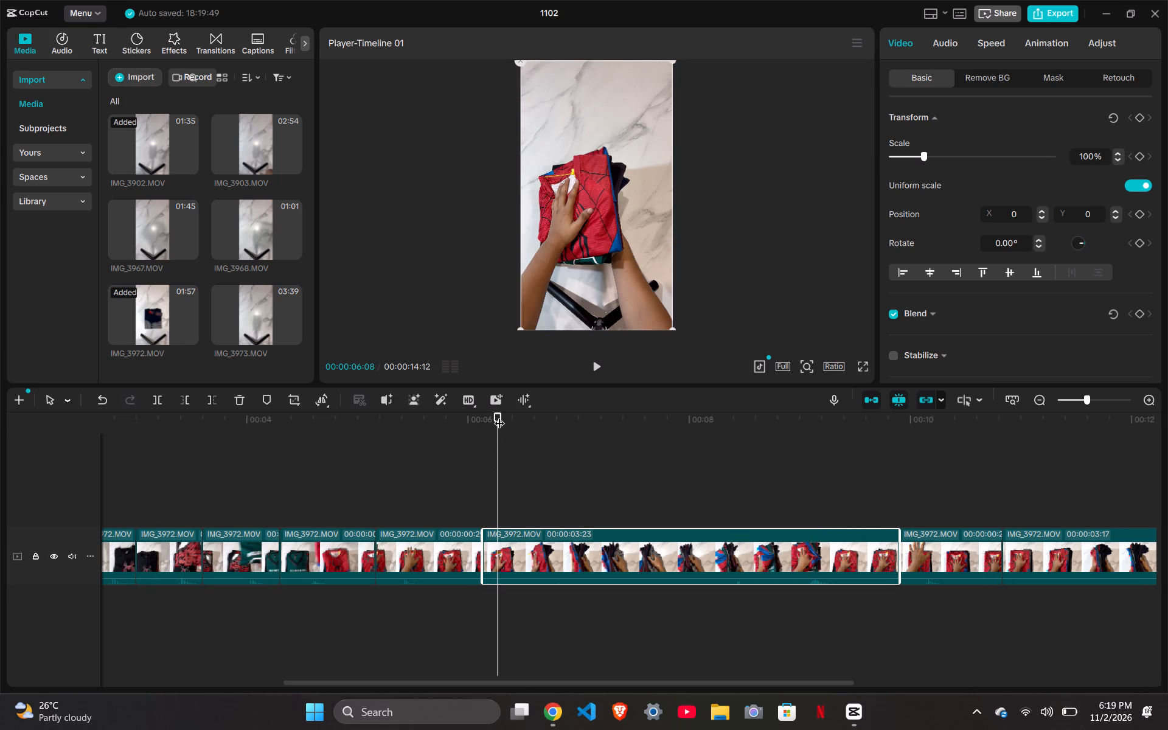
Shorten the end of the same IMG_3972 flip-through clip, where the pile settles, to a duration of 00:00:03:13.
drag(499, 415, 847, 451)
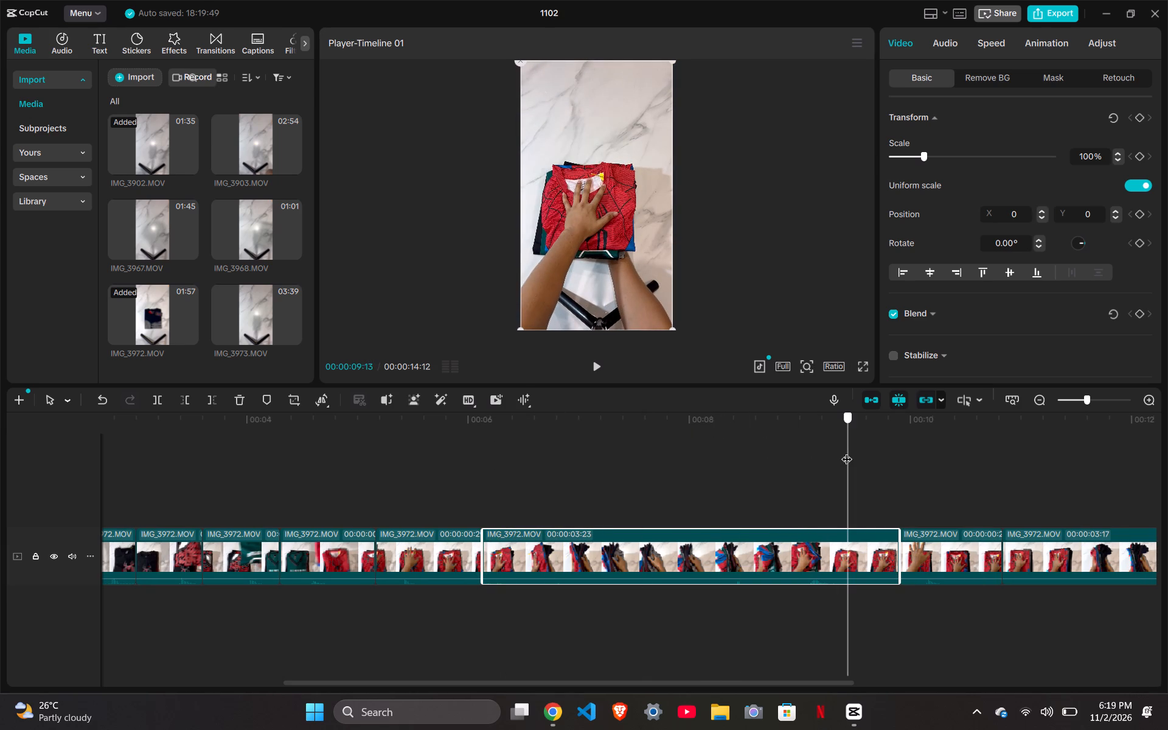
drag(847, 451, 853, 454)
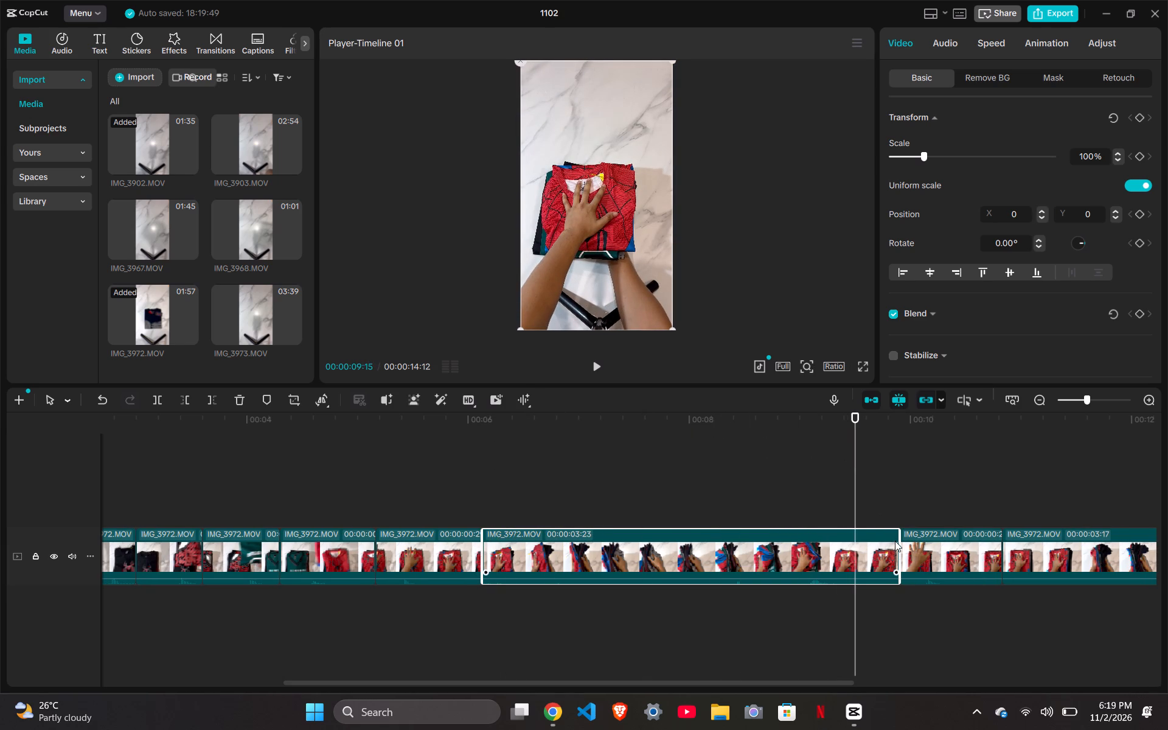
drag(899, 546, 861, 556)
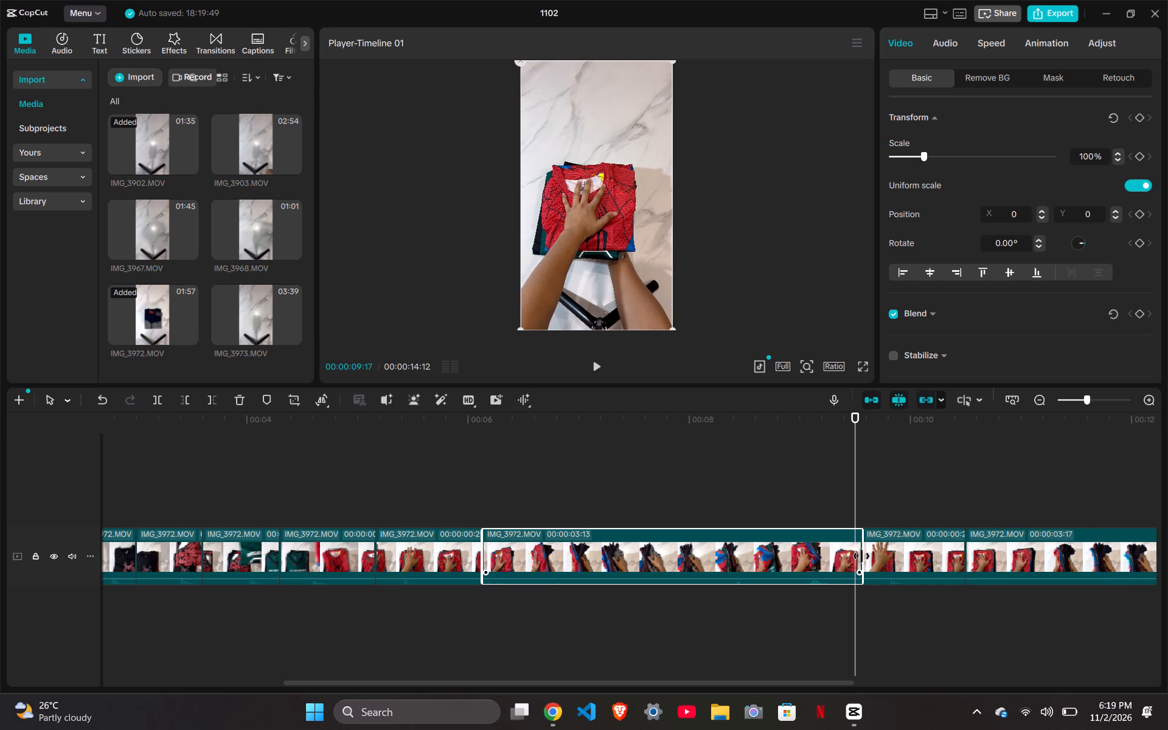
drag(861, 556, 862, 558)
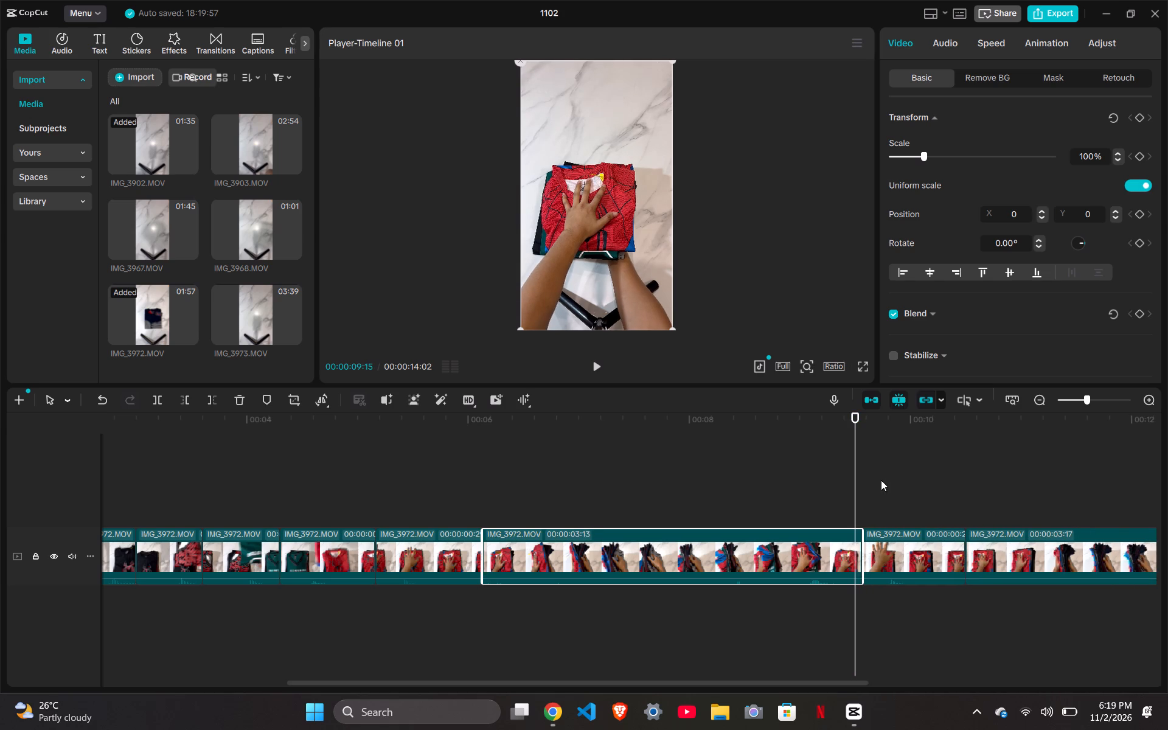
Trim one frame off the start of the short IMG_3972 clip between the two pile flip-through clips.
click(871, 474)
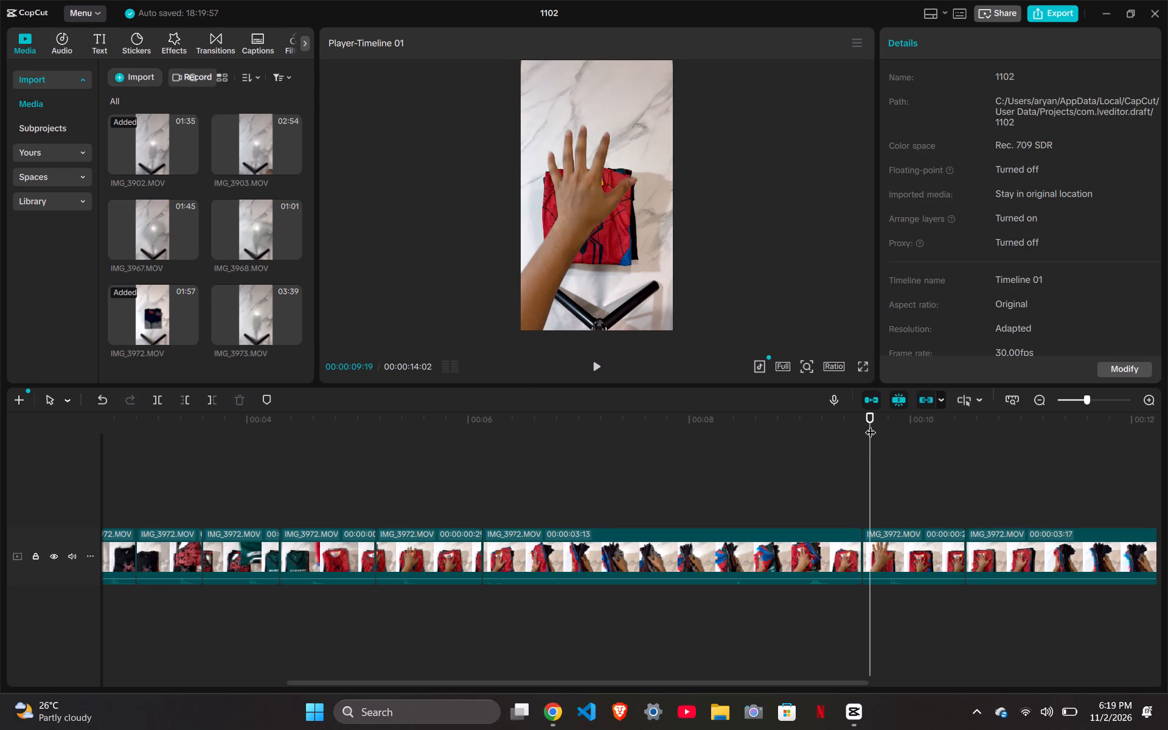
drag(870, 415, 872, 418)
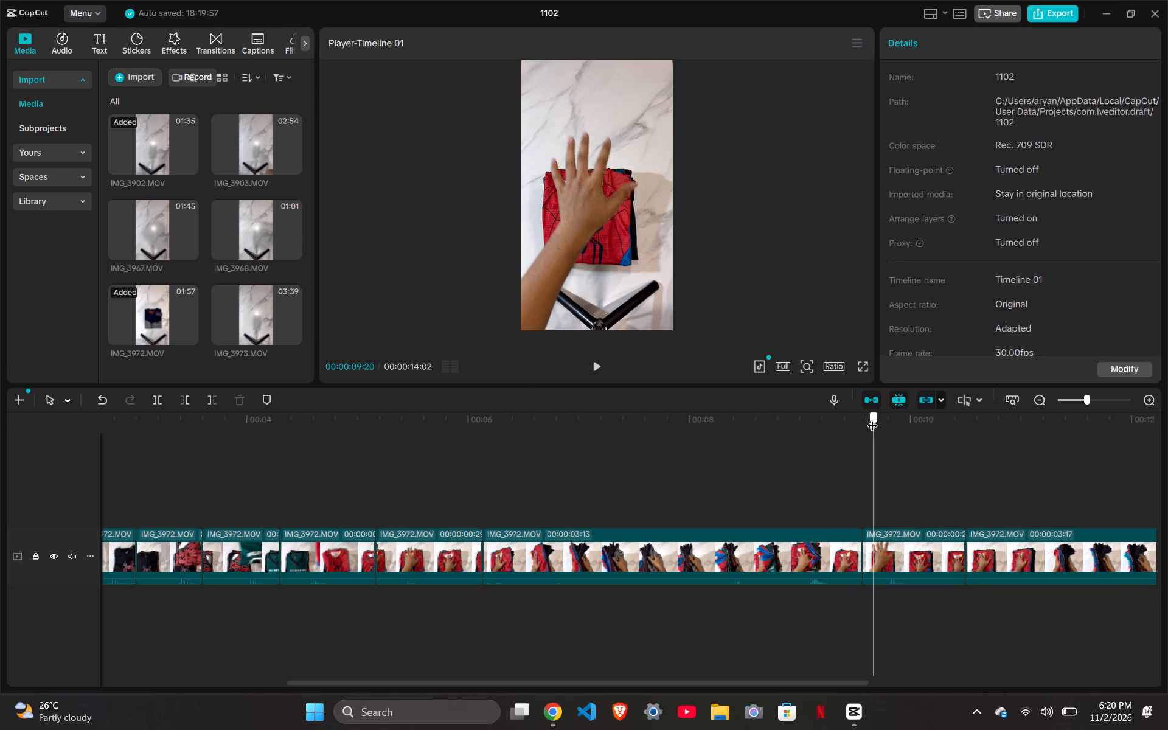
drag(872, 418, 876, 418)
click(863, 543)
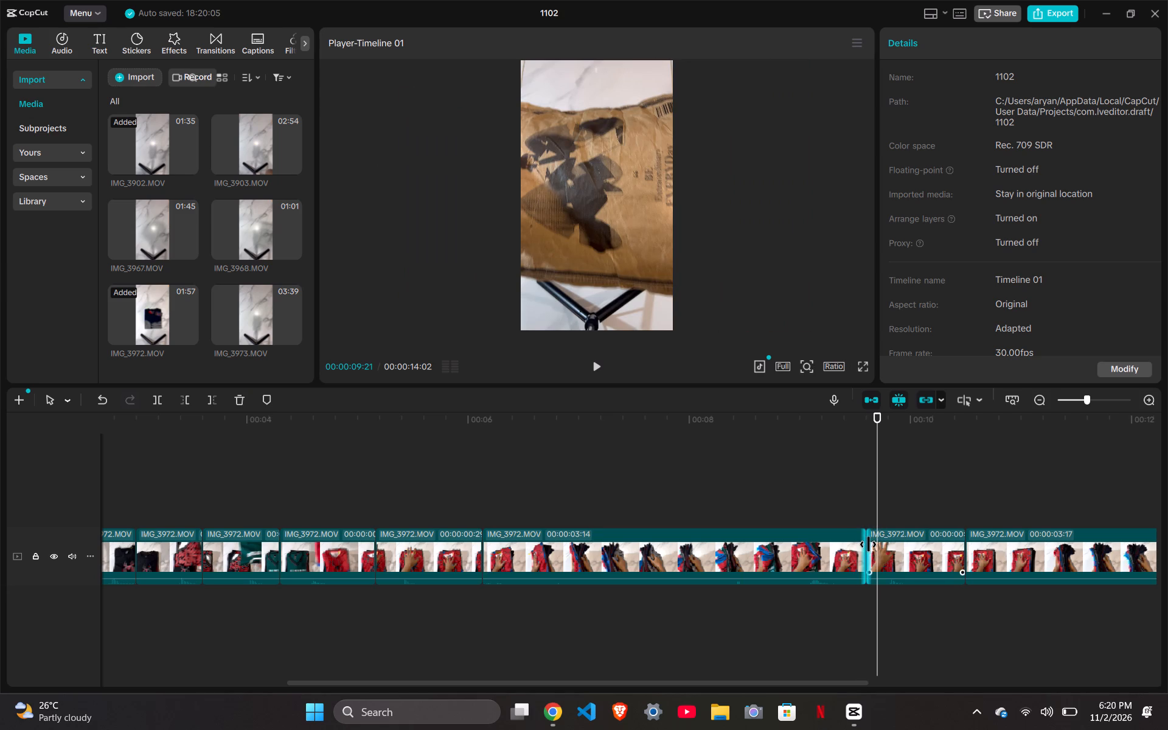
key(ctrl+z)
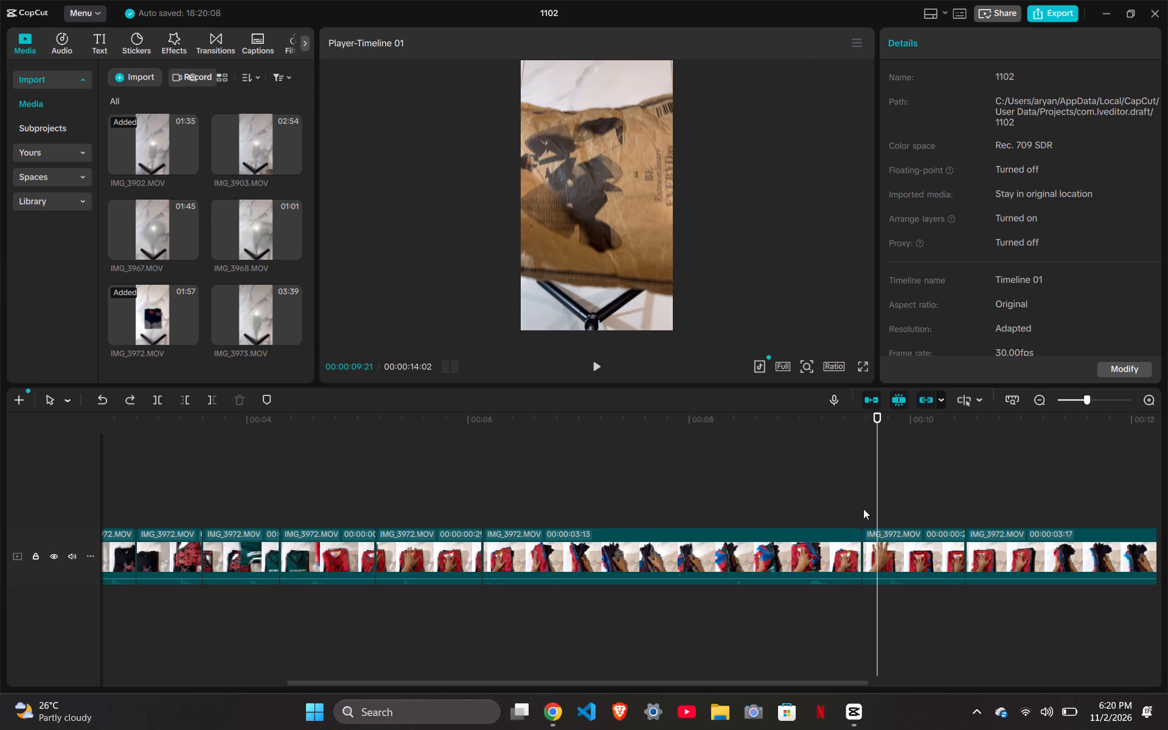
click(888, 564)
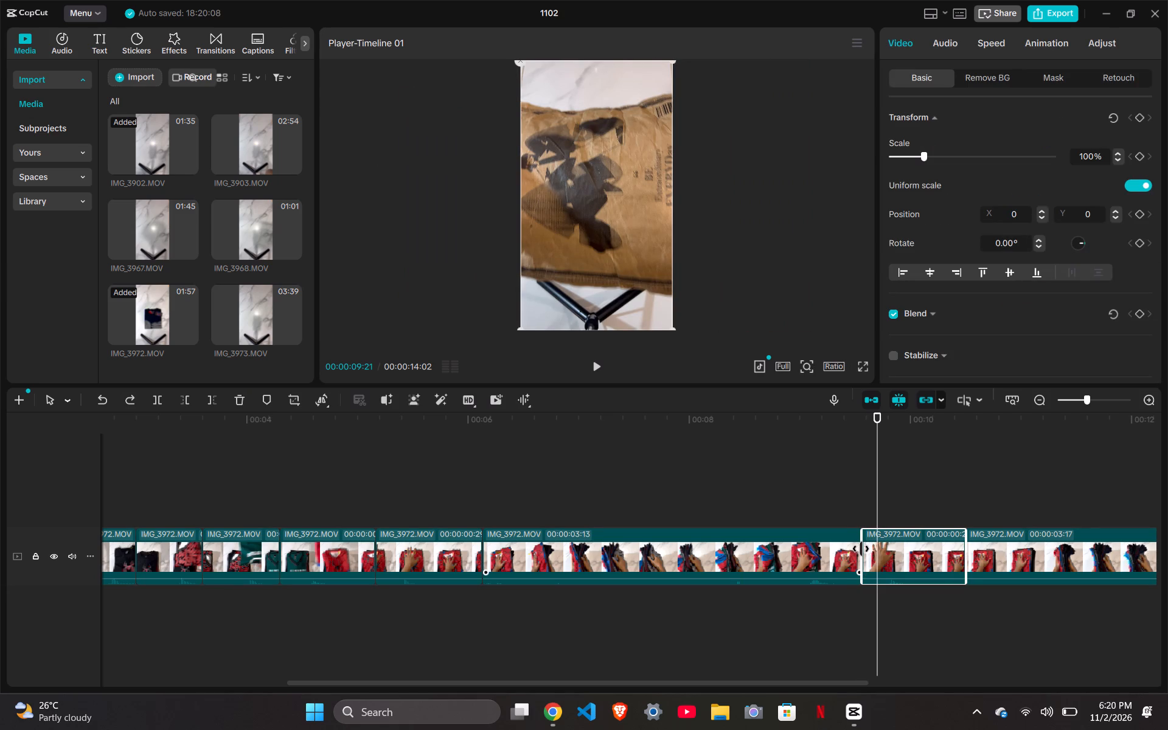
drag(861, 549, 866, 551)
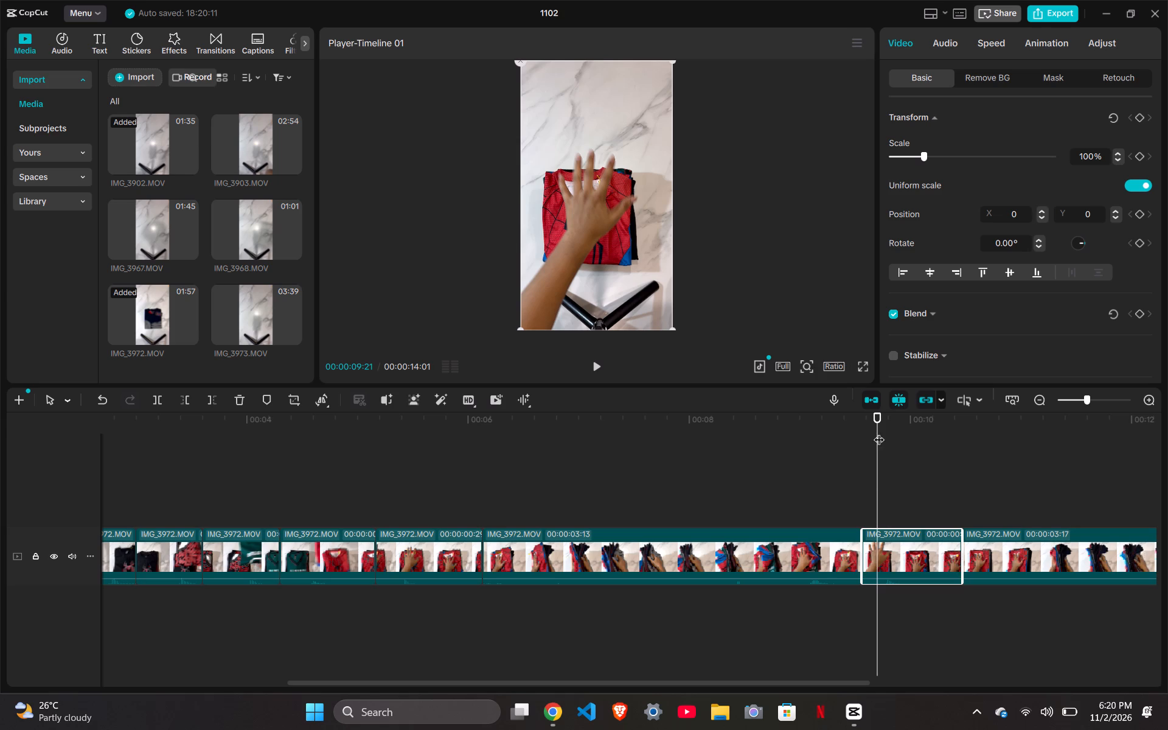
Extend the end of the short IMG_3972 clip between the two flip-throughs by one frame.
drag(878, 414, 944, 439)
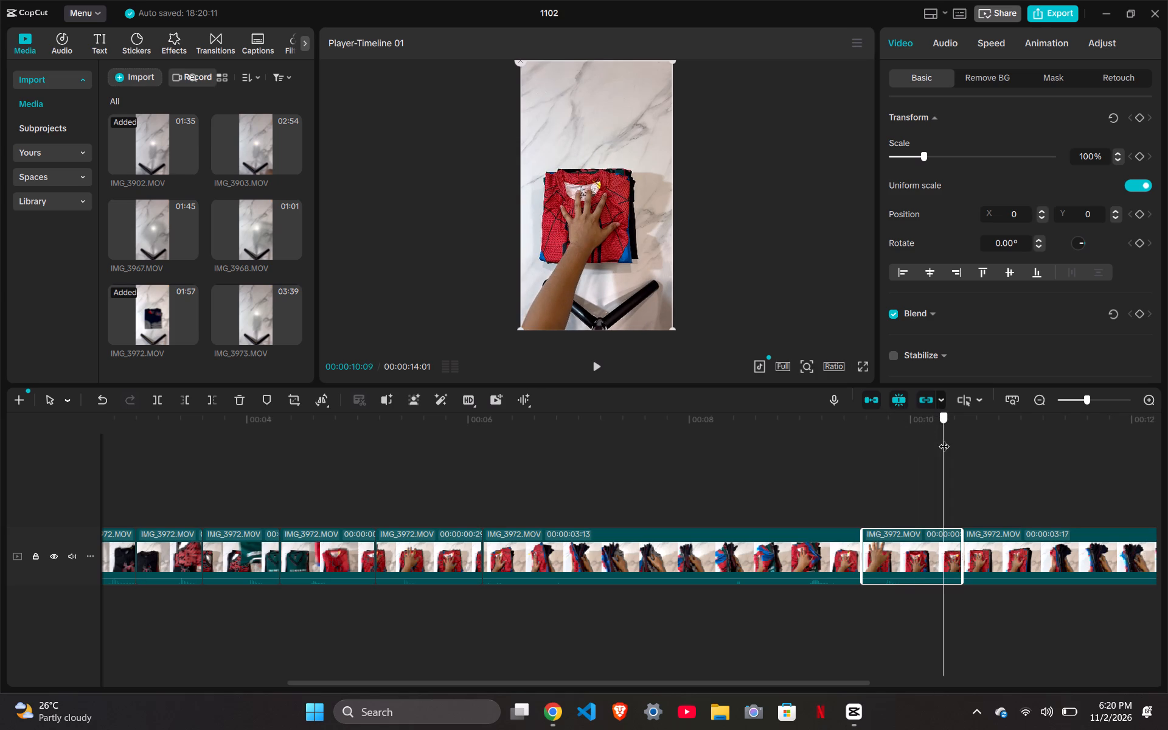
drag(944, 439, 951, 442)
click(933, 563)
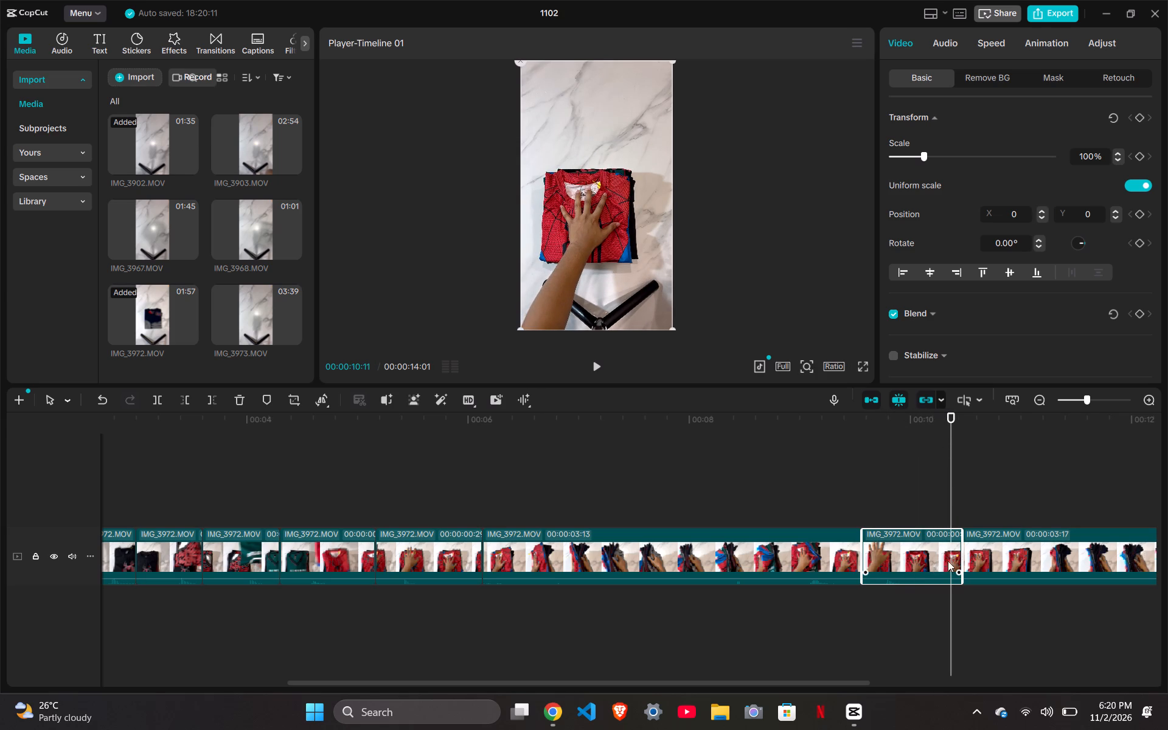
drag(965, 555, 961, 557)
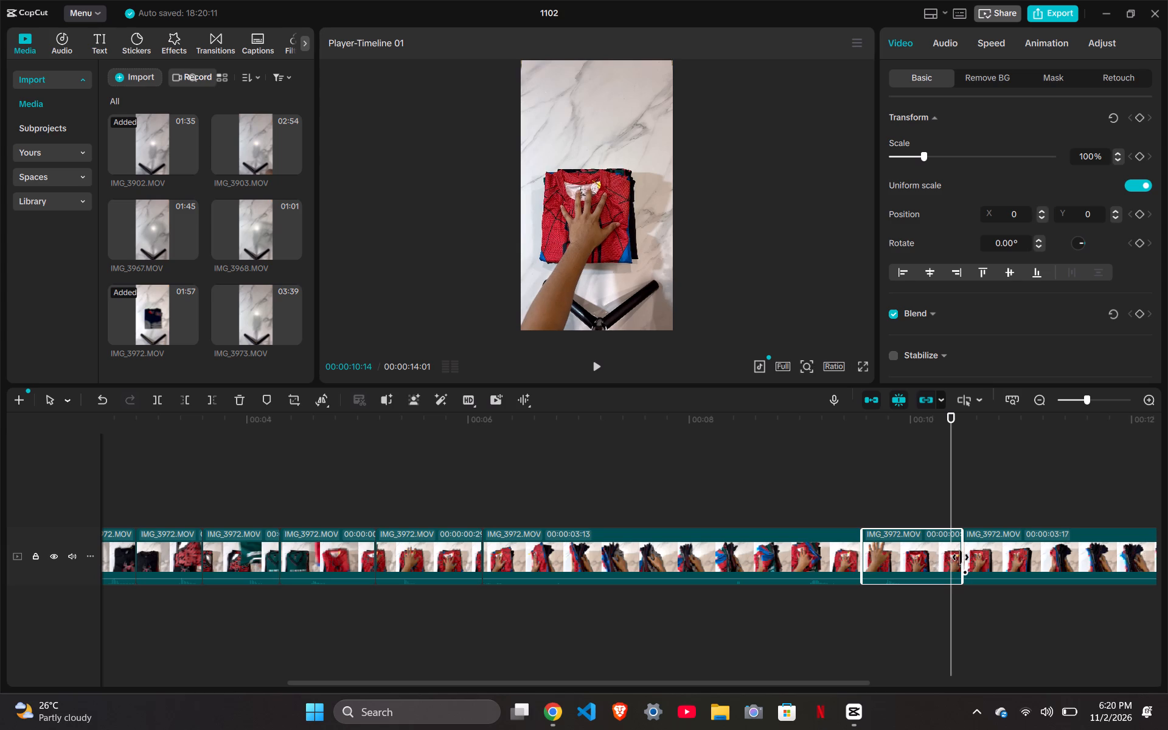
drag(961, 557, 972, 563)
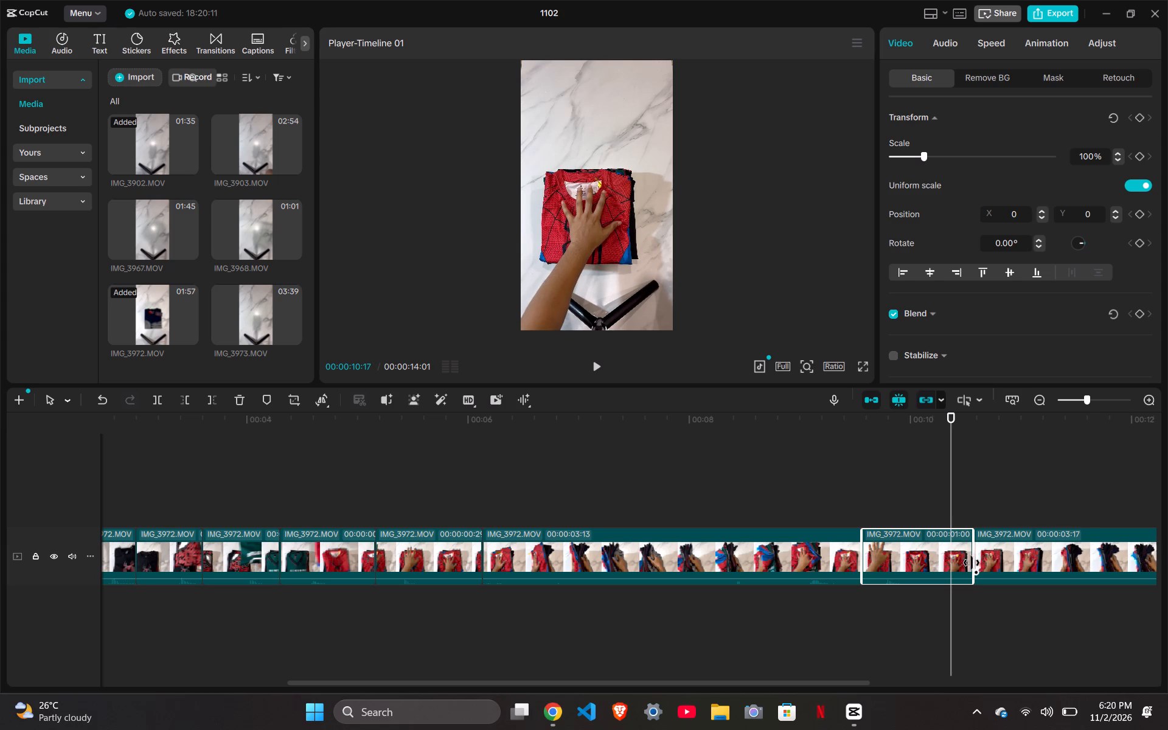
drag(972, 563, 968, 563)
click(968, 547)
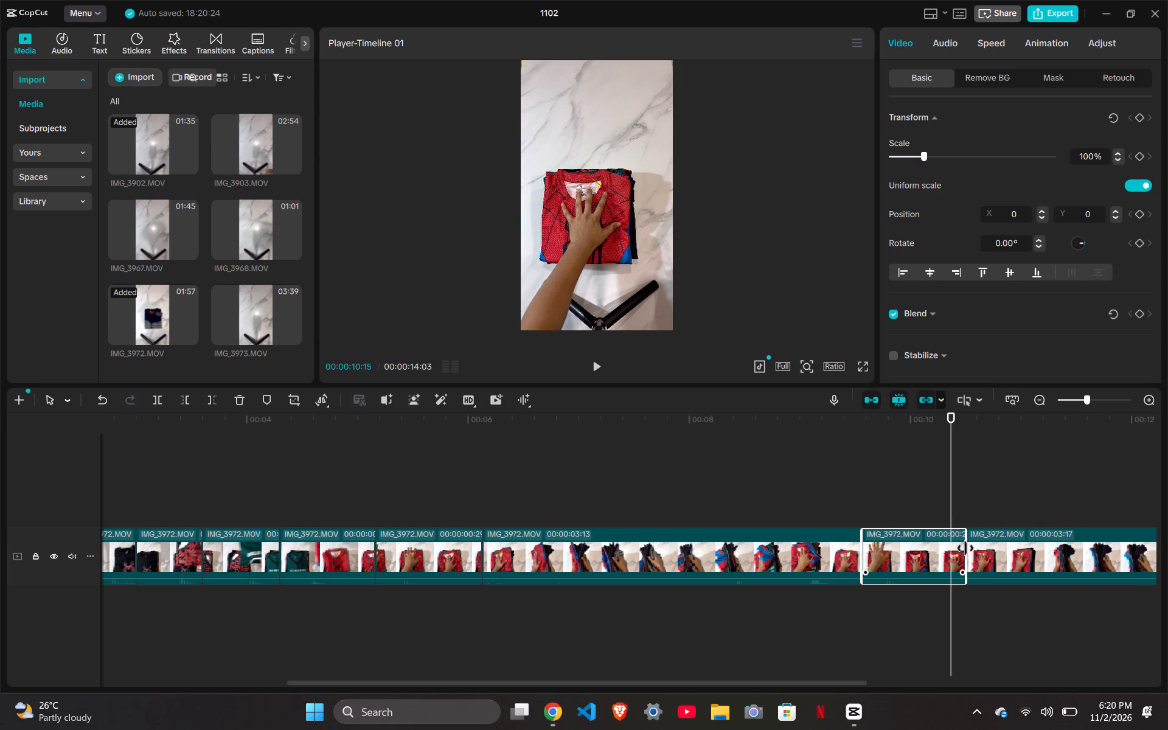
Trim the start of the final IMG_3972 pile flip-through clip to a duration of 00:00:03:12.
click(986, 546)
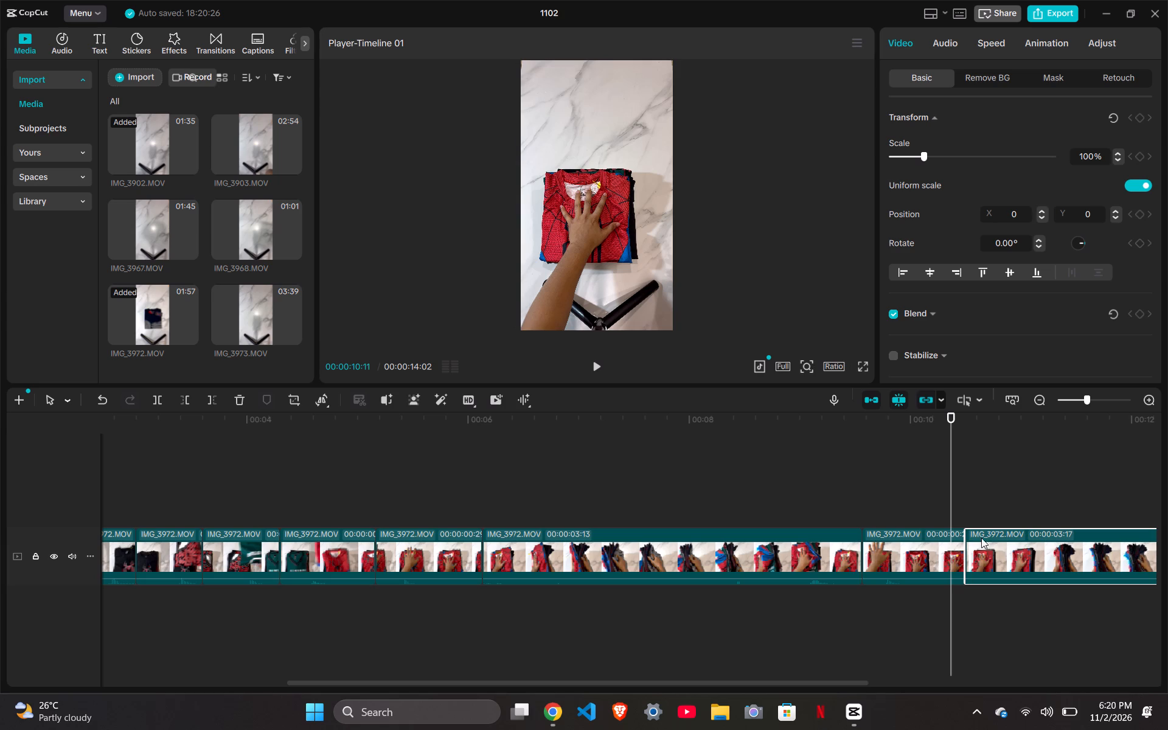
drag(950, 416, 981, 424)
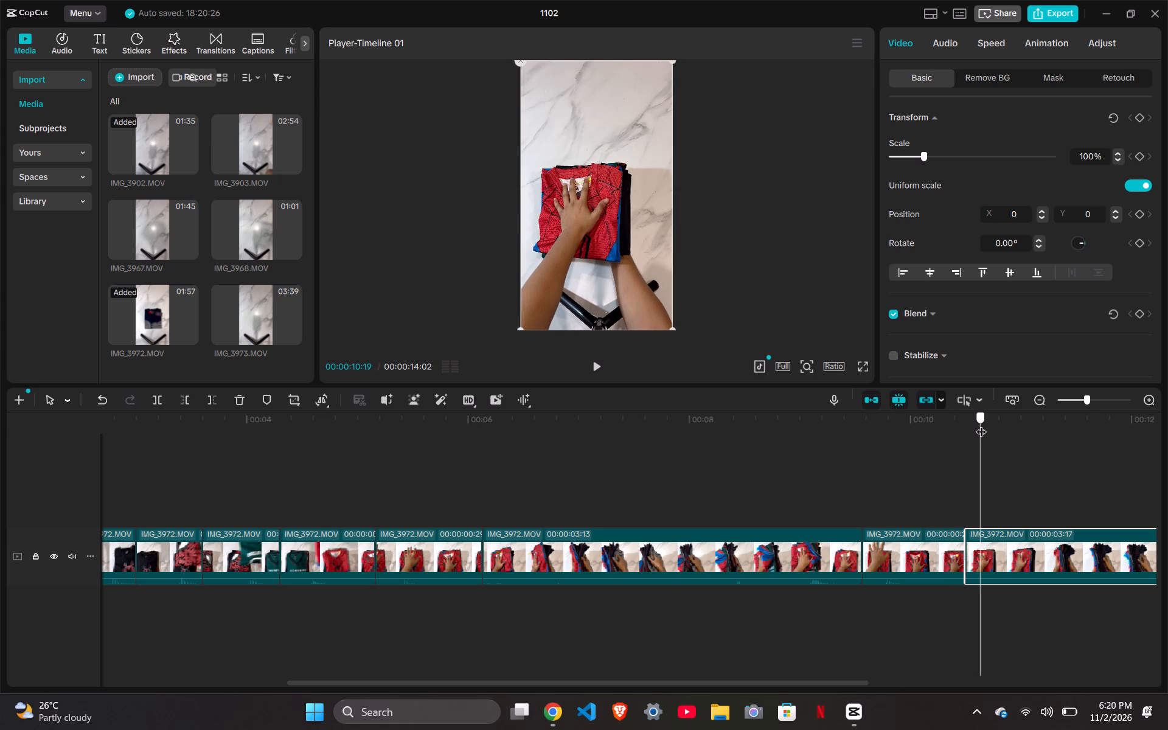
drag(981, 424, 996, 428)
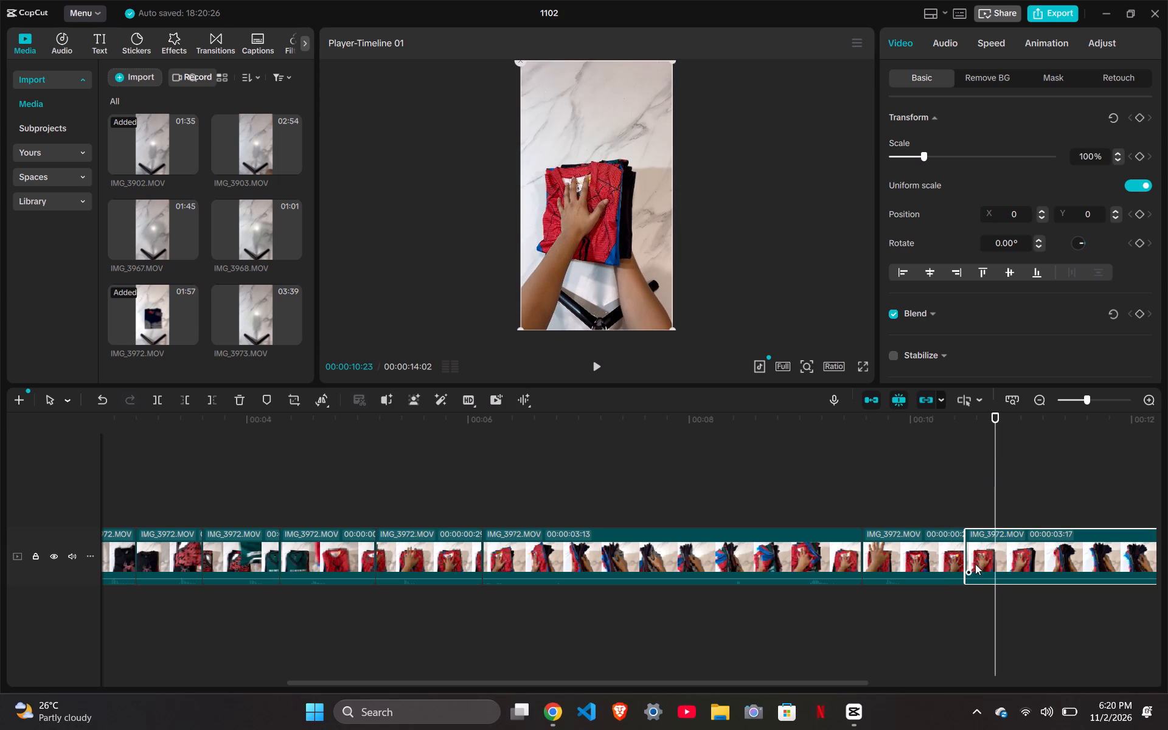
drag(962, 554, 978, 558)
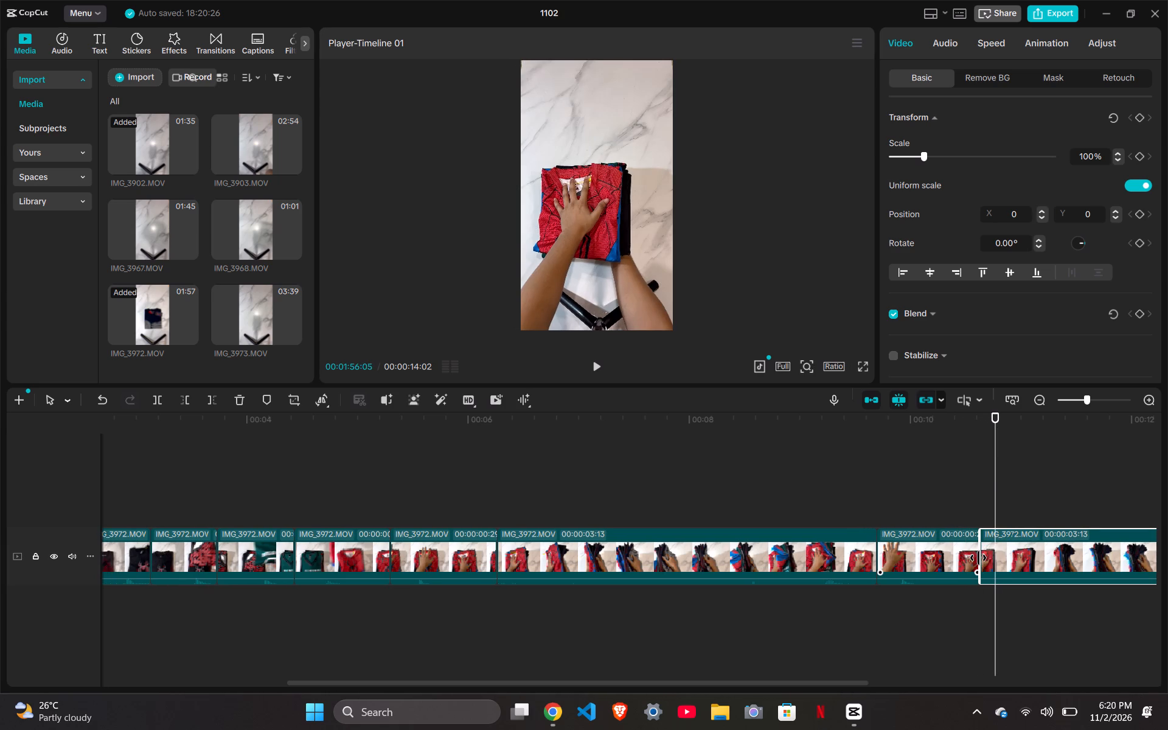
drag(978, 558, 982, 561)
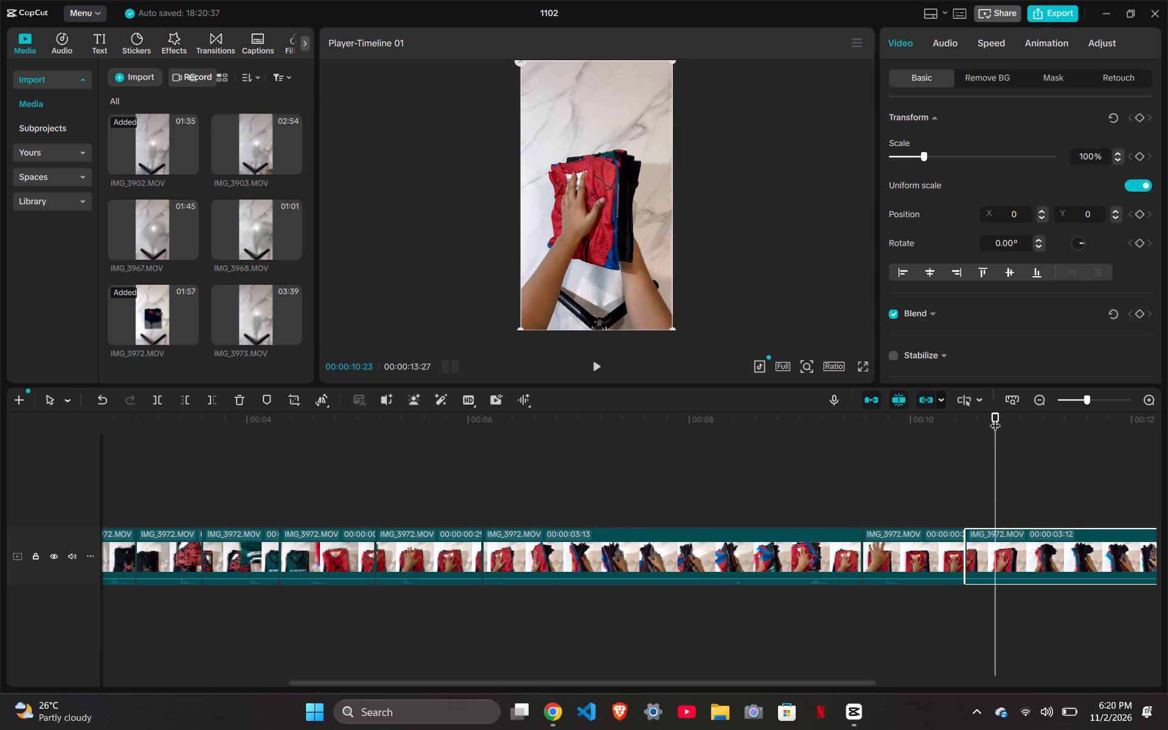
Scrub through the end of the final IMG_3972 flip-through clip to check where it should finish.
drag(995, 418, 1117, 433)
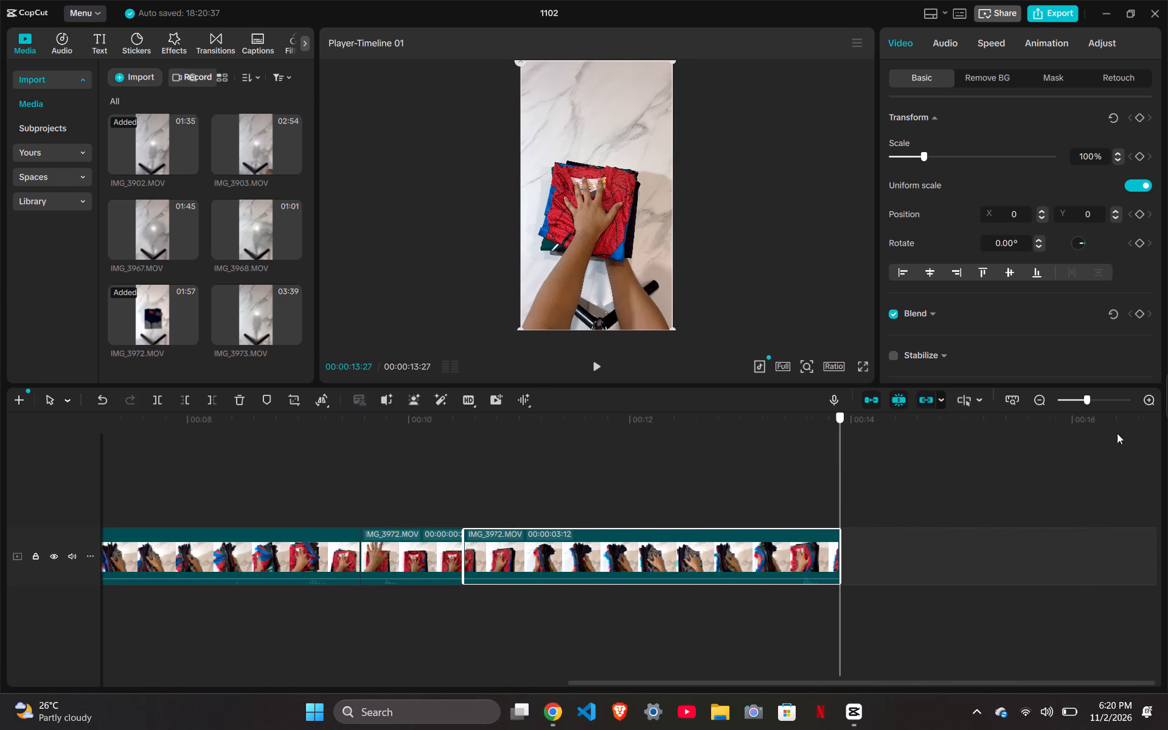
drag(1117, 433, 848, 483)
drag(839, 413, 746, 434)
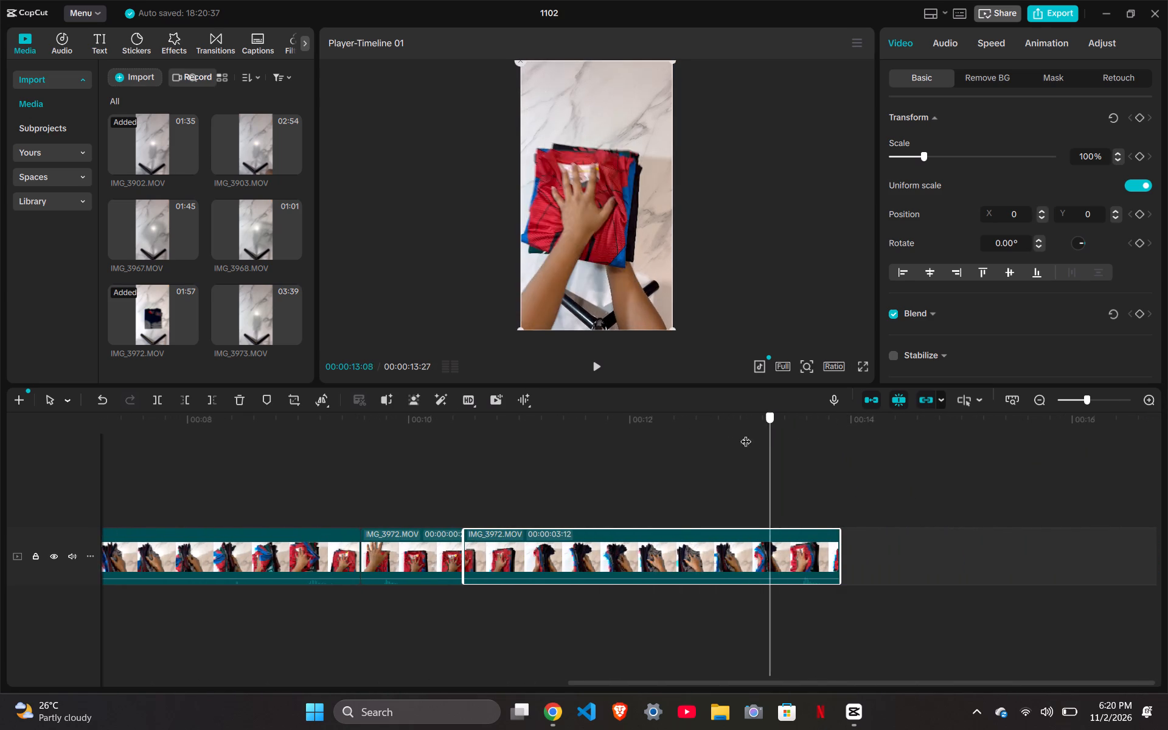
drag(746, 434, 816, 478)
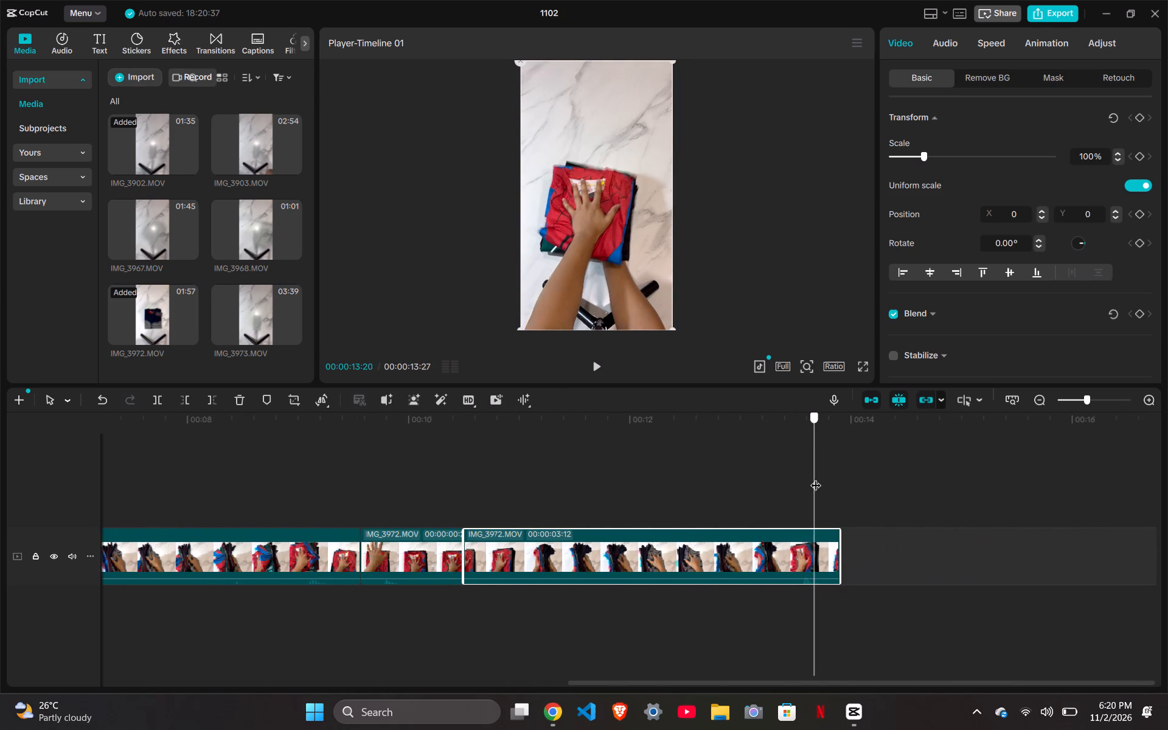
drag(816, 478, 838, 485)
Play the whole sequence from the start in full screen to review the pacing and order of the cuts.
ctrl+scroll(745, 488, down, 6)
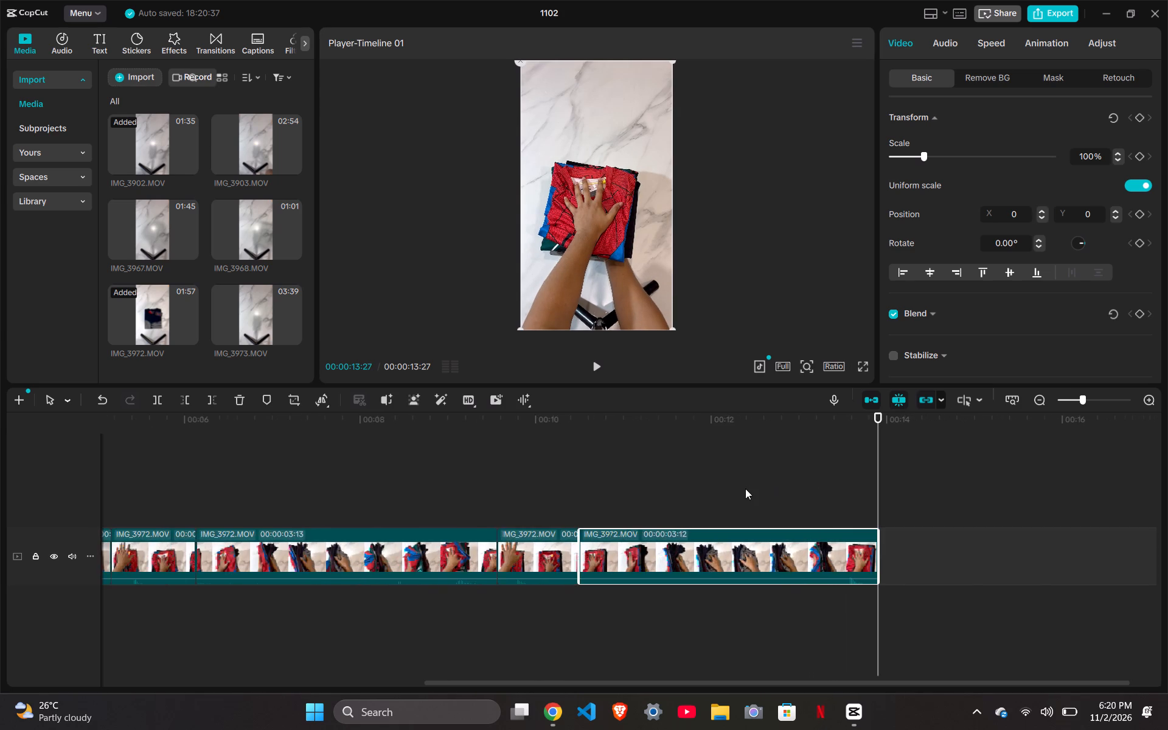
scroll(745, 488, right, 19)
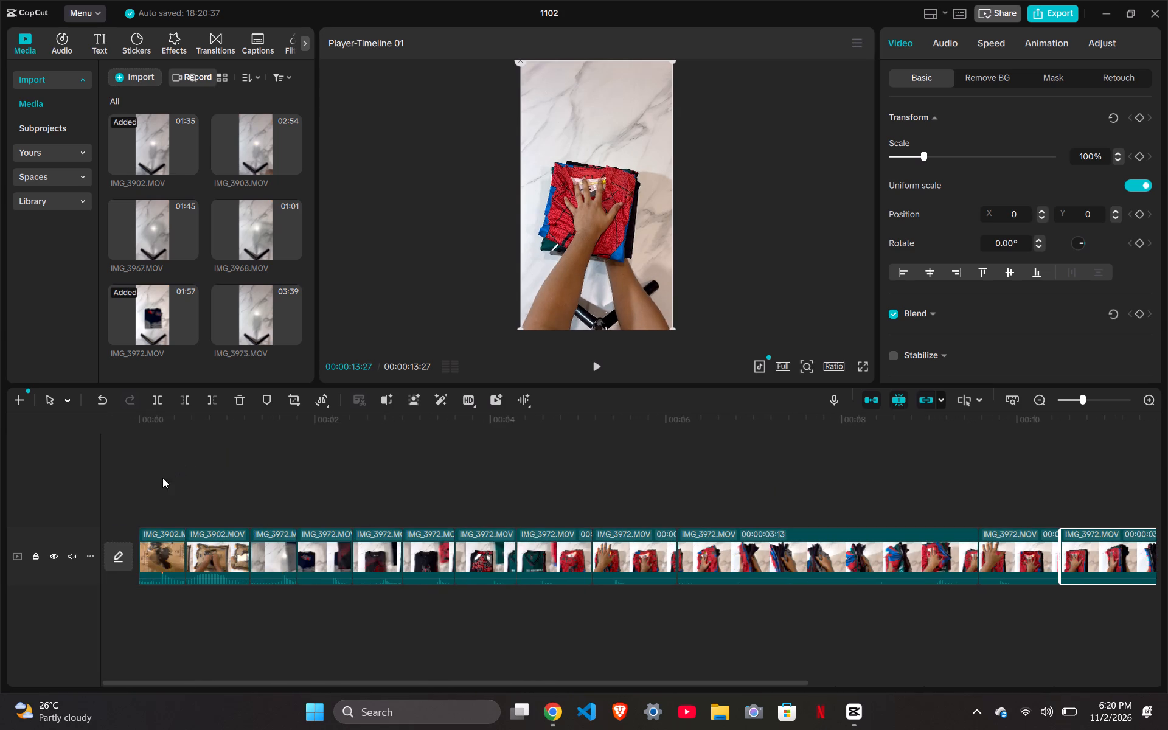
click(868, 364)
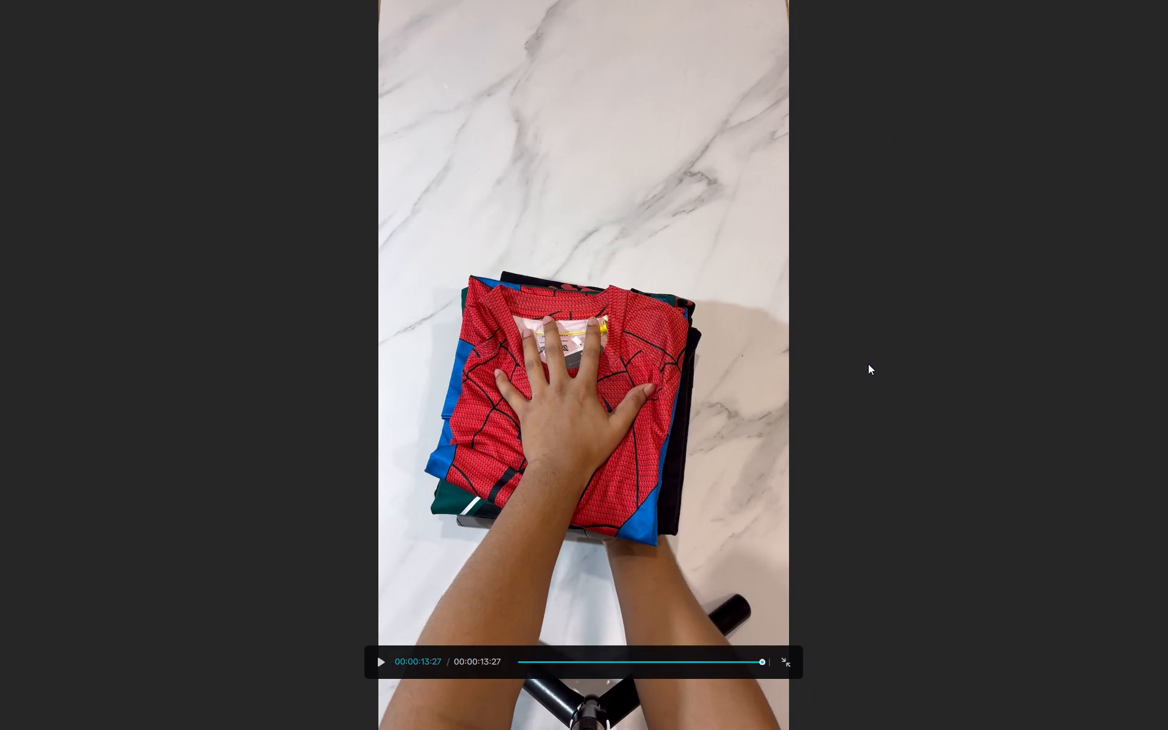
key(Left)
key(shift+Left)
key(shift+Left)
key(shift+Left)
key(shift+Left)
key(shift+Left)
key(shift+Left)
key(shift+Left)
key(shift+Left)
key(Home)
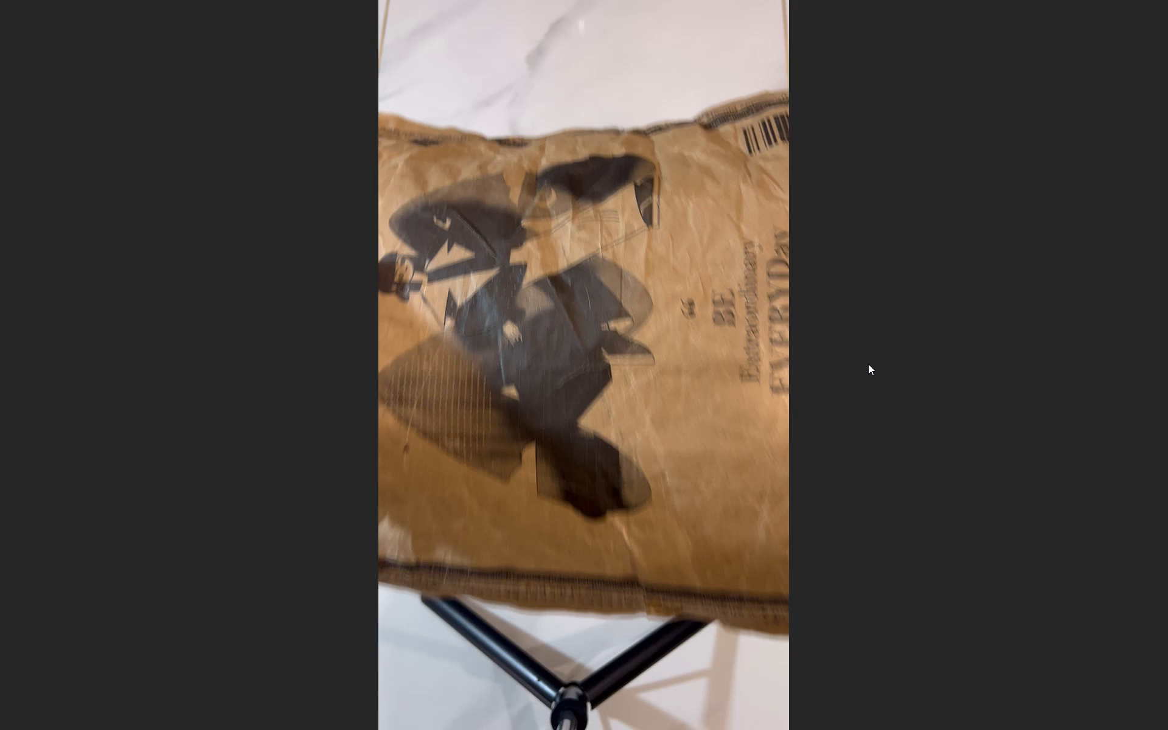
key(space)
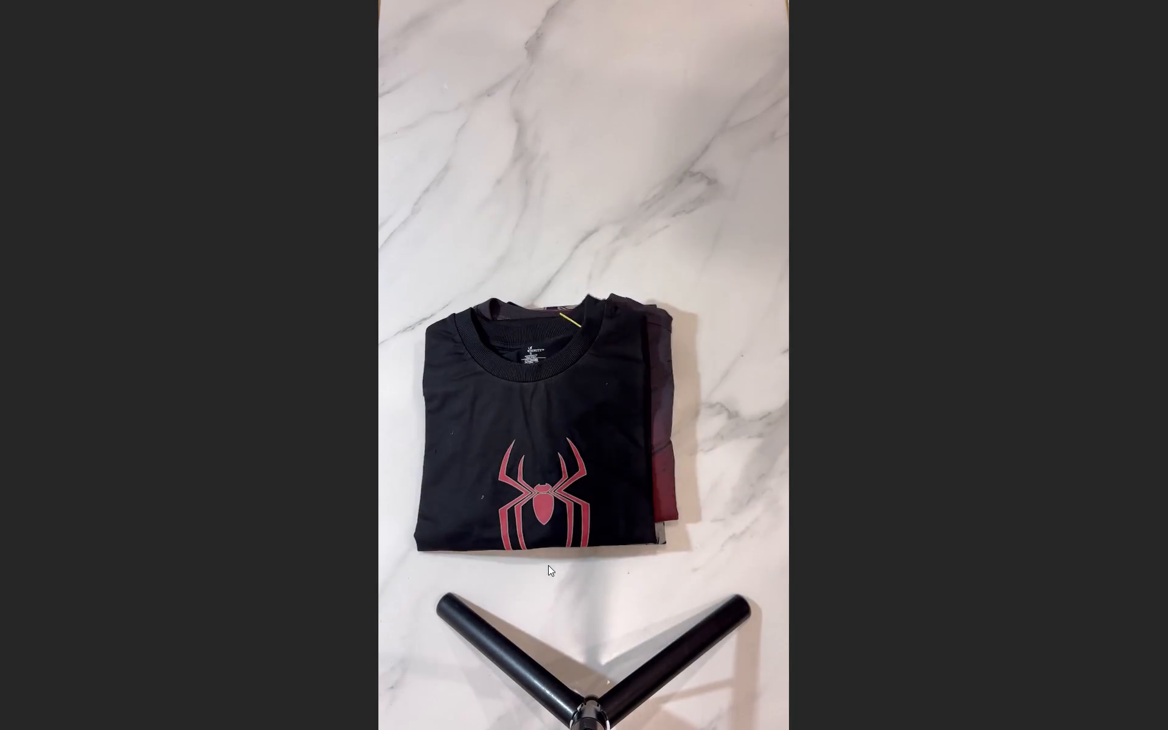
key(Home)
key(space)
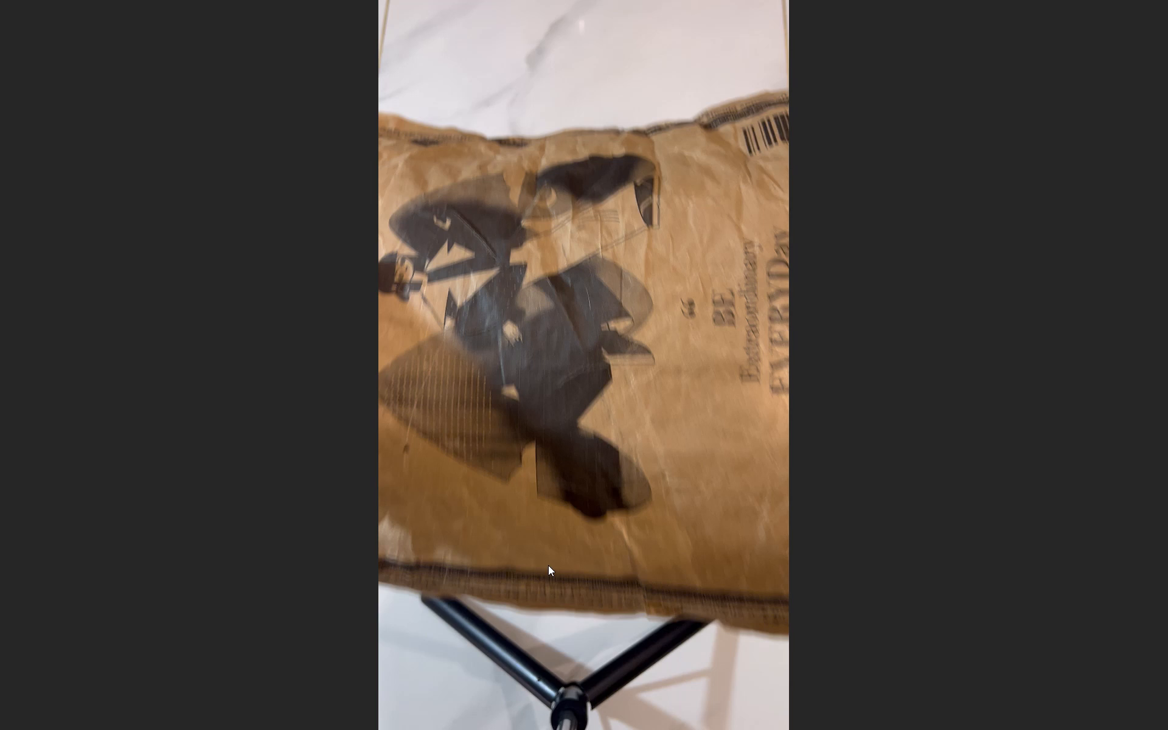
click(504, 489)
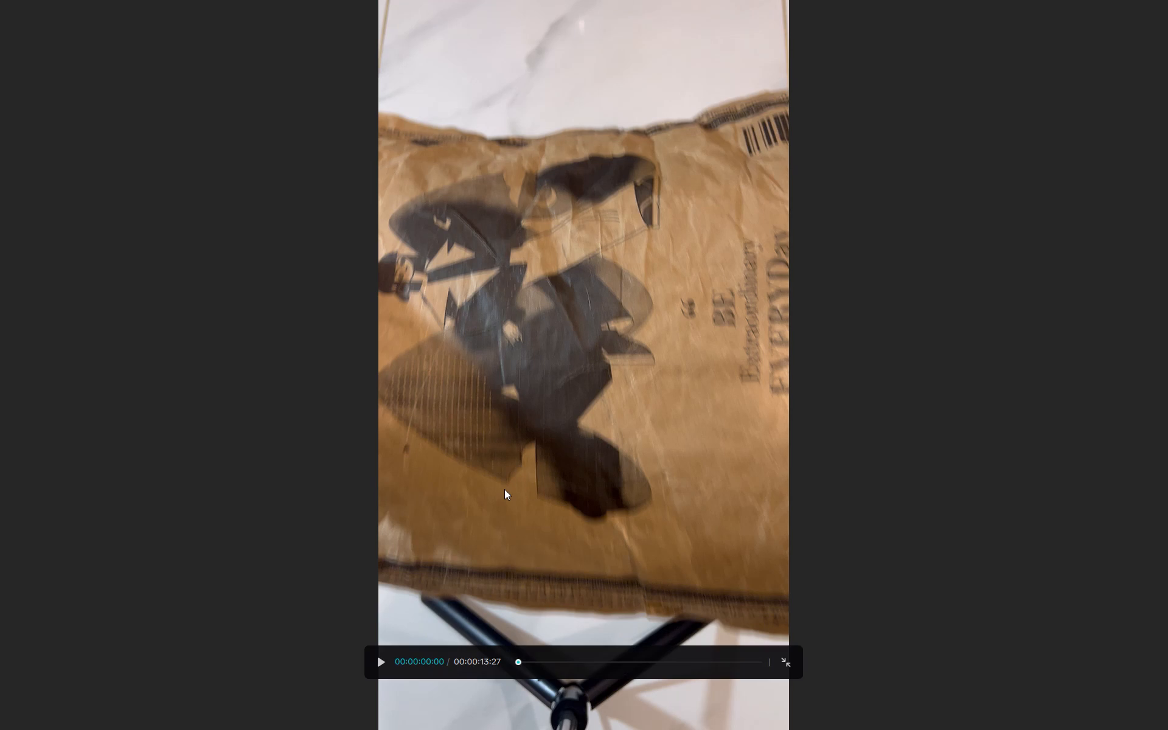
key(space)
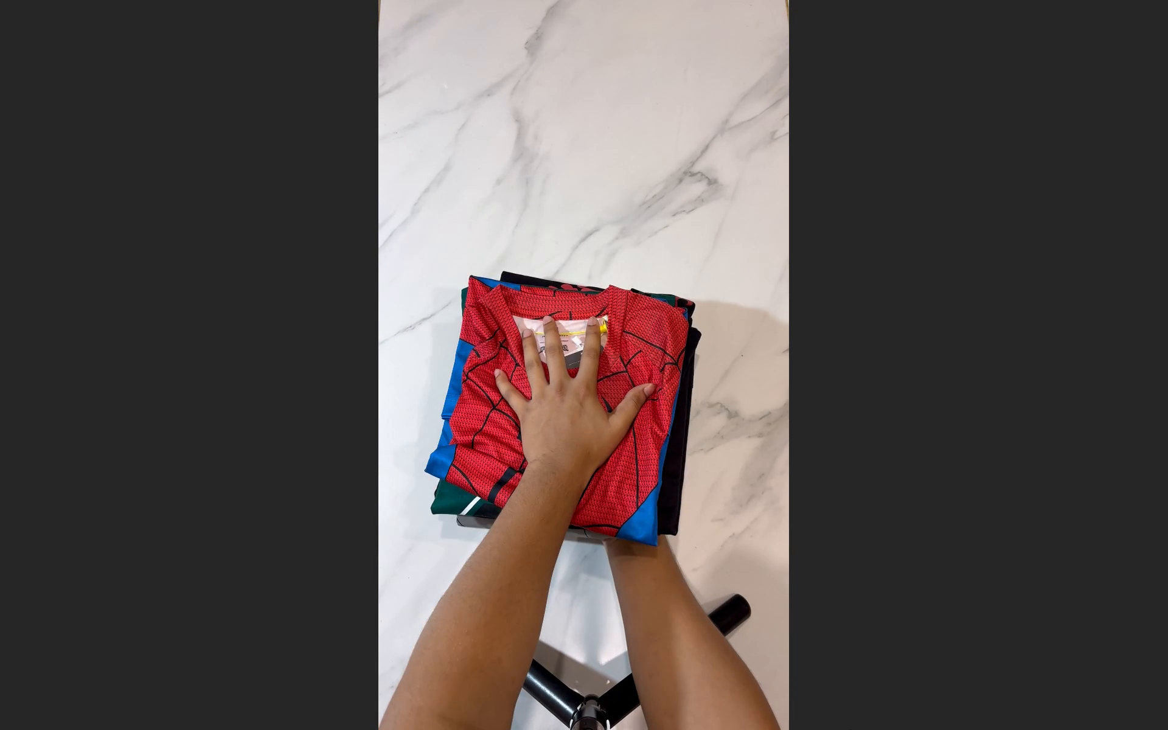
double_click(891, 617)
key(Escape)
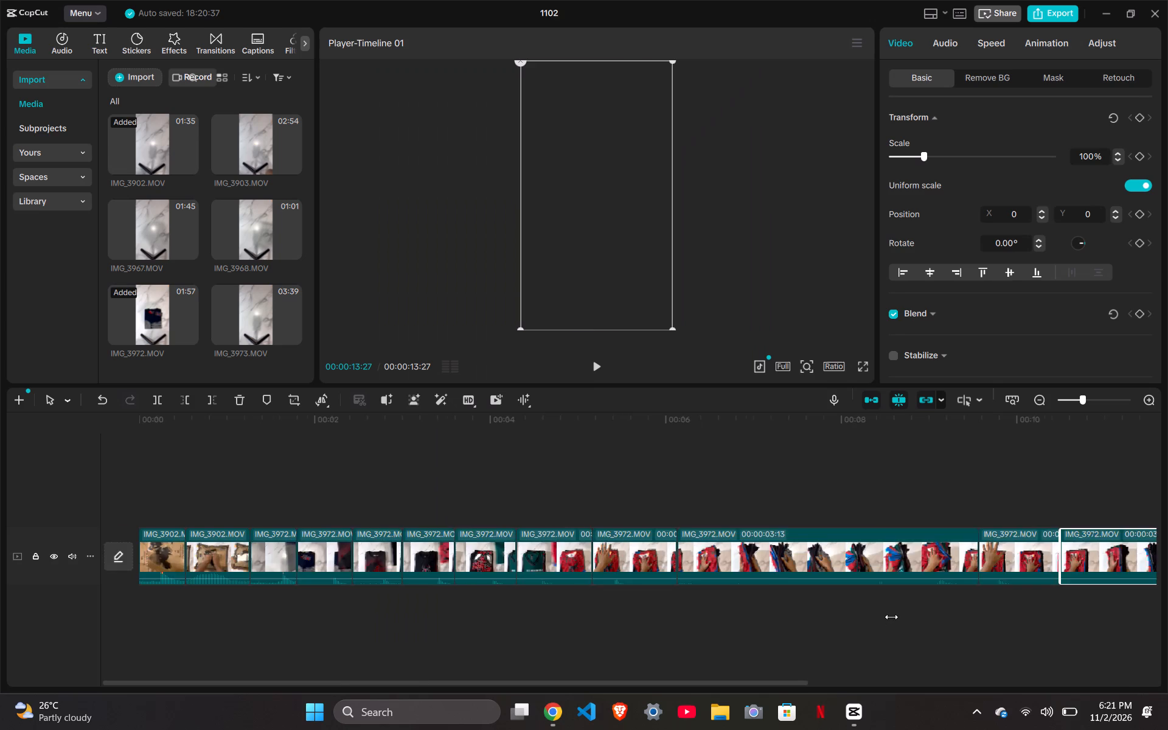
Delete the short IMG_3972 clip between the two long pile flip-through clips.
click(549, 570)
key(Delete)
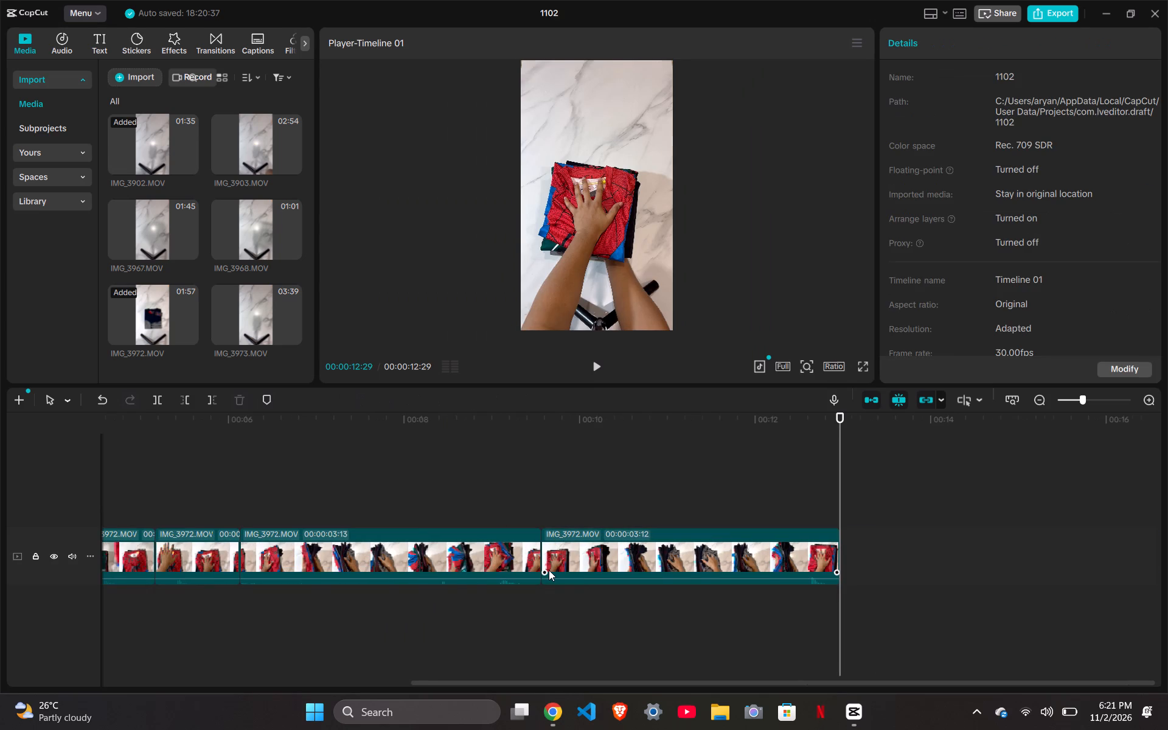
Trim three frames off the start of the short IMG_3972 hand-on-pile clip just before the first flip-through.
scroll(549, 570, right, 1)
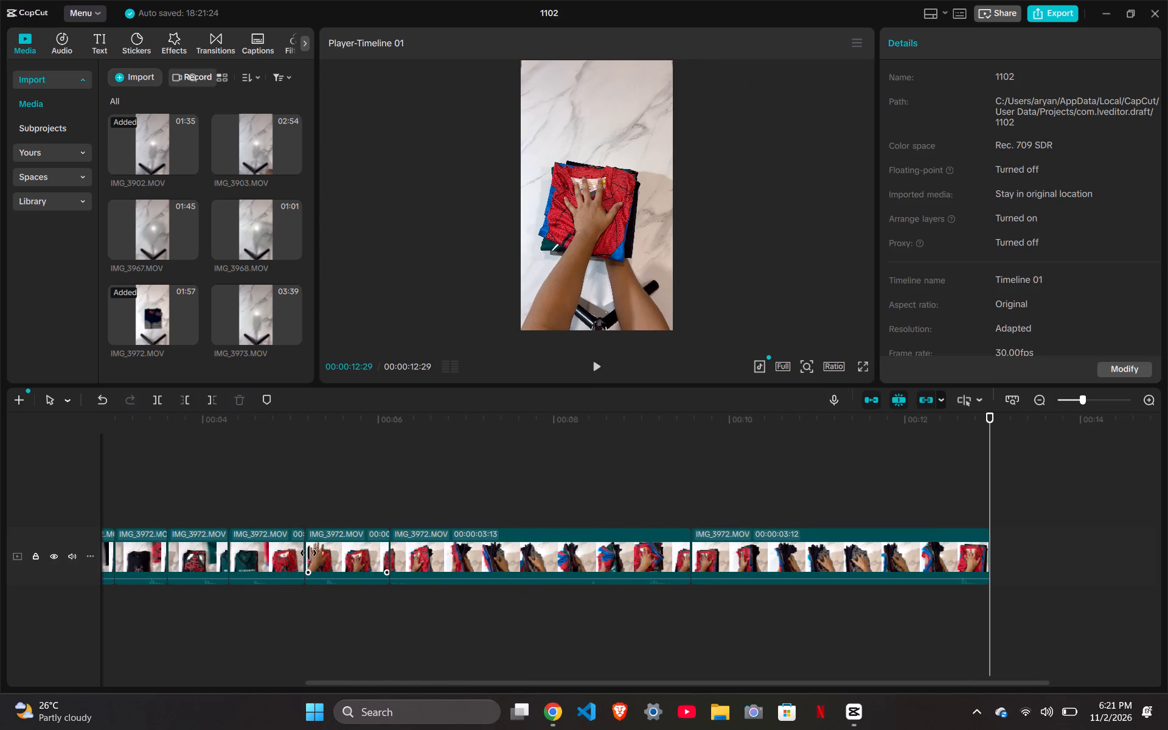
click(315, 493)
click(335, 546)
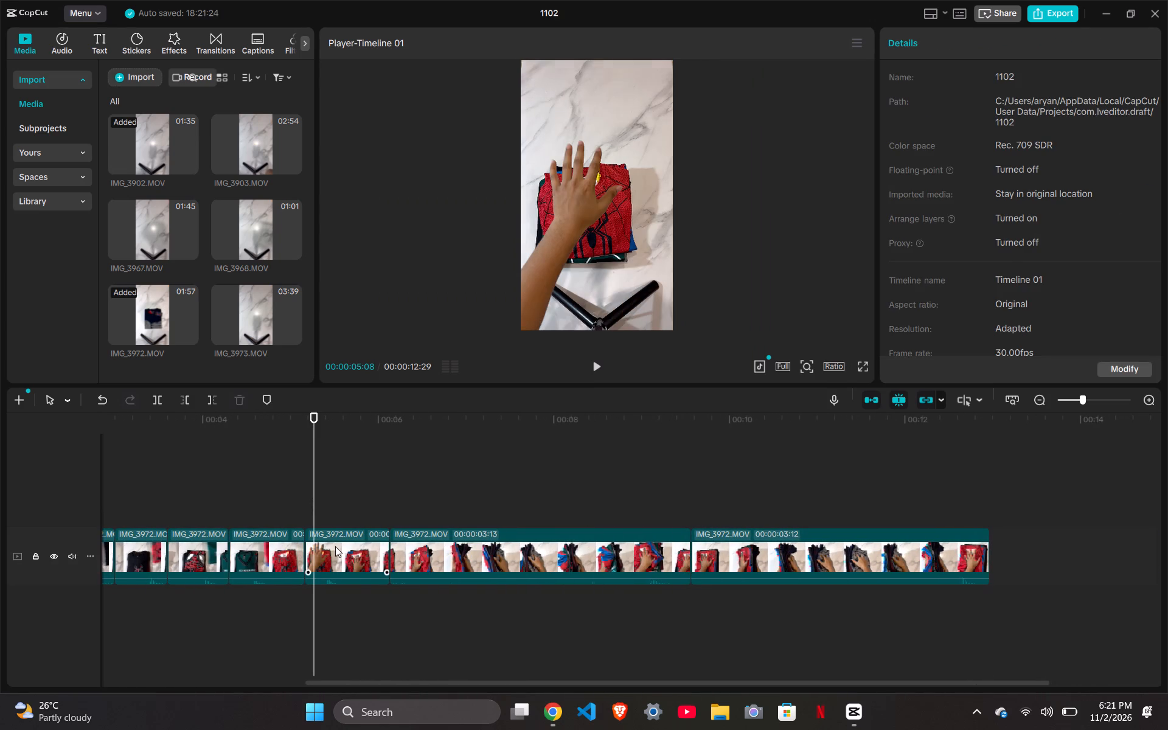
click(304, 551)
drag(305, 550, 310, 551)
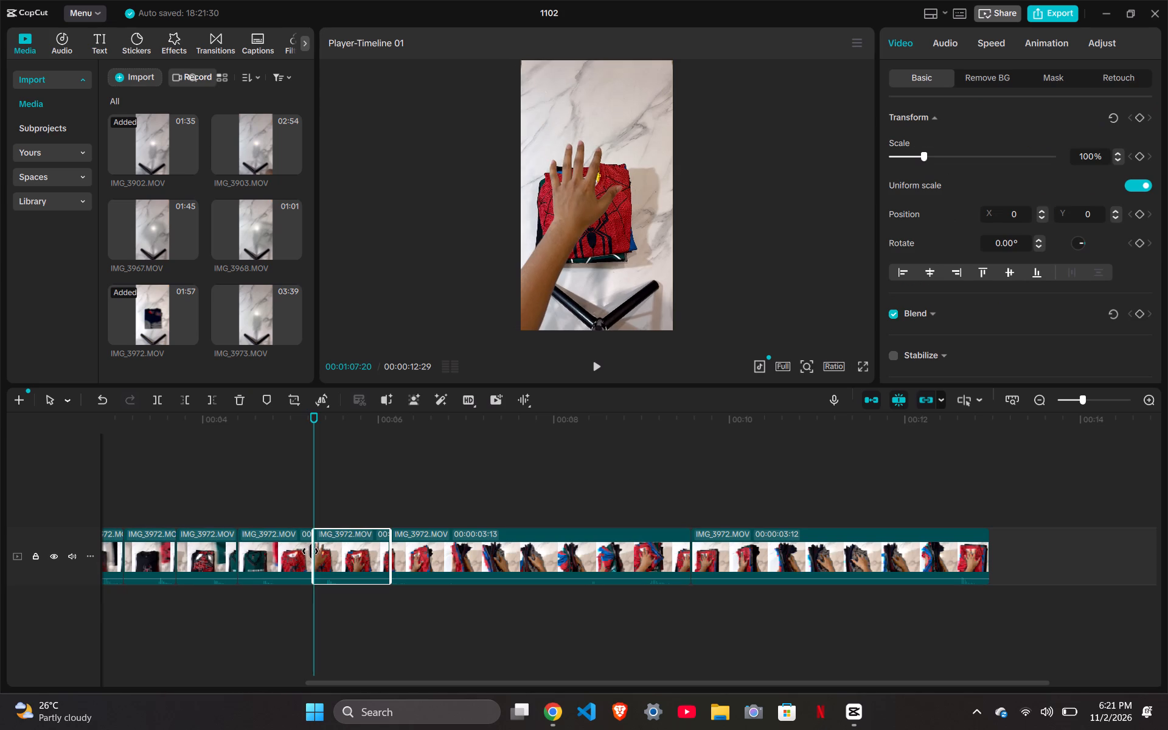
drag(310, 551, 311, 552)
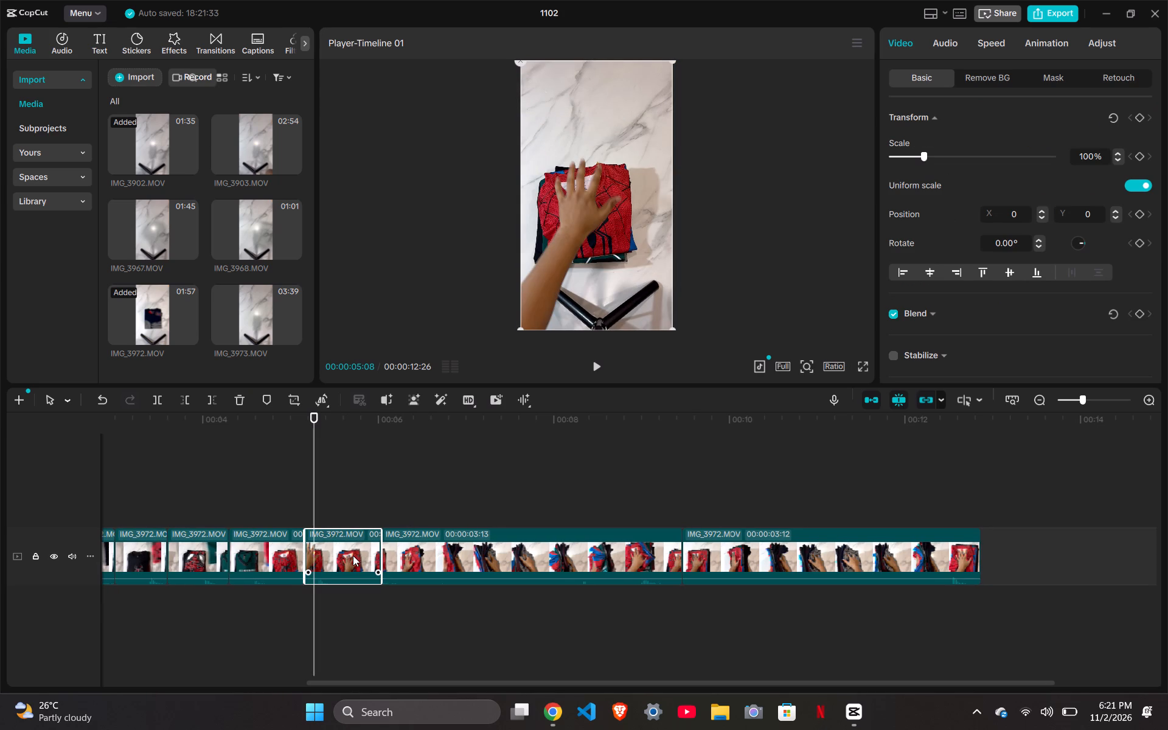
click(352, 555)
Move the 00:00:03:12 IMG_3972 flip-through clip ahead of the 00:00:03:13 flip-through clip.
drag(746, 543, 493, 543)
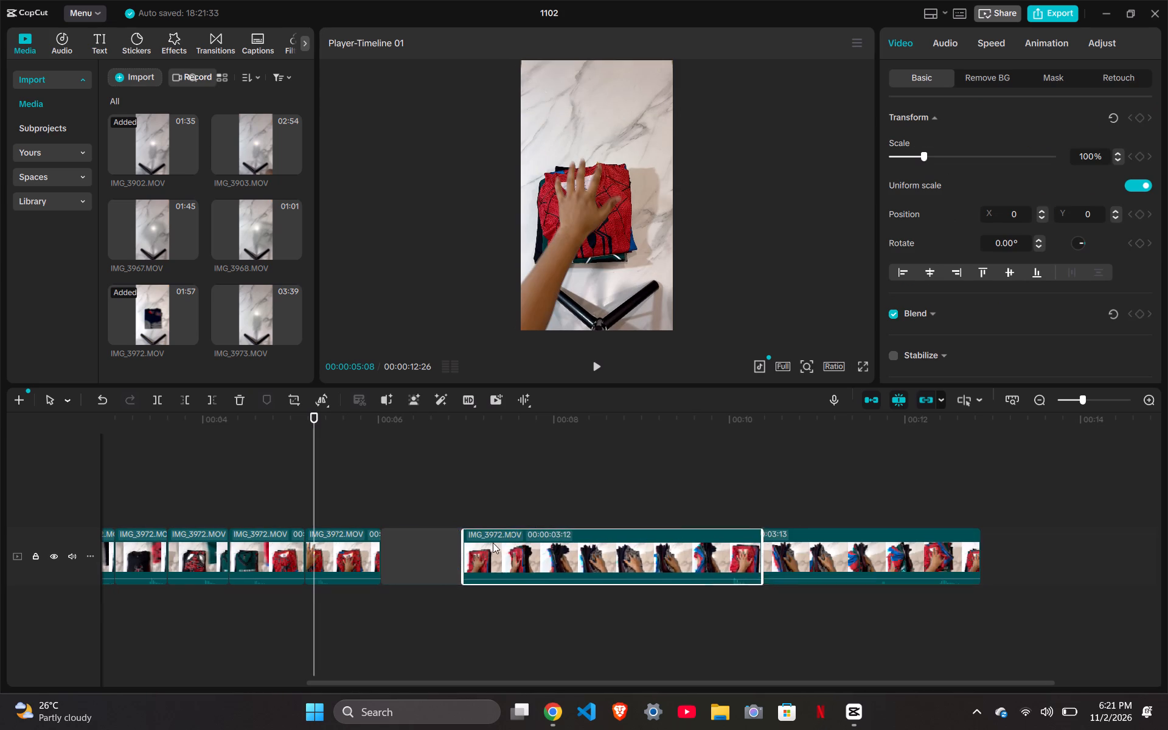
drag(493, 543, 454, 543)
Play the sequence from the start in full screen to review the reordered flip-through clips.
scroll(367, 500, right, 10)
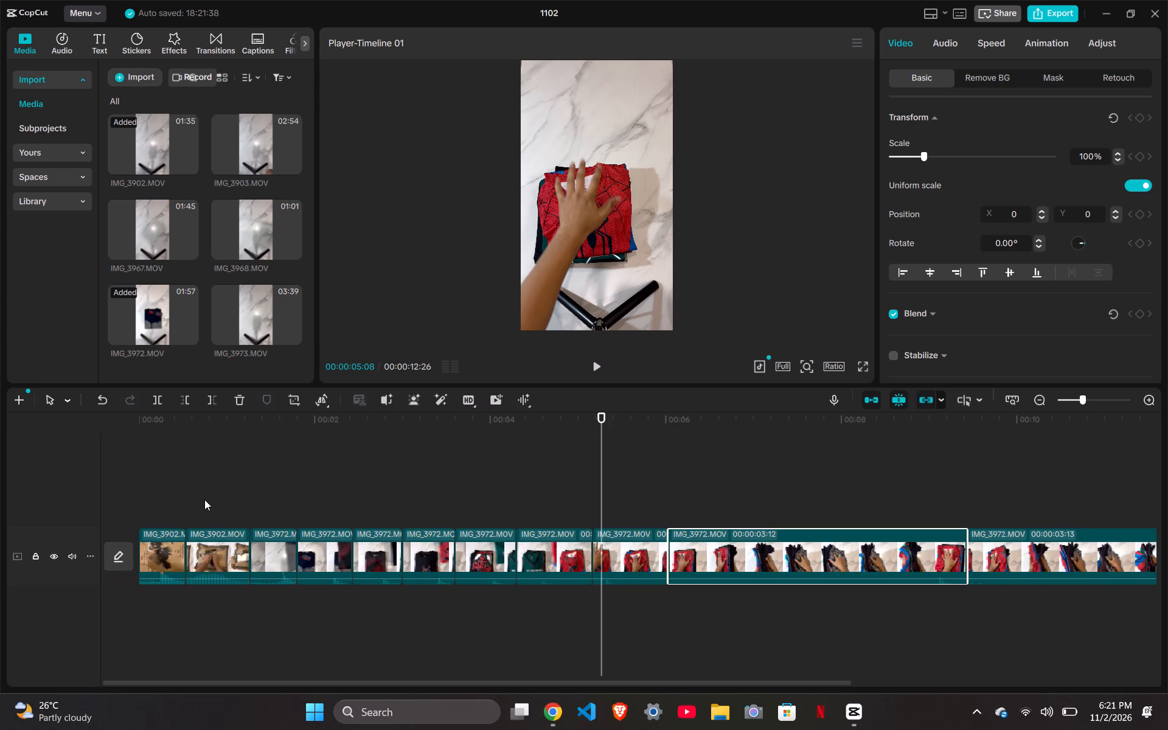
key(Home)
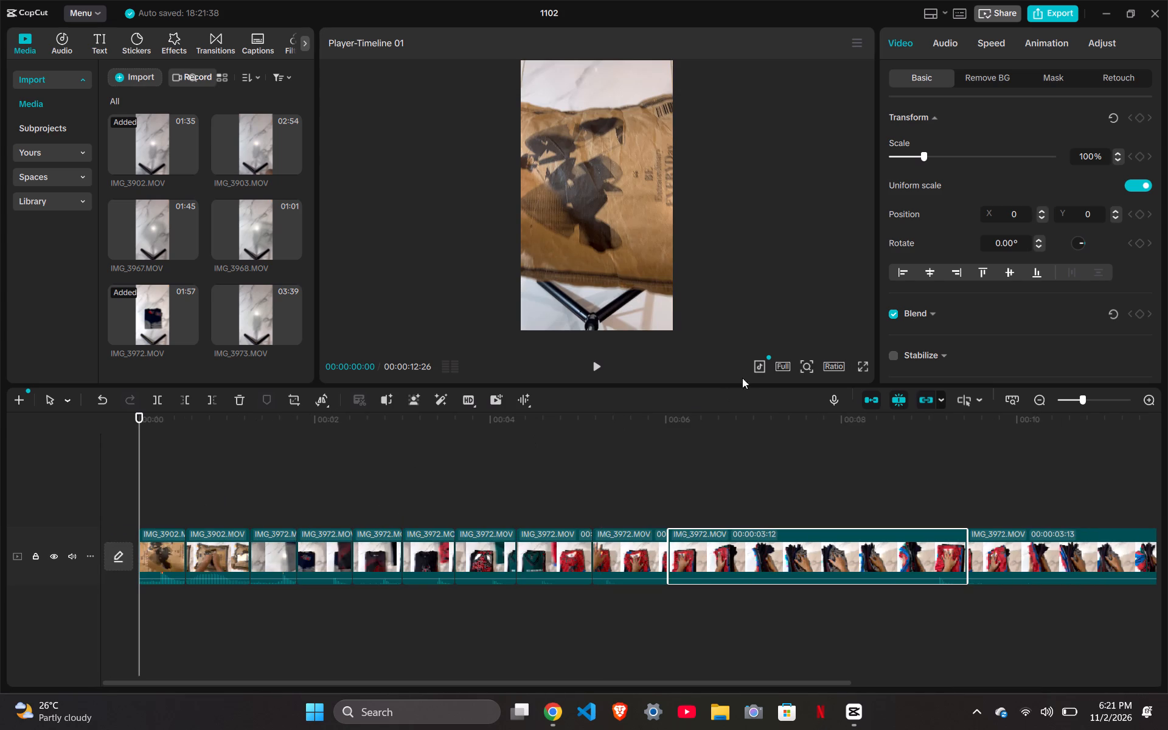
click(861, 370)
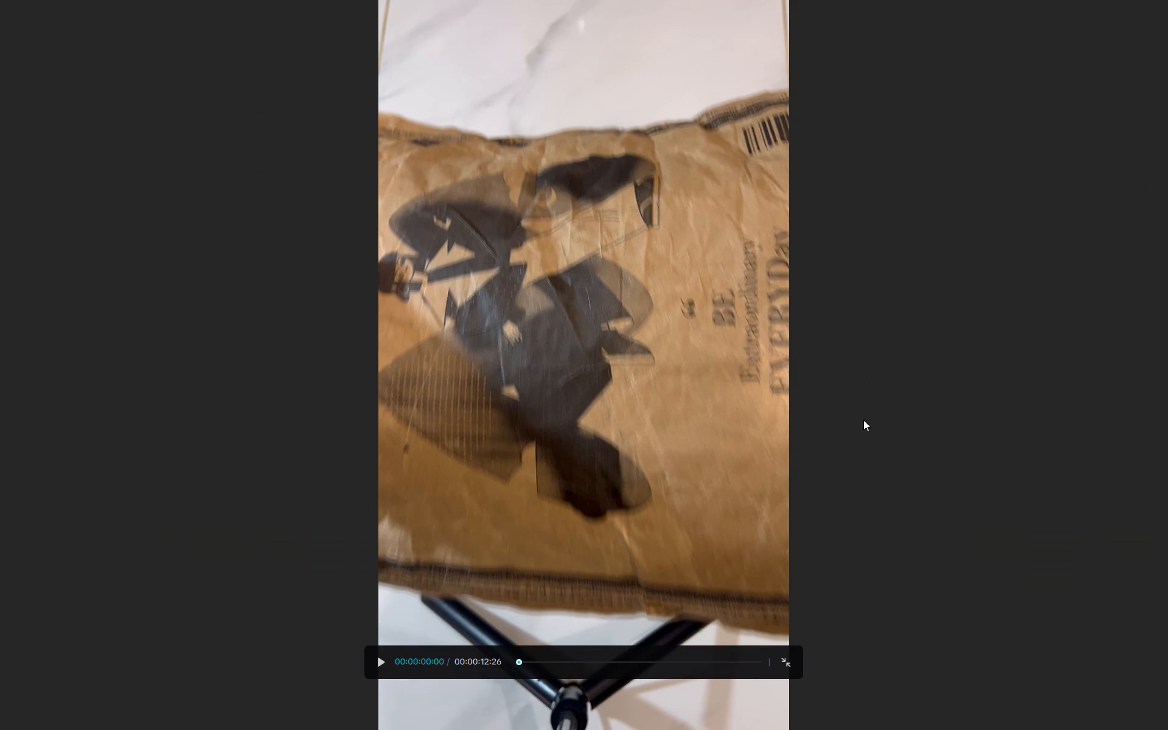
click(863, 420)
key(space)
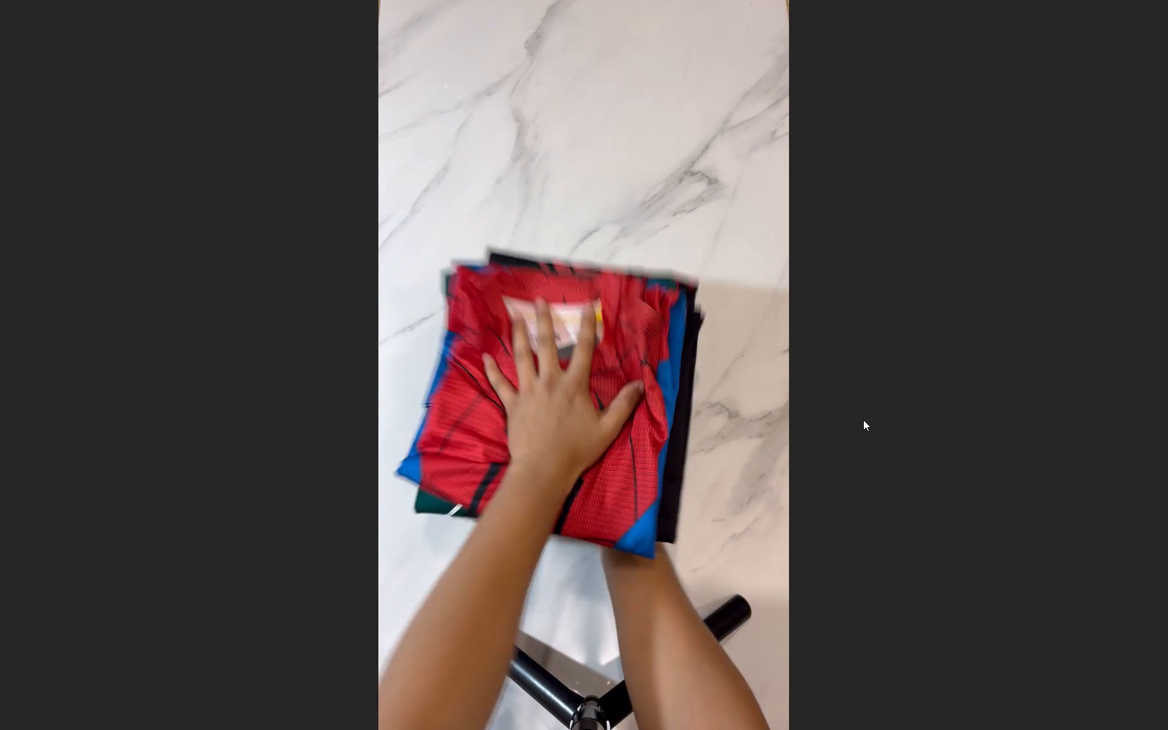
key(Home)
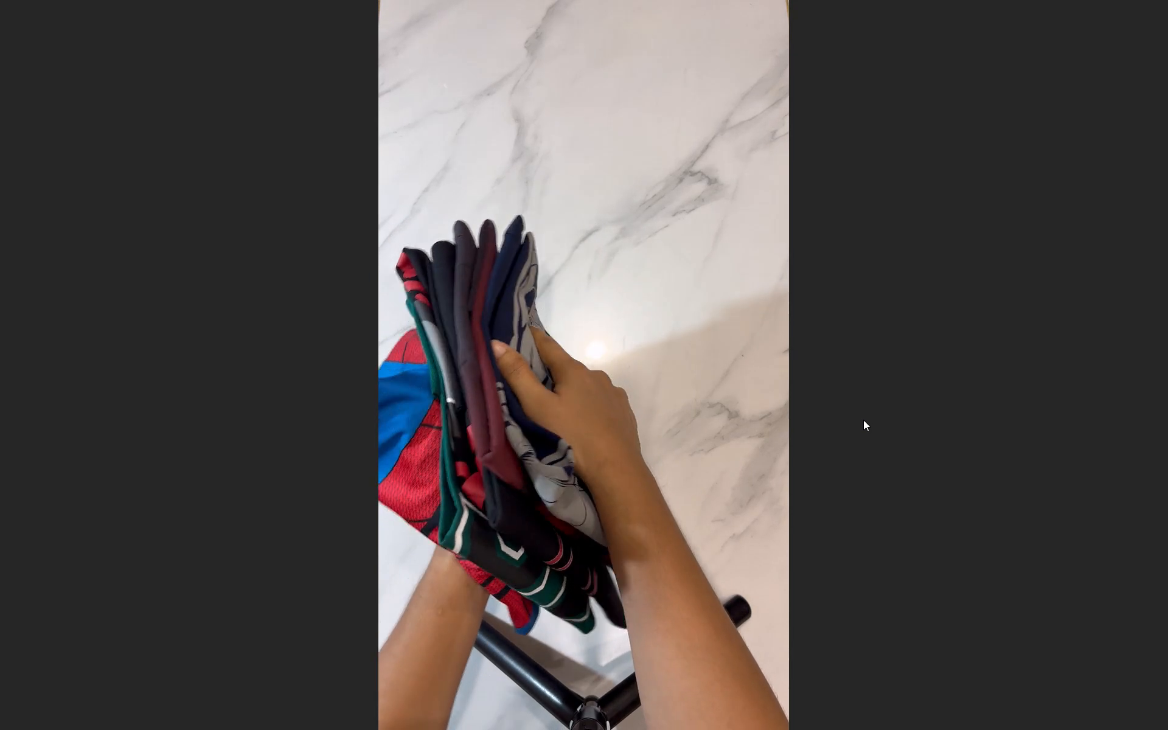
key(Home)
click(603, 496)
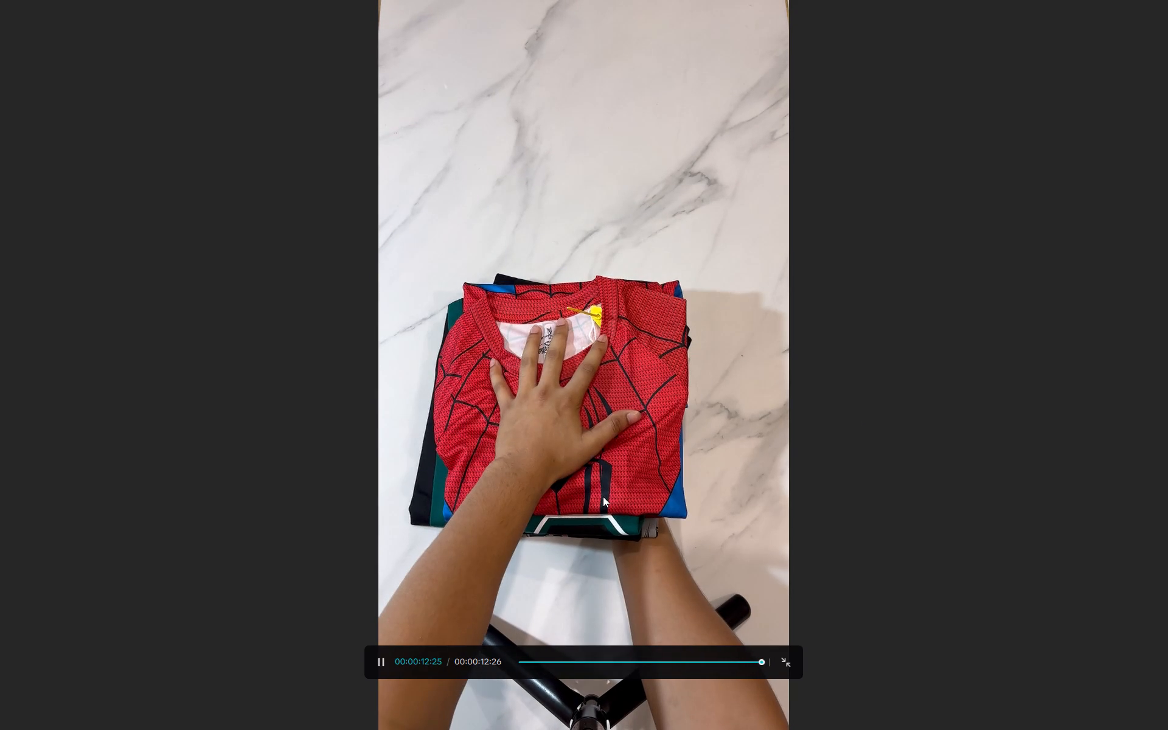
key(Home)
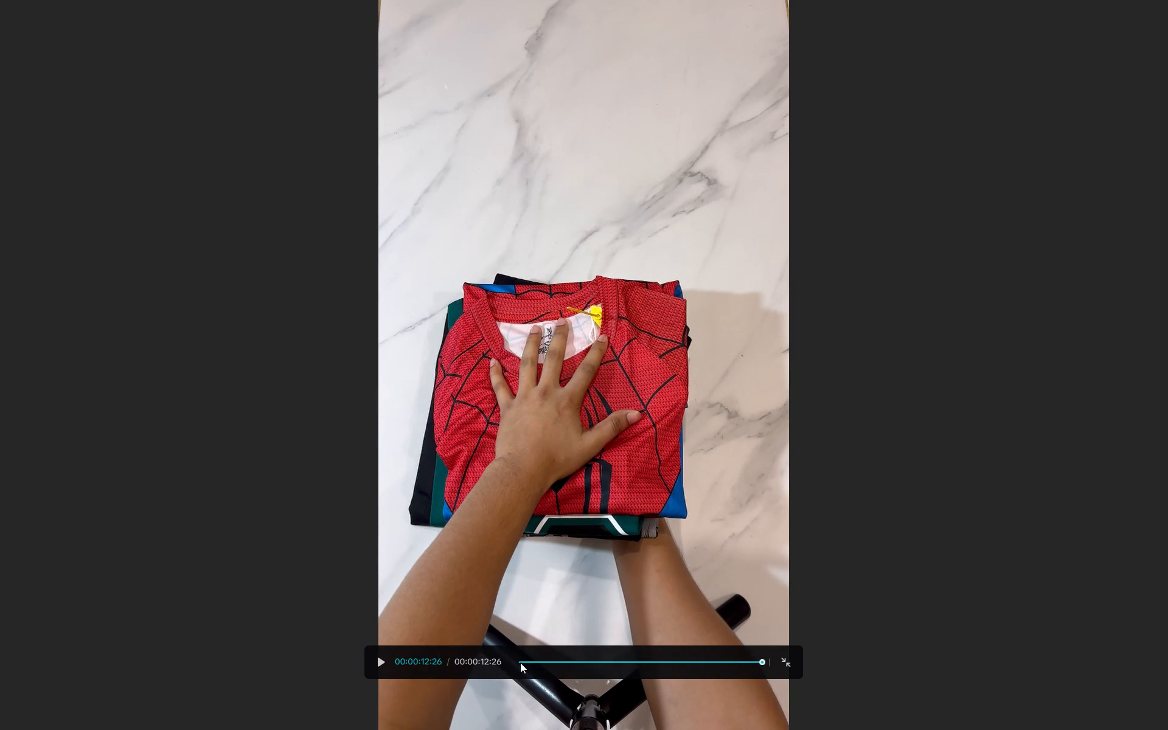
click(518, 662)
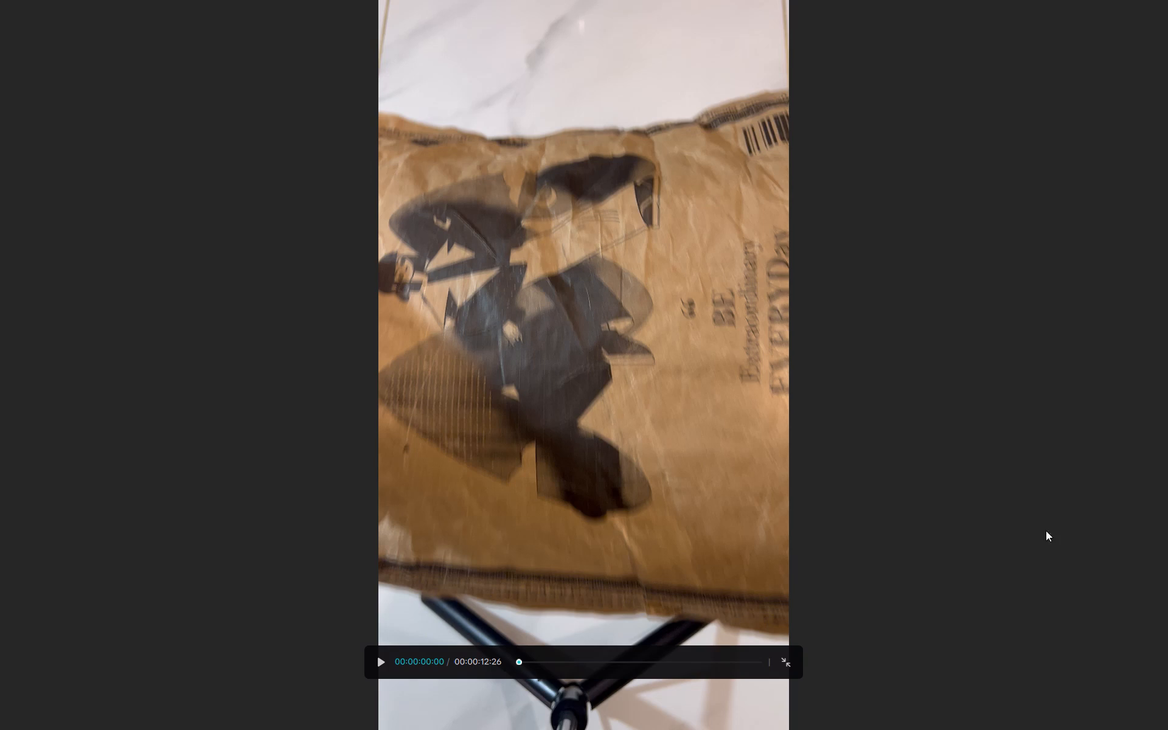
click(1129, 515)
key(space)
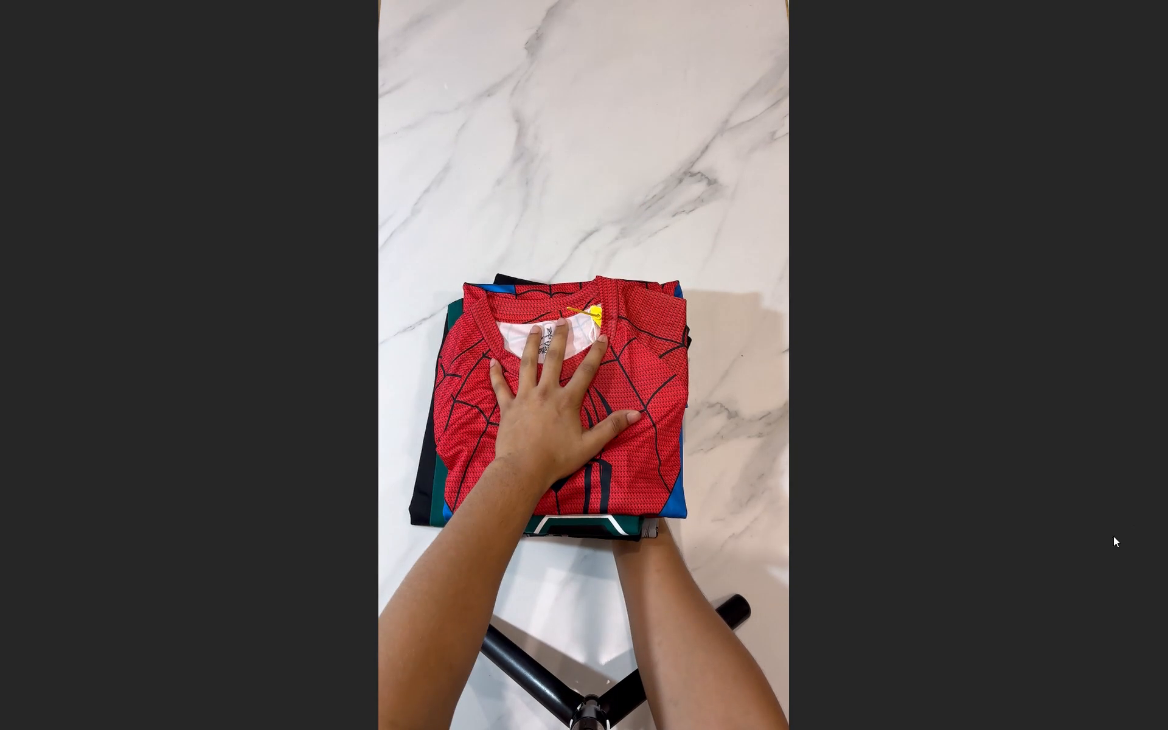
click(1066, 625)
click(786, 655)
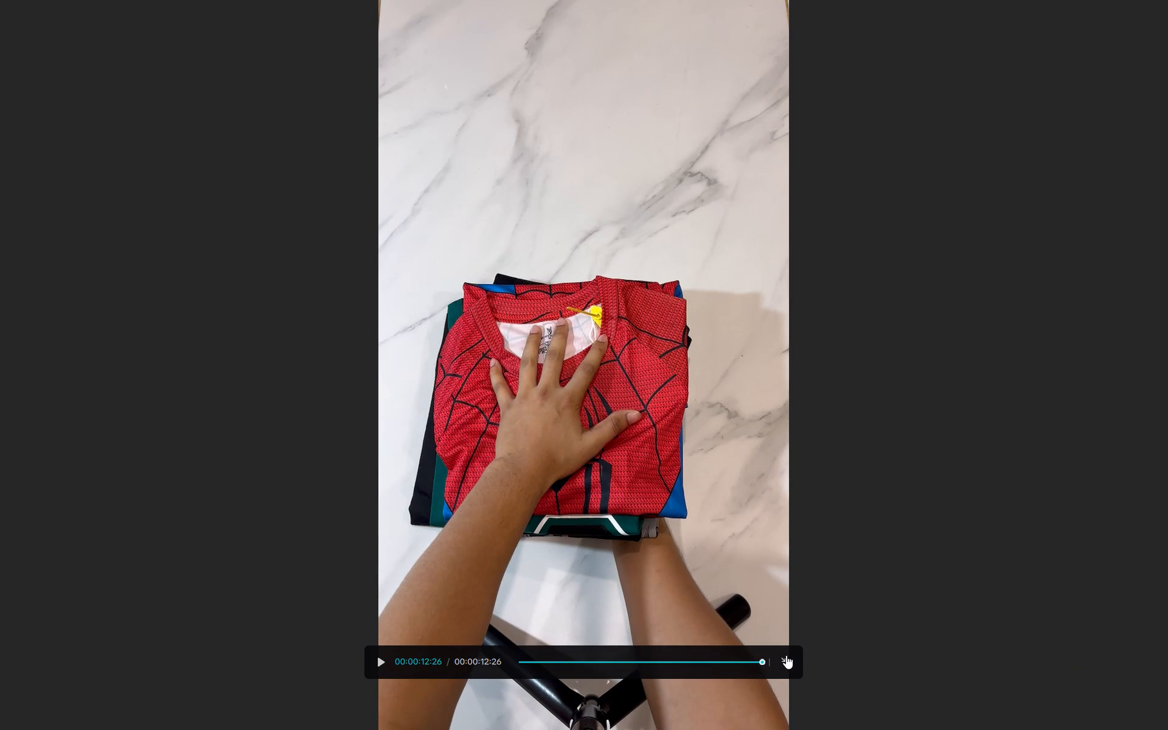
Trim one frame off the end of the short IMG_3972 hand-on-pile clip before the 00:00:03:12 flip-through.
scroll(652, 547, right, 2)
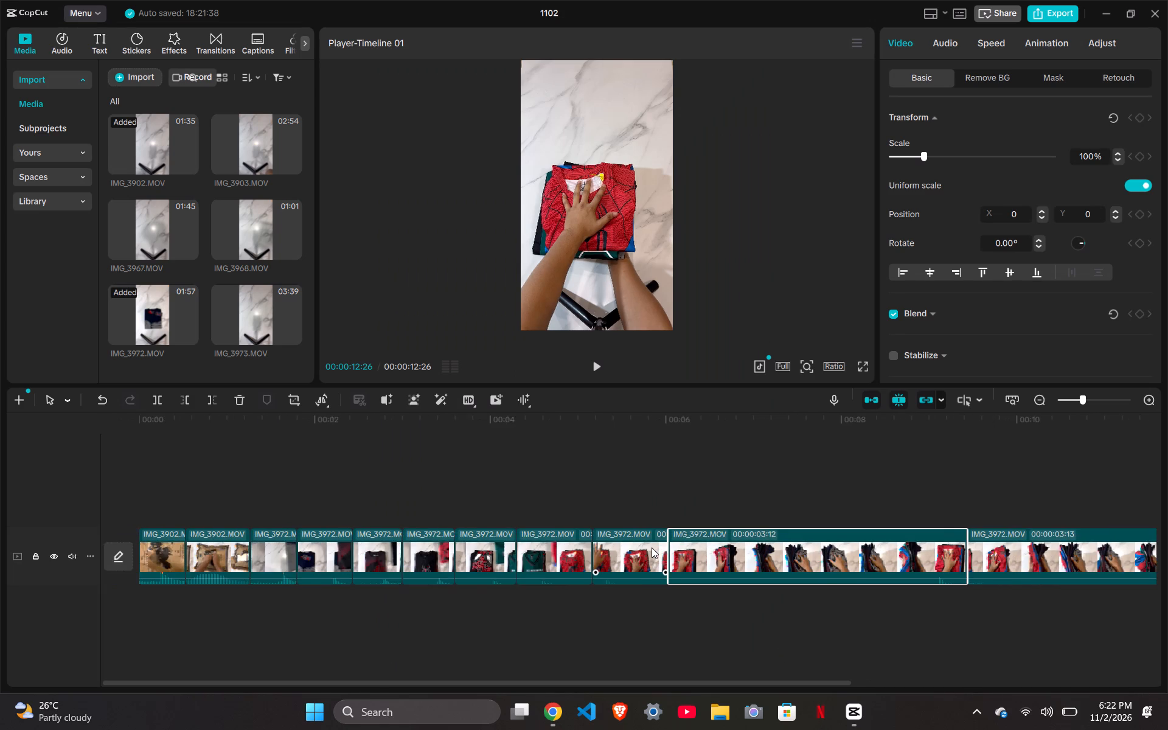
scroll(652, 547, right, 1)
click(625, 542)
drag(658, 551, 650, 558)
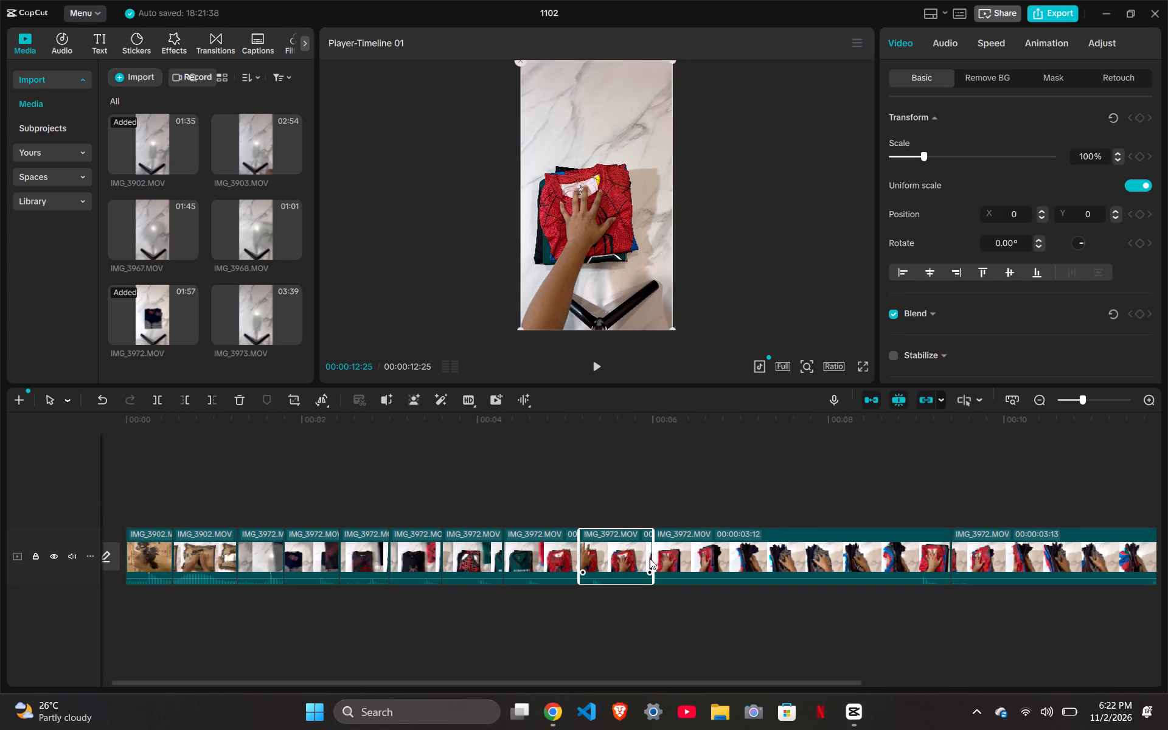
Trim two frames off the end of the IMG_3972 clip in which the red spider shirt lands on the pile.
scroll(570, 533, right, 9)
click(546, 544)
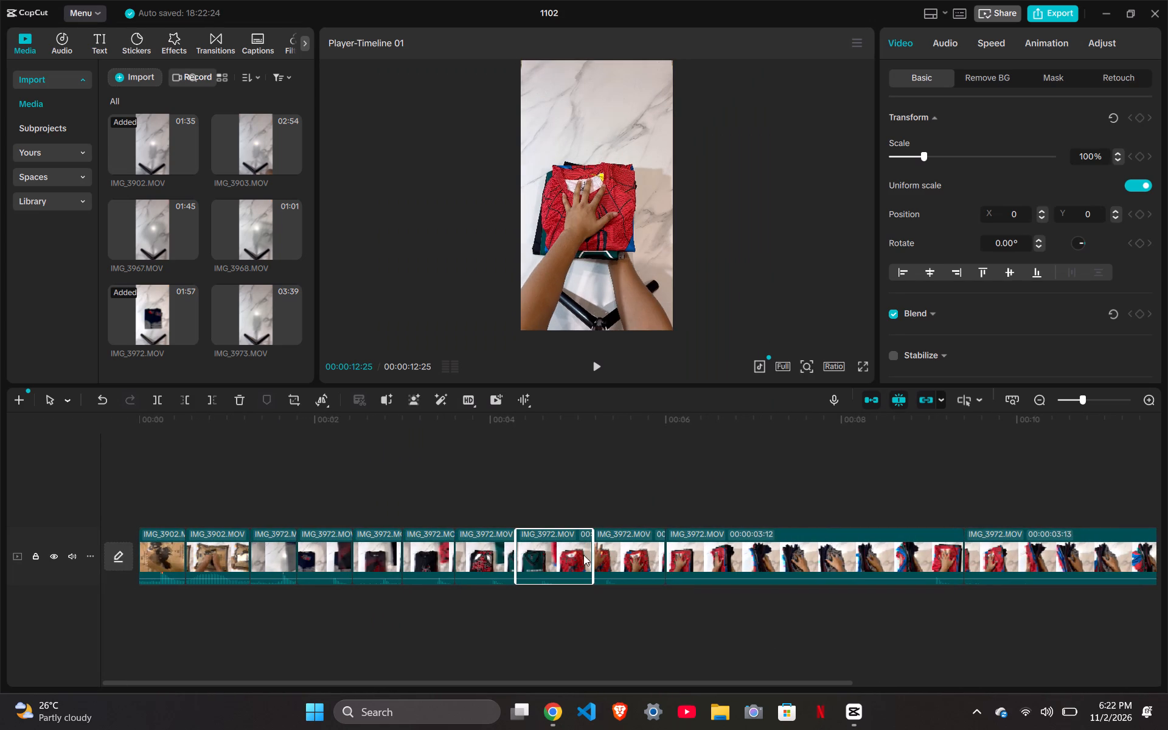
drag(595, 555, 584, 559)
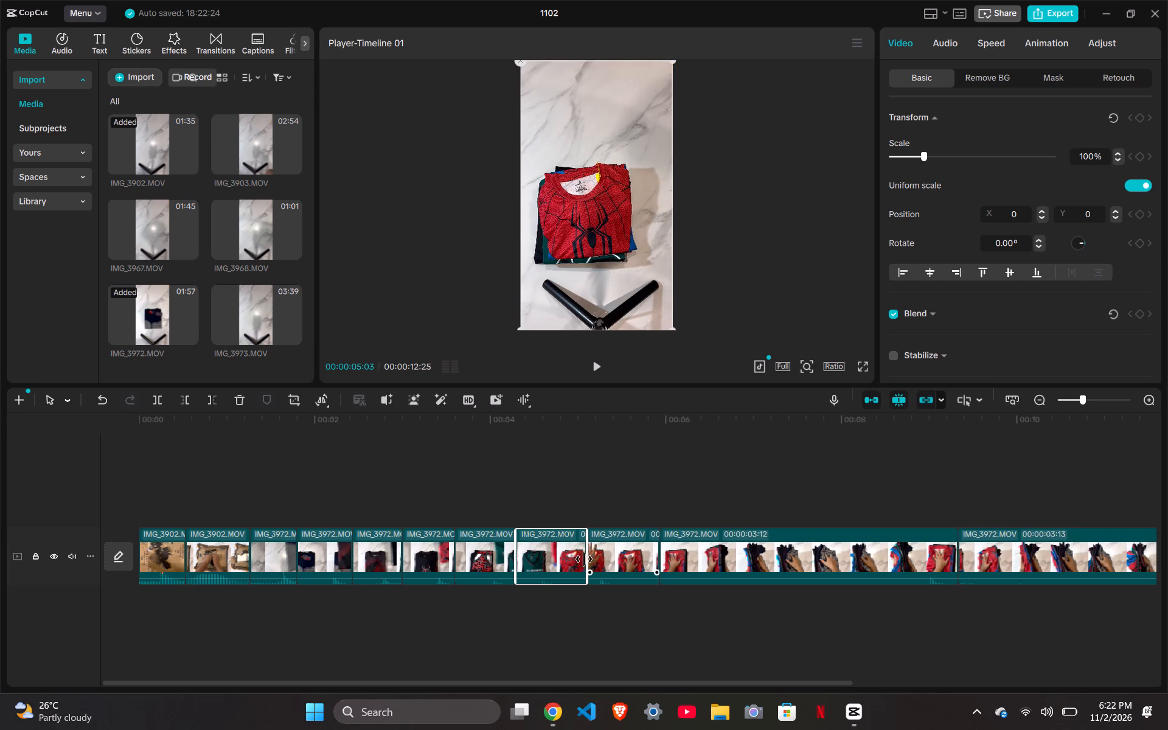
drag(584, 559, 585, 560)
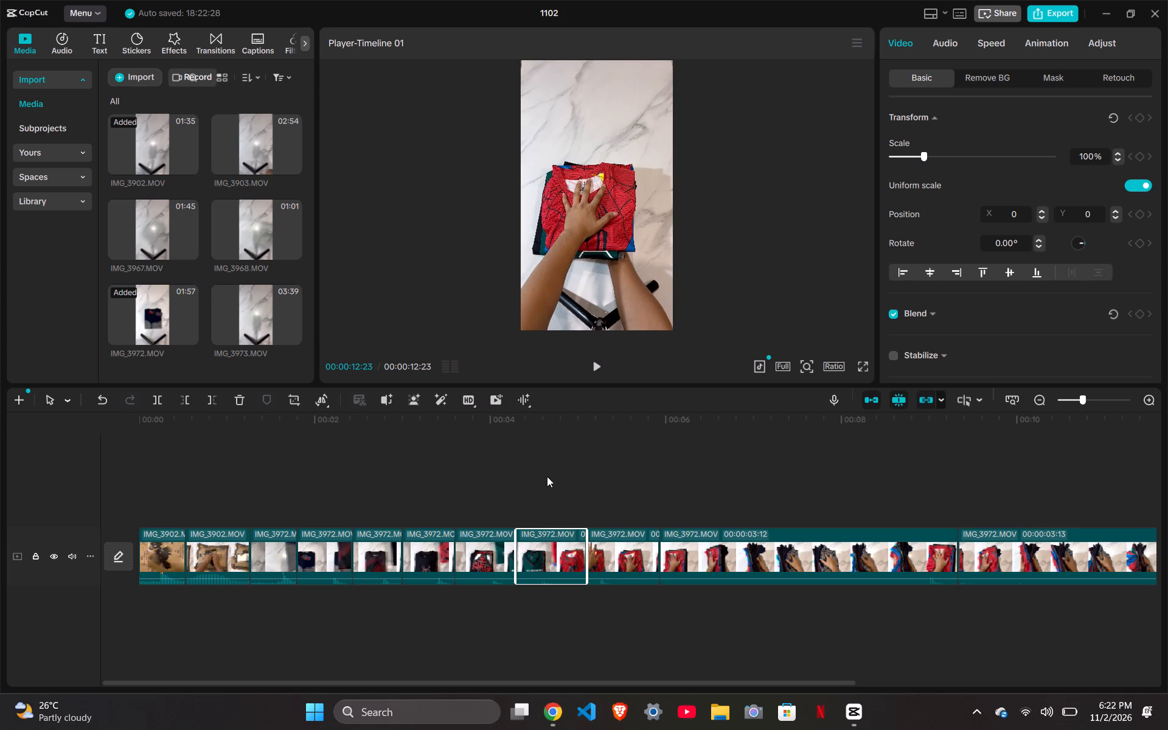
Extend the start of the second IMG_3902 clip, in which the package is torn open, by one frame.
scroll(526, 440, up, 6)
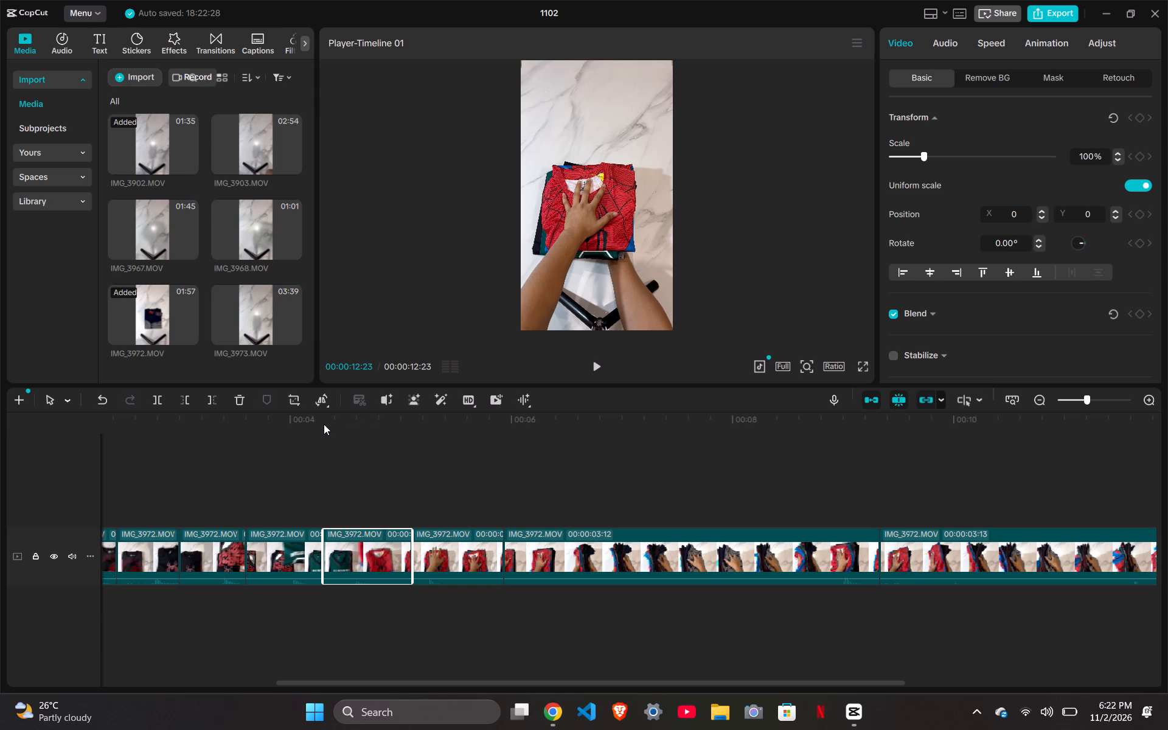
scroll(324, 424, right, 10)
click(284, 570)
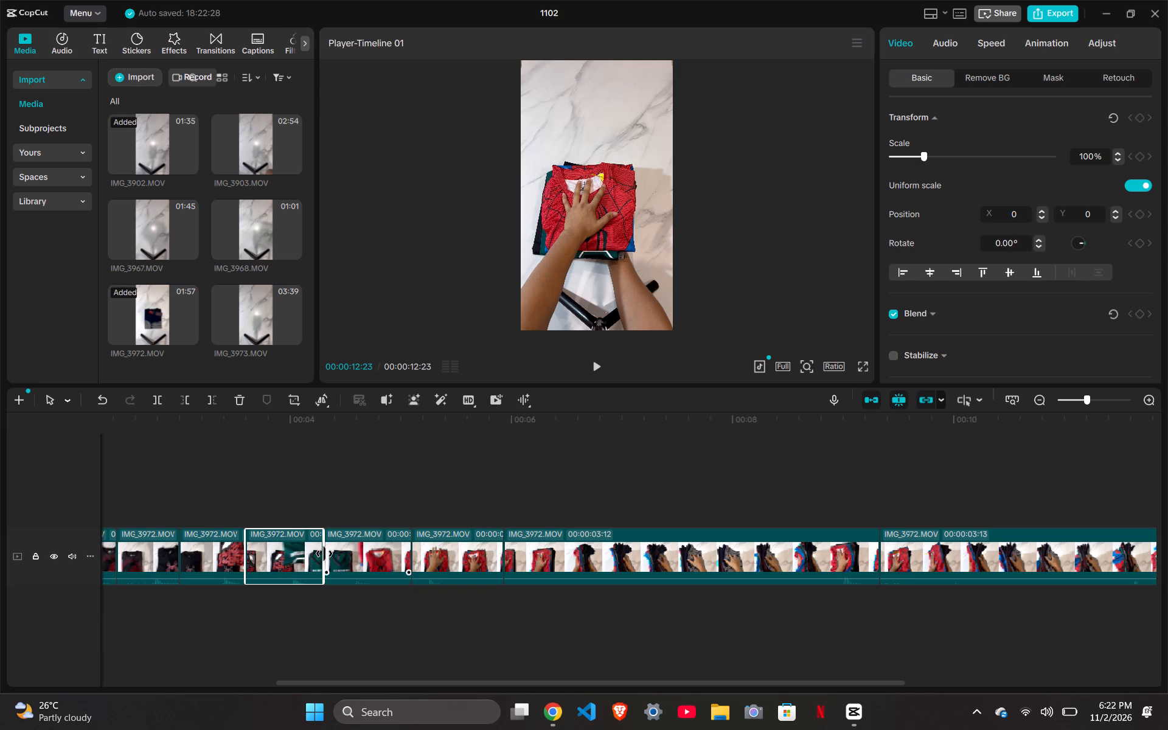
scroll(396, 438, right, 5)
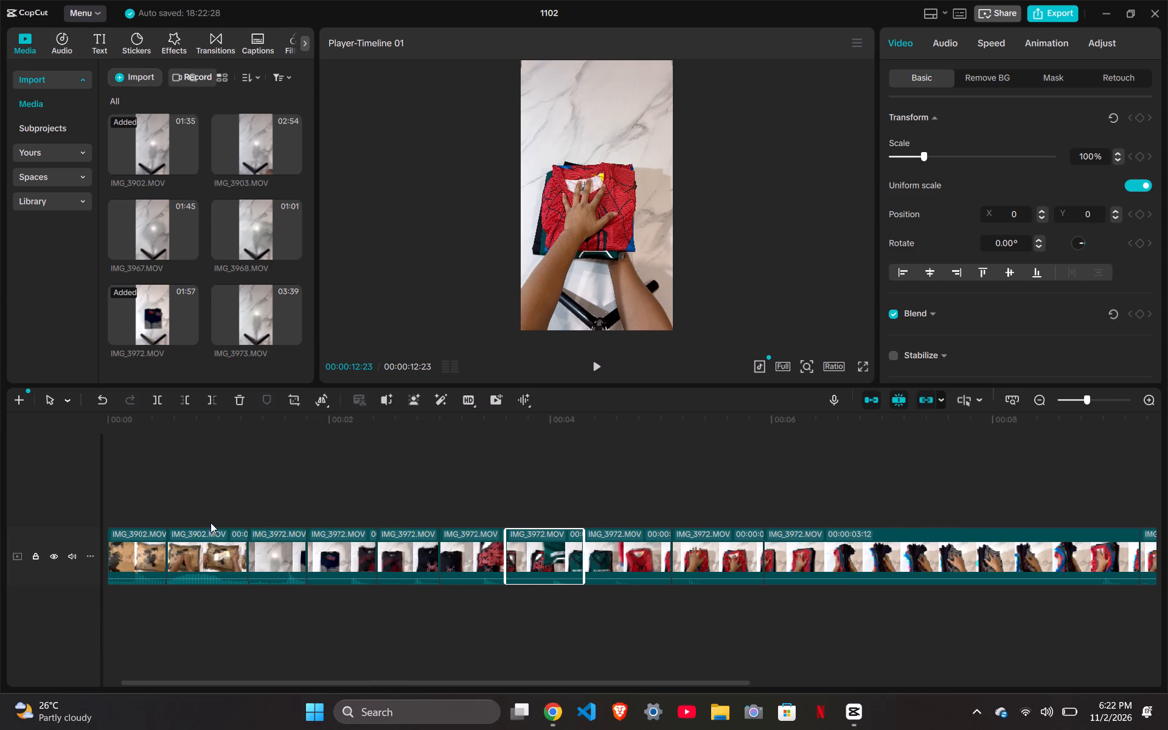
click(176, 559)
click(204, 556)
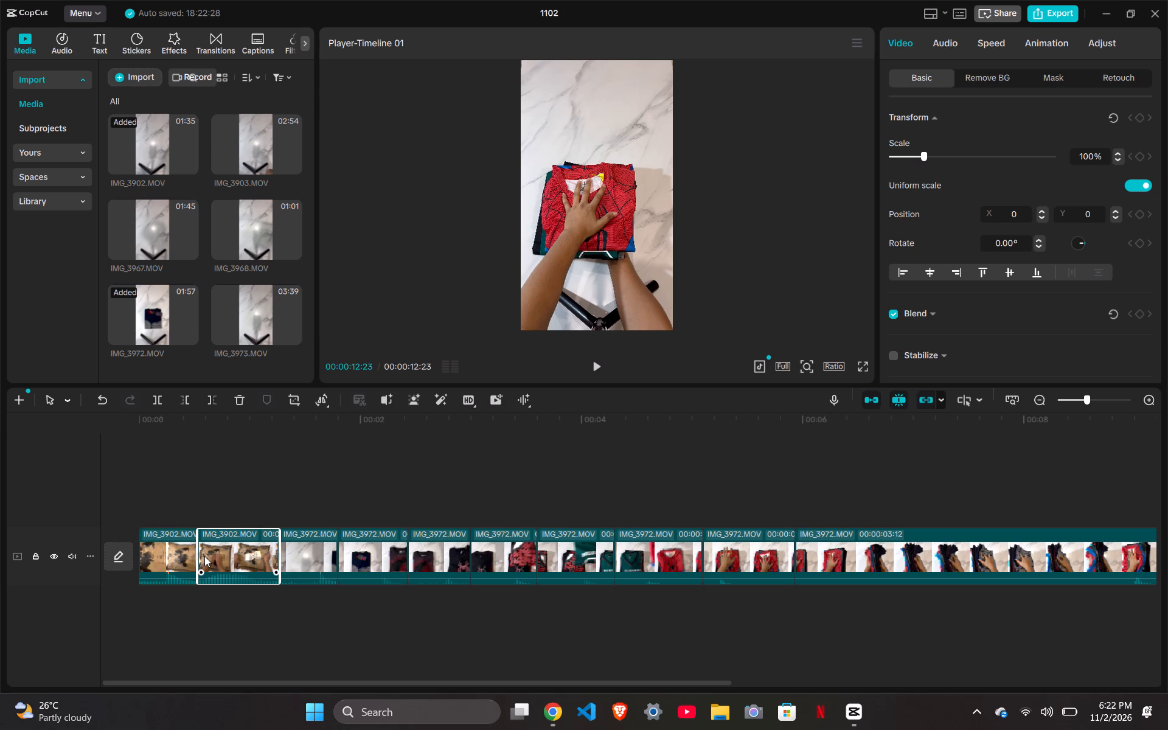
drag(198, 553, 197, 553)
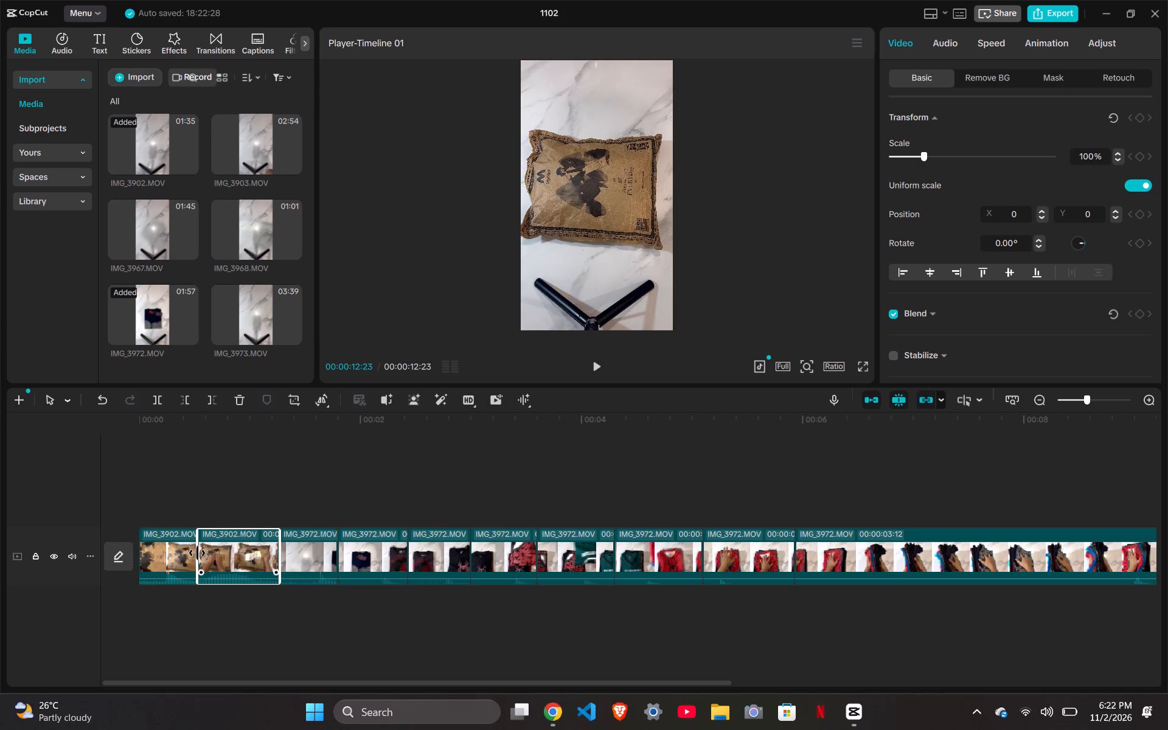
drag(197, 553, 194, 560)
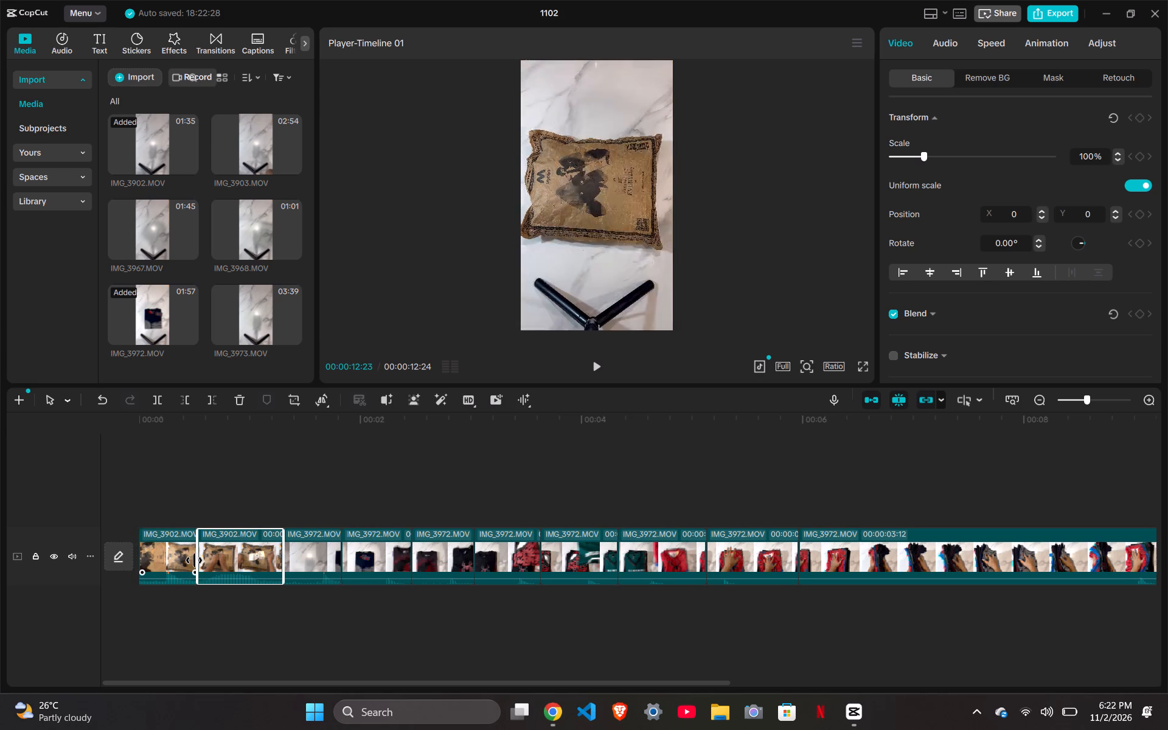
click(240, 481)
Play the sequence from the start in full screen, replaying the opening and shirt-landing cuts to check their pacing.
scroll(240, 481, right, 7)
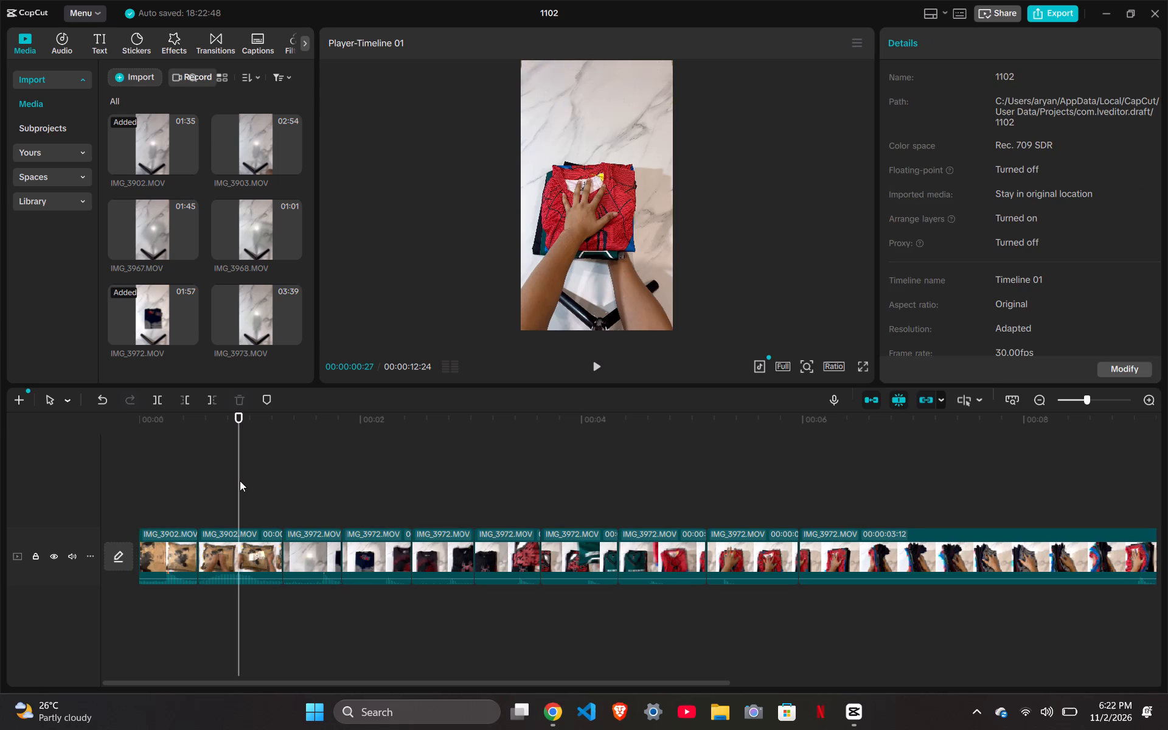
key(Home)
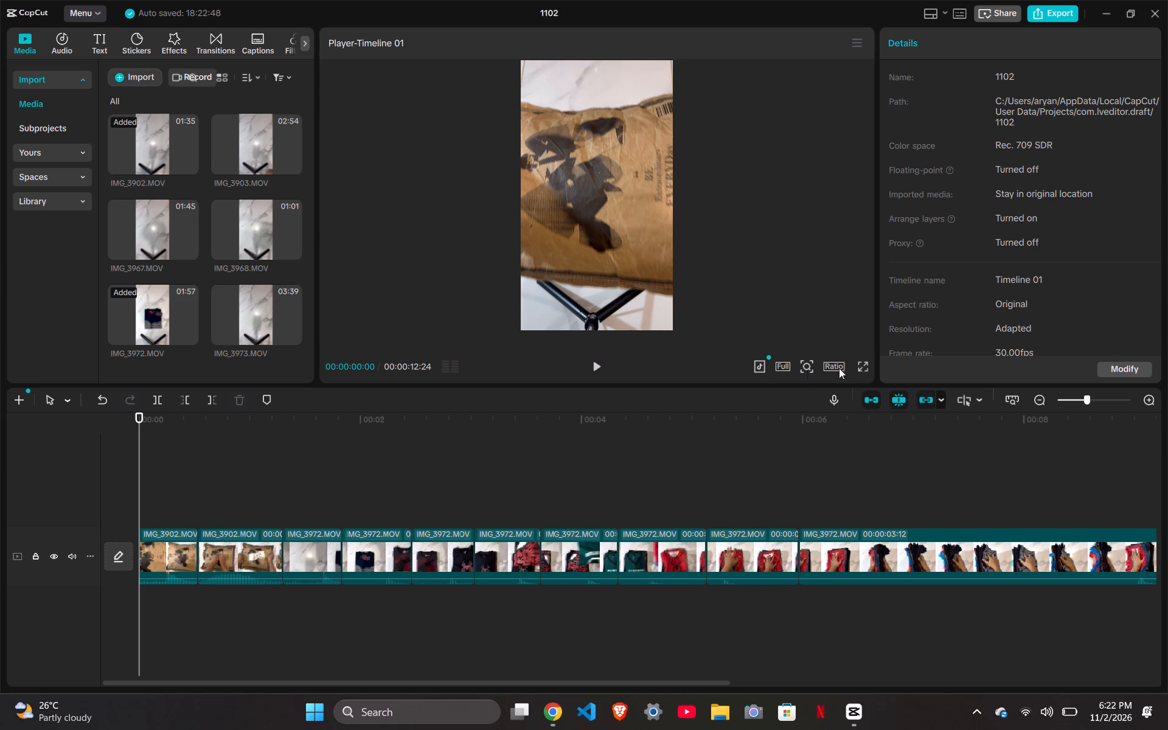
click(861, 366)
key(space)
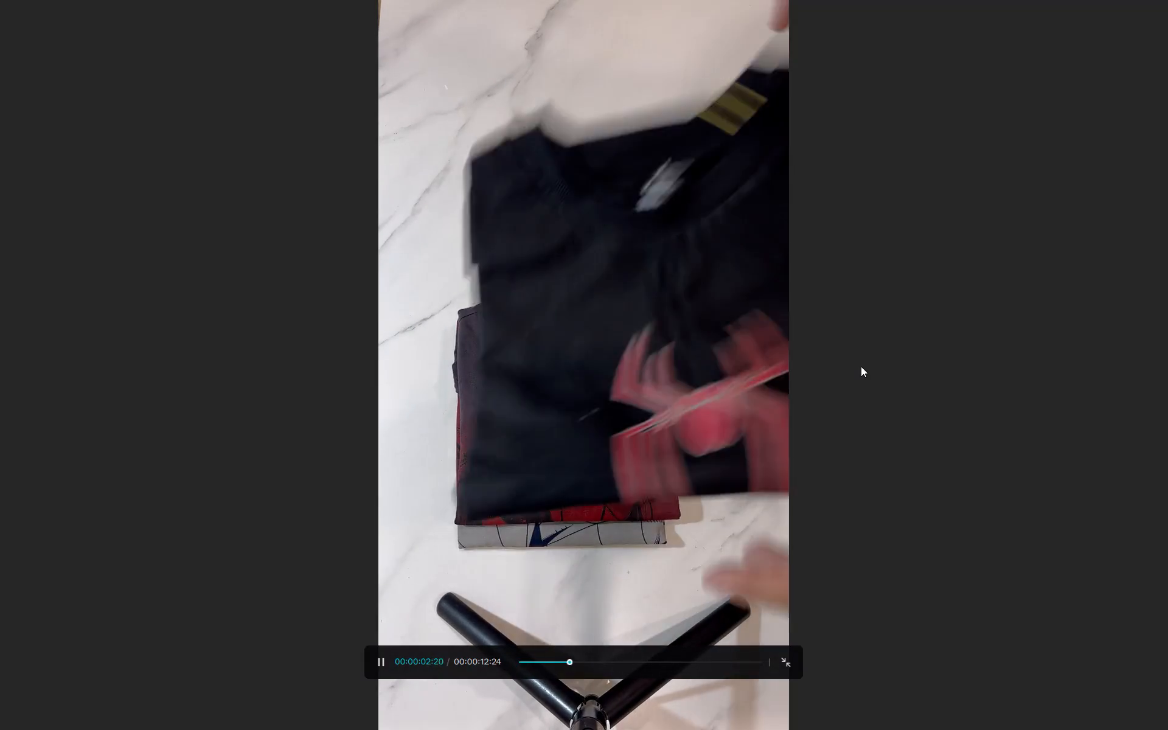
click(581, 670)
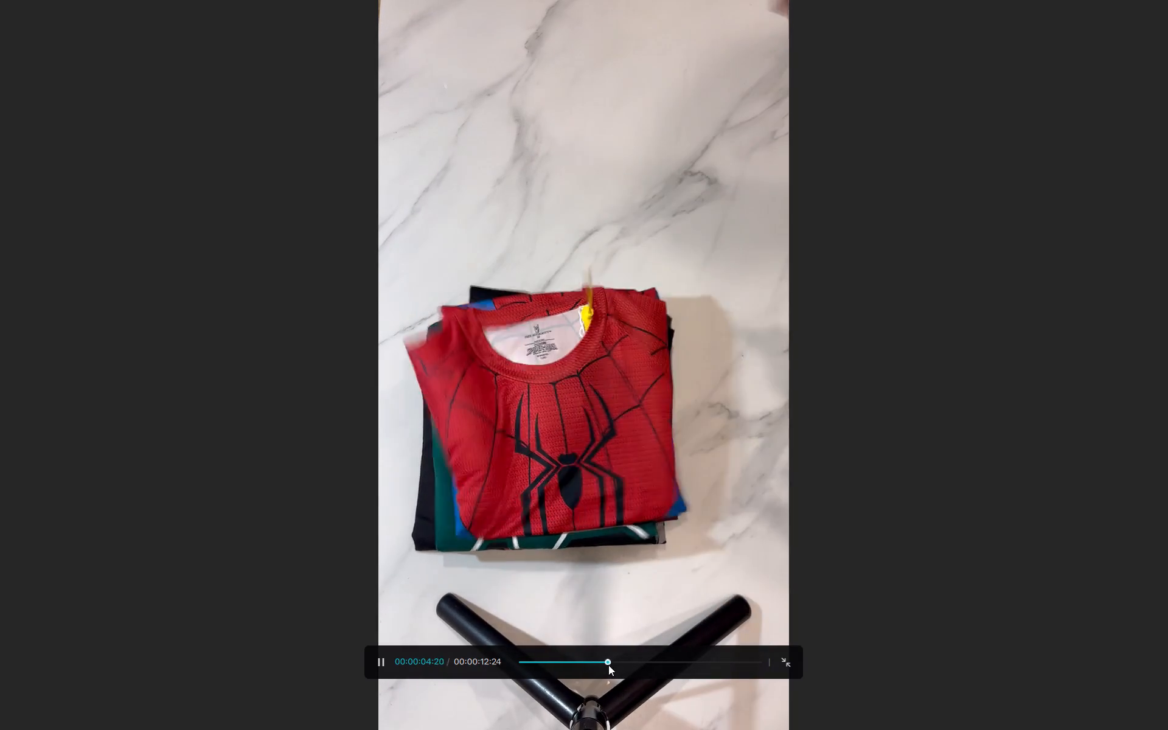
drag(608, 665, 451, 686)
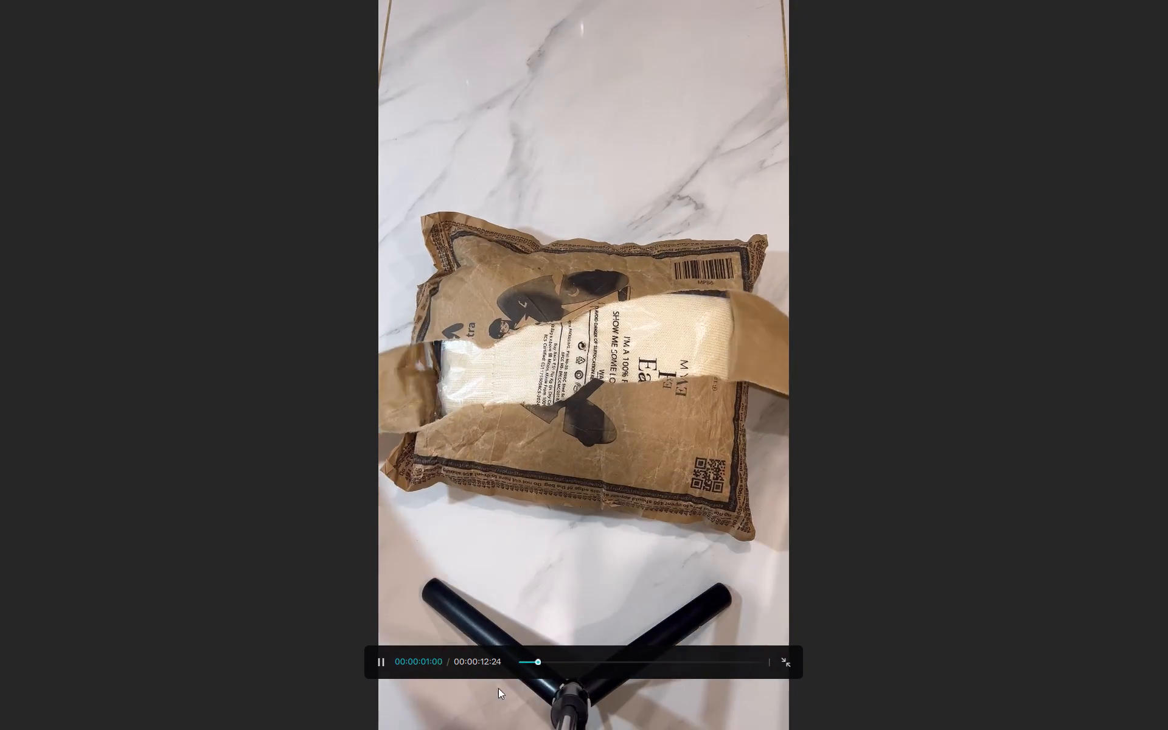
drag(546, 669, 460, 683)
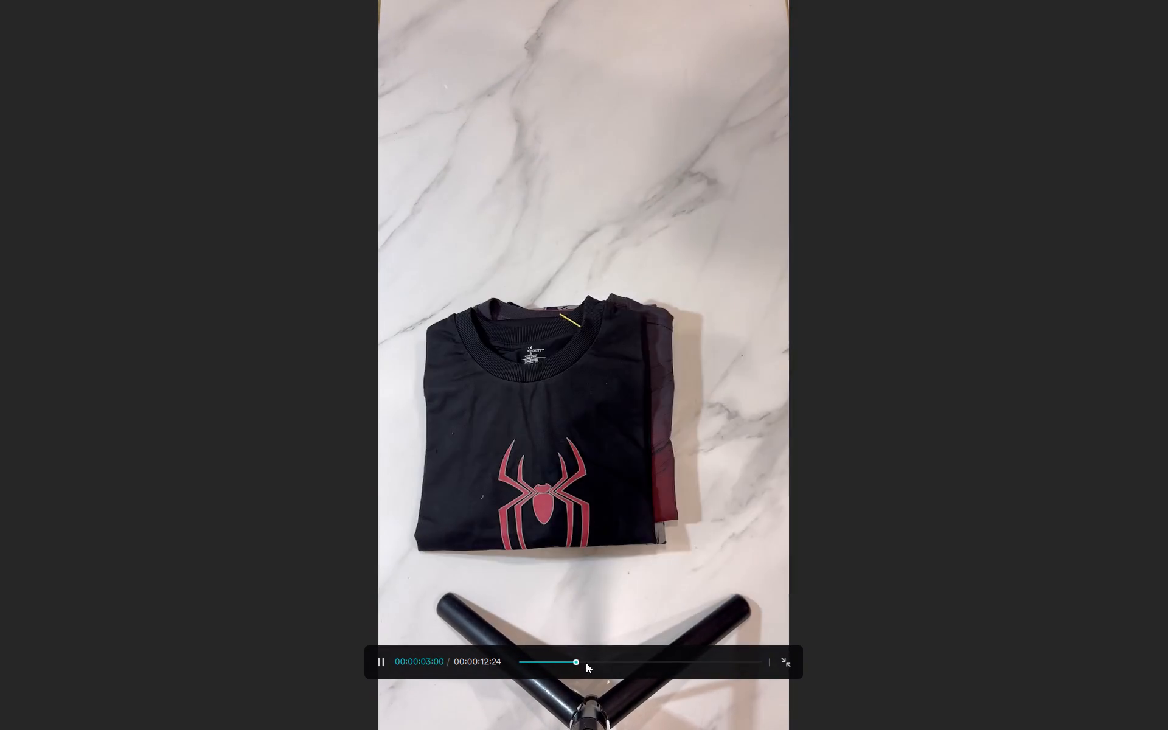
drag(580, 660, 420, 688)
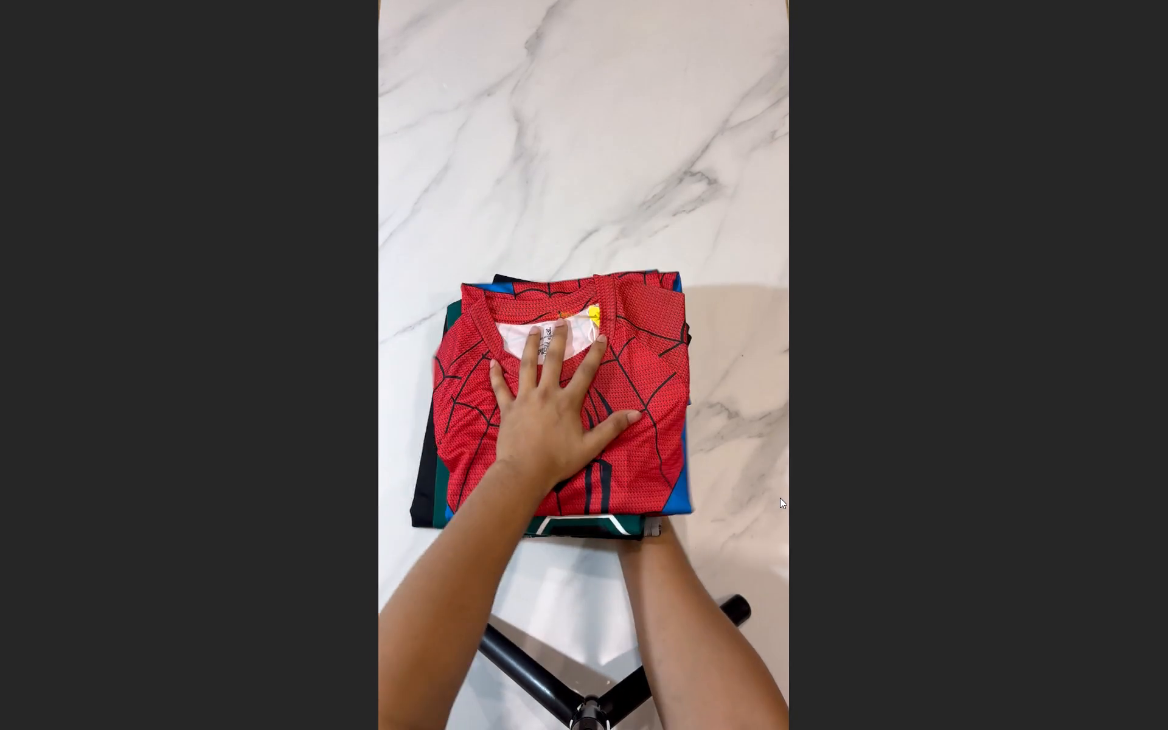
key(Escape)
Delete the 00:00:03:13 IMG_3972 flip-through clip at the end of the sequence.
click(779, 577)
key(Delete)
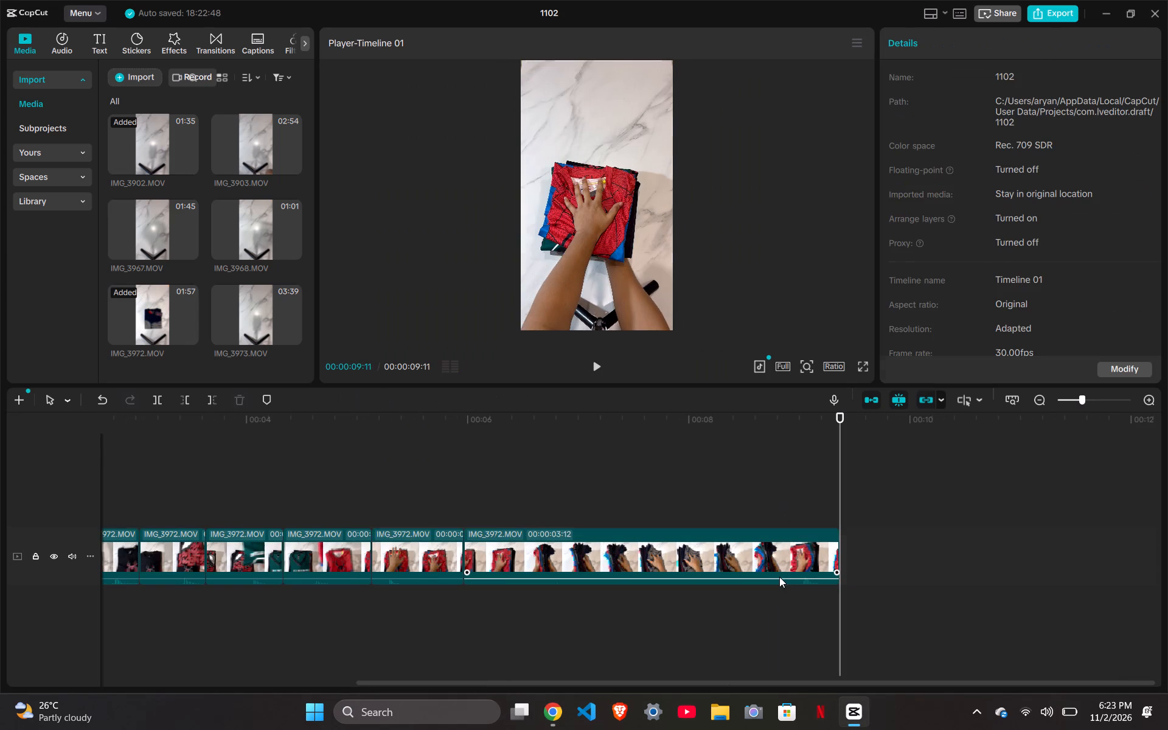
Trim one frame off the end of the IMG_3972 clip in which the red spider shirt lands on the pile.
click(349, 555)
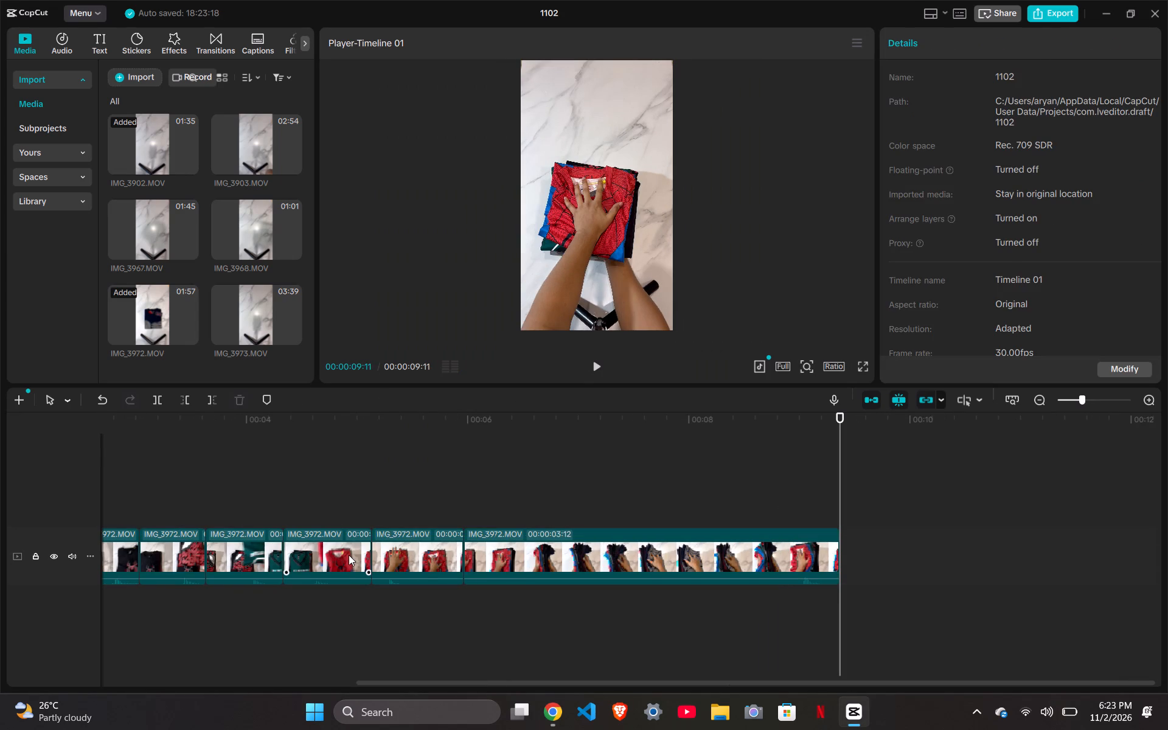
click(370, 555)
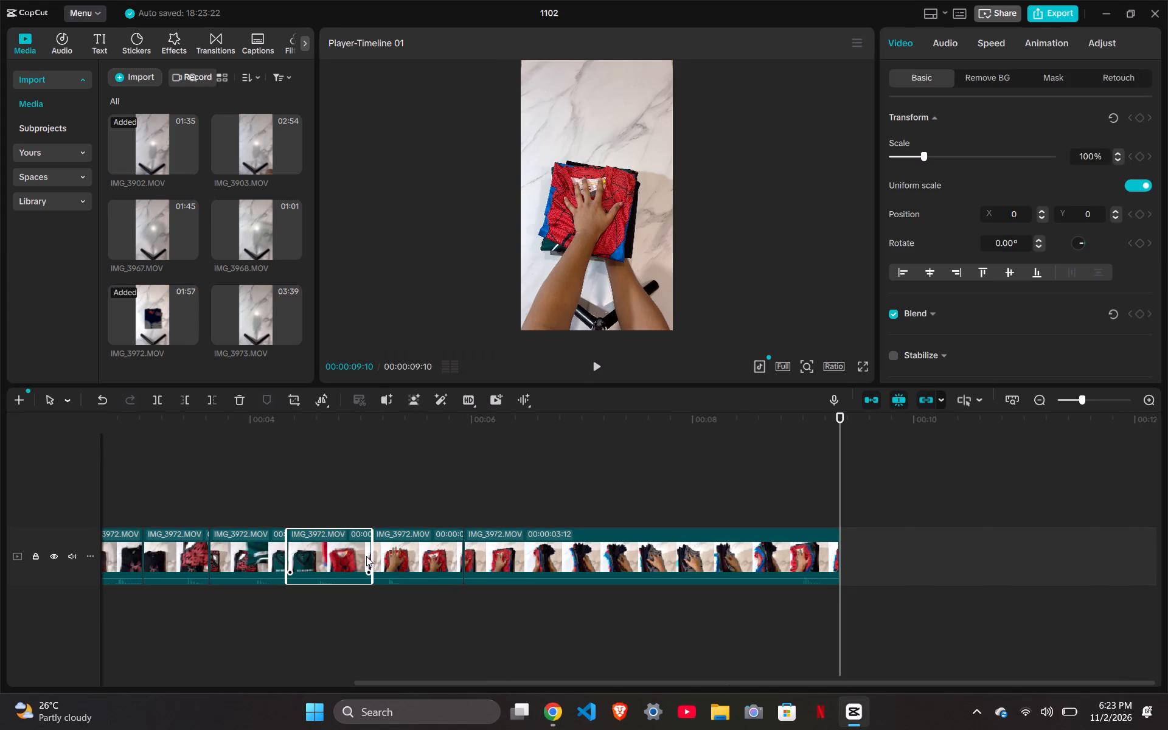
click(409, 470)
Return the playhead to the start of the sequence and set the video export resolution to 4K.
scroll(409, 470, right, 10)
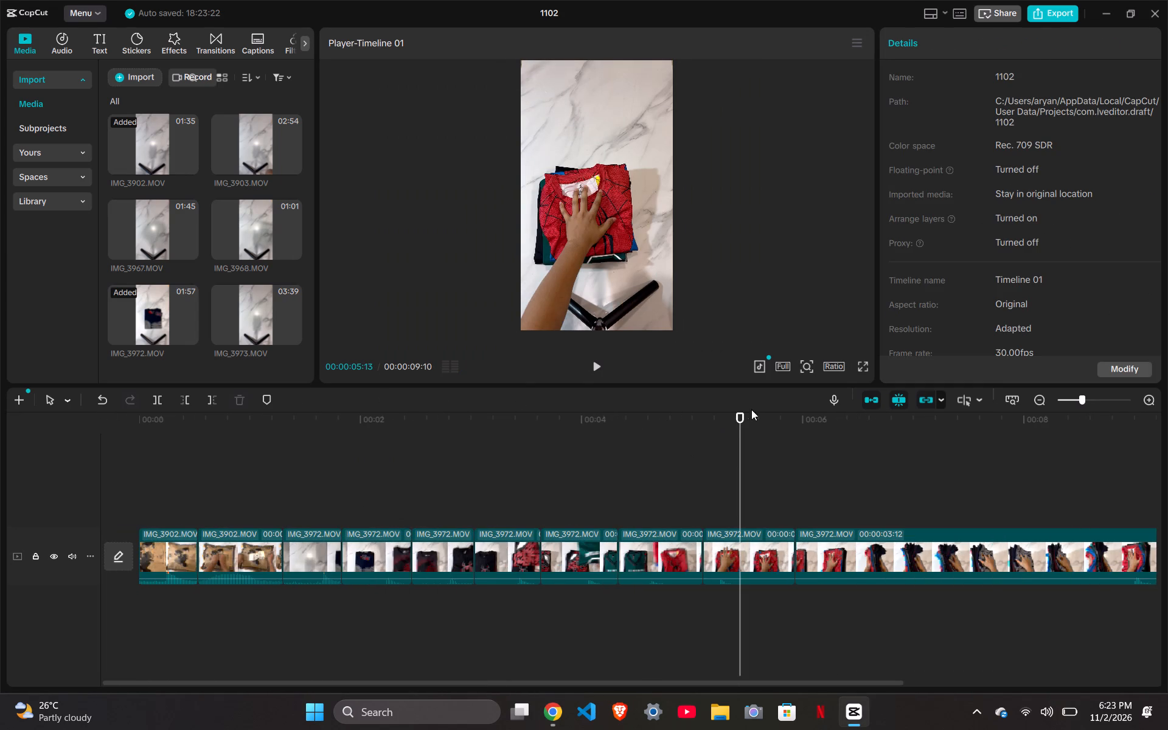
drag(741, 416, 61, 457)
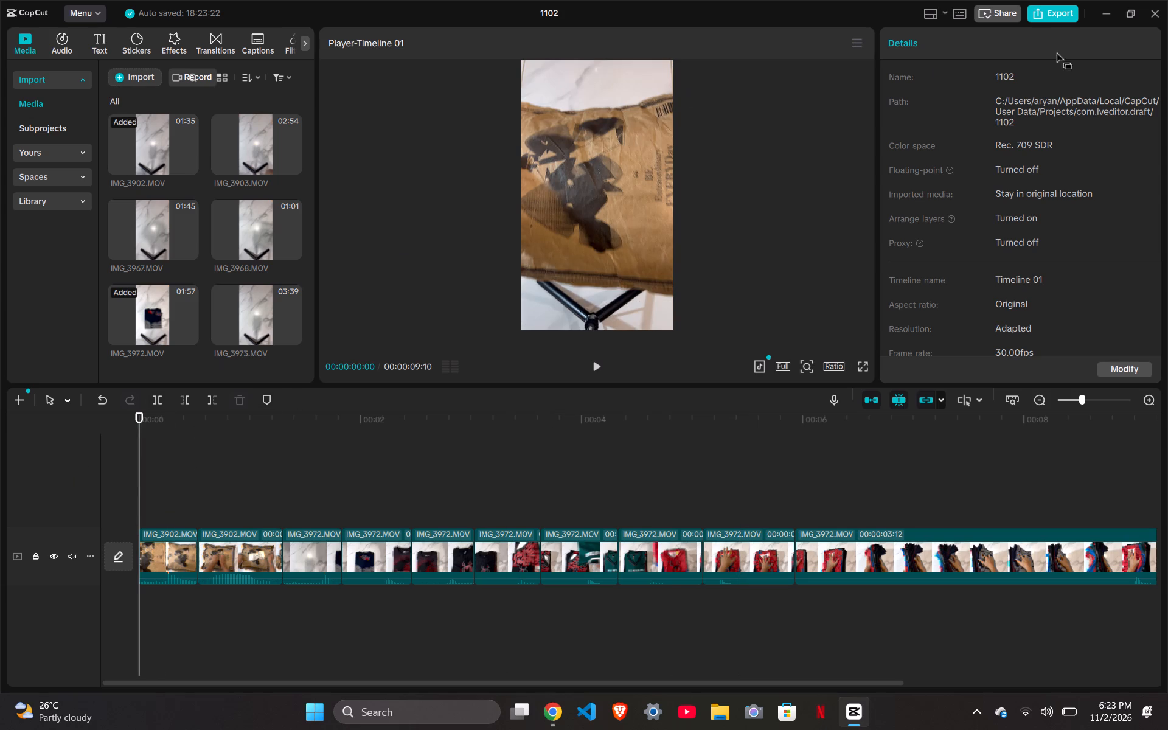
click(1042, 13)
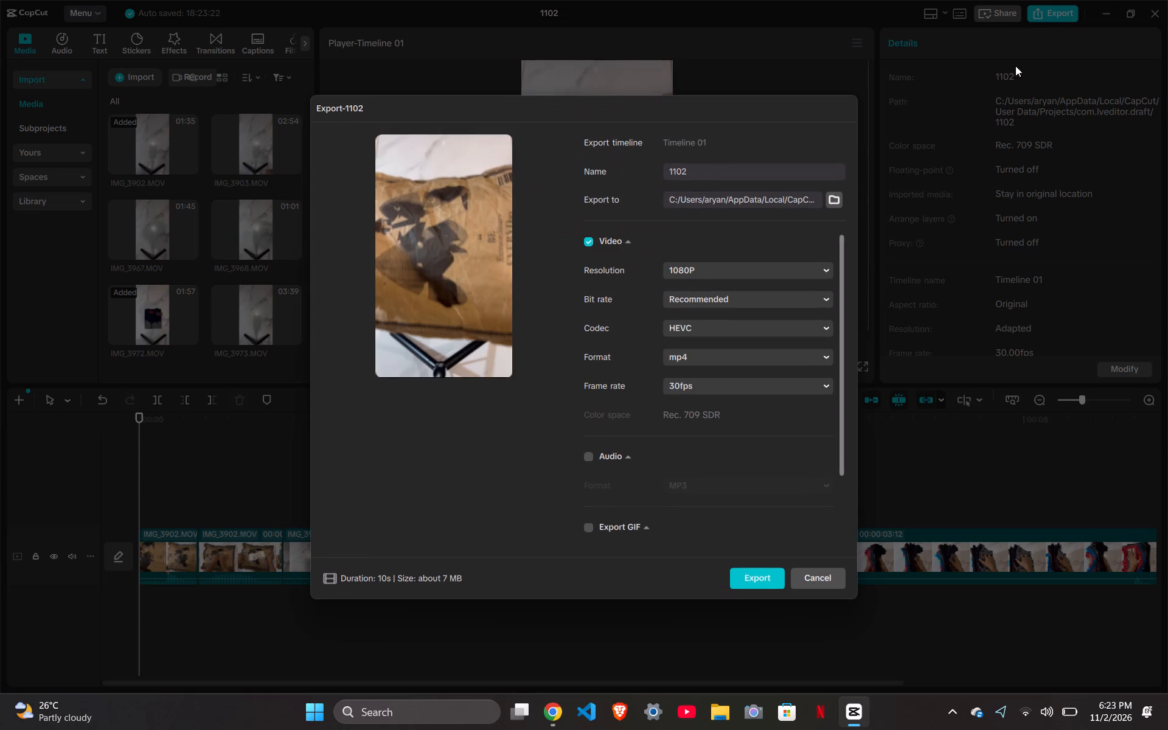
click(690, 271)
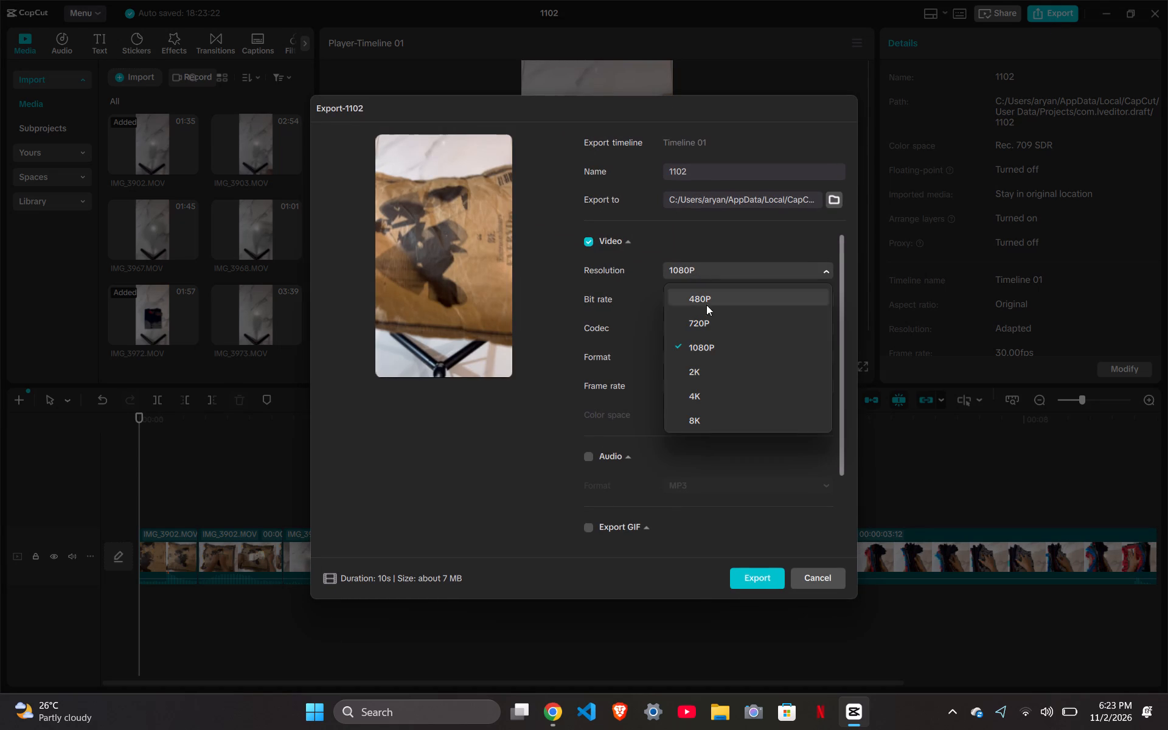
click(691, 395)
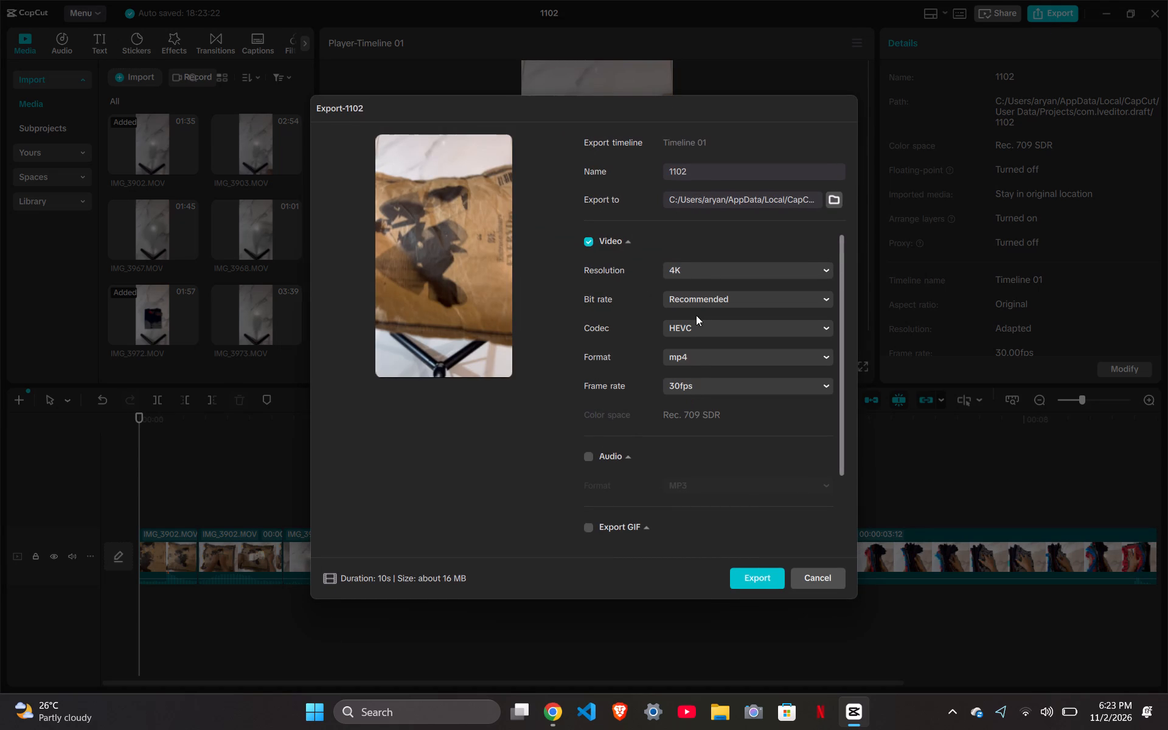
click(688, 382)
click(688, 382)
Include a separate MP3 audio file and export the project as 1102.
click(592, 456)
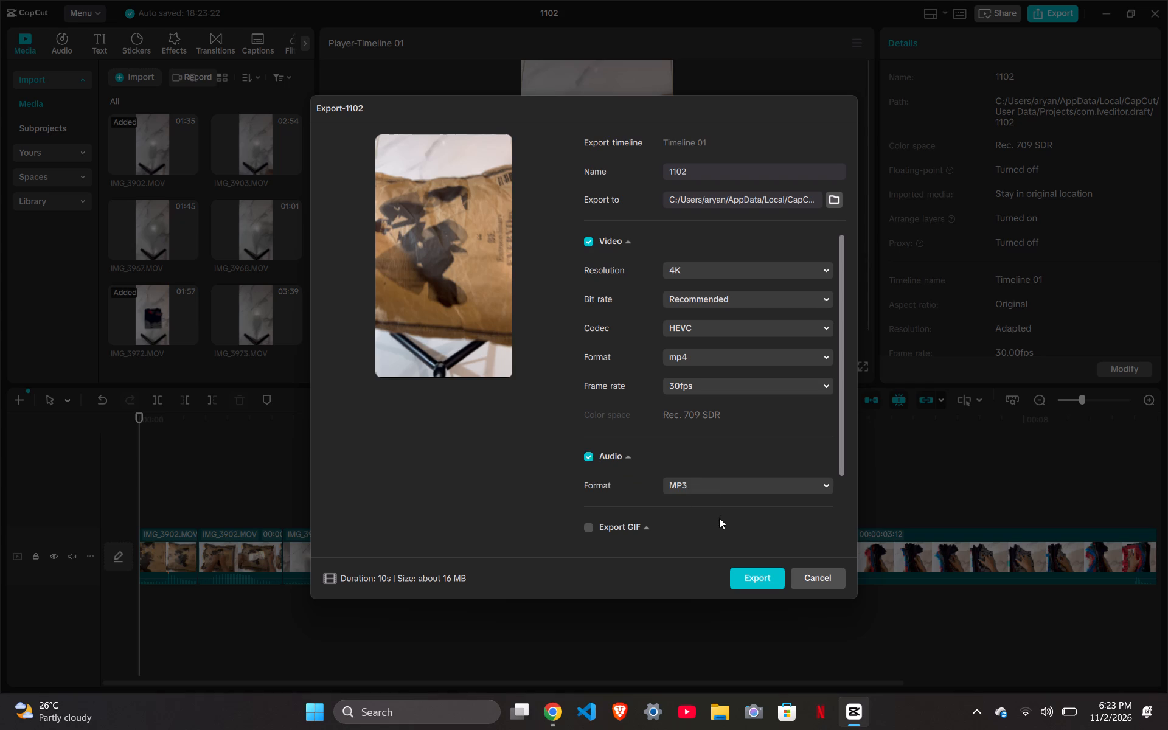
scroll(725, 525, down, 3)
scroll(725, 525, up, 6)
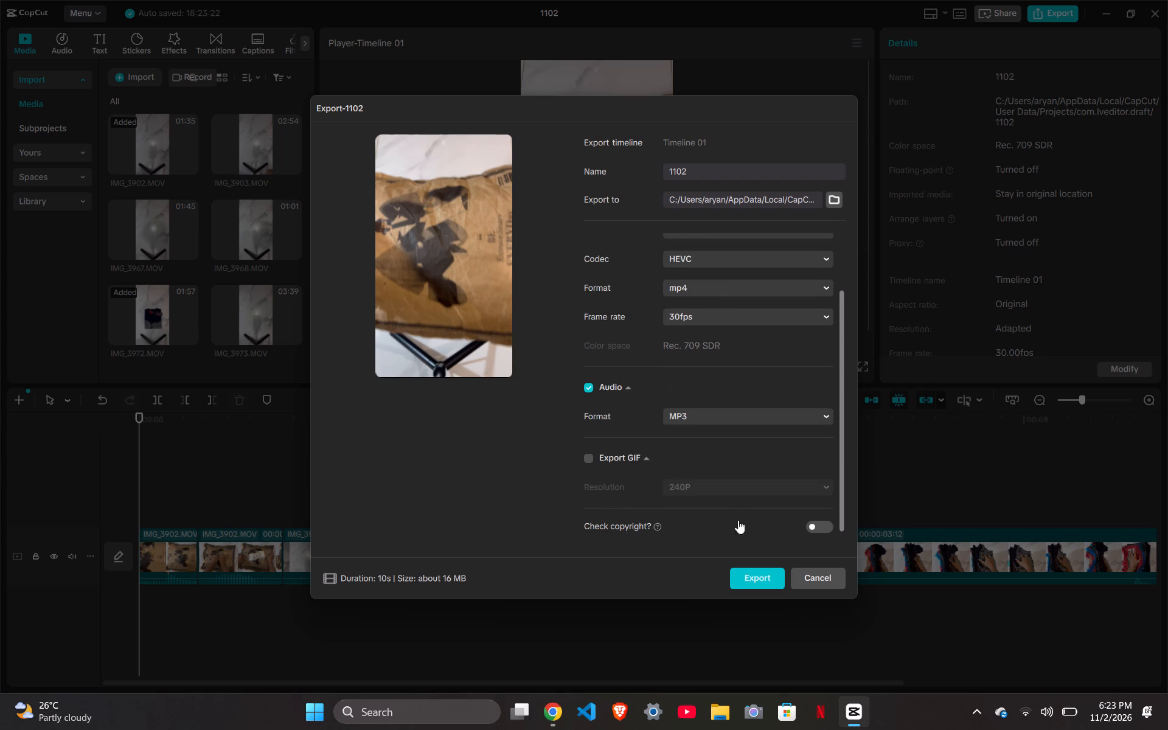
click(743, 482)
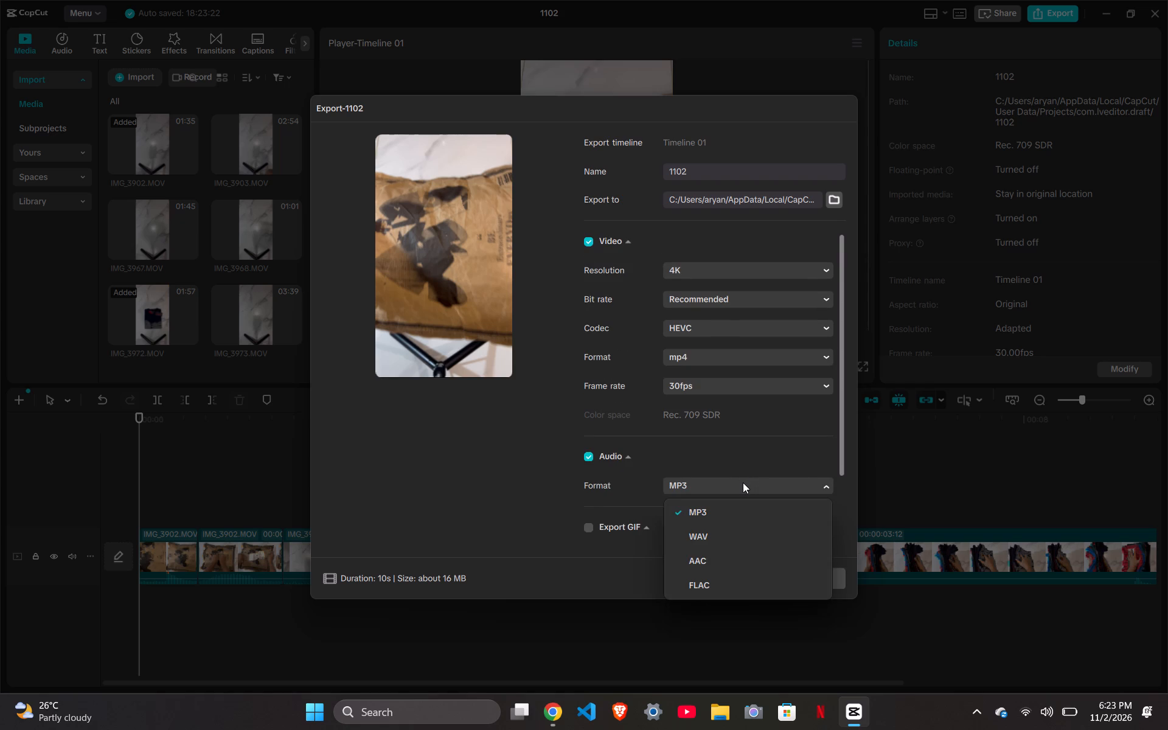
click(743, 482)
click(756, 575)
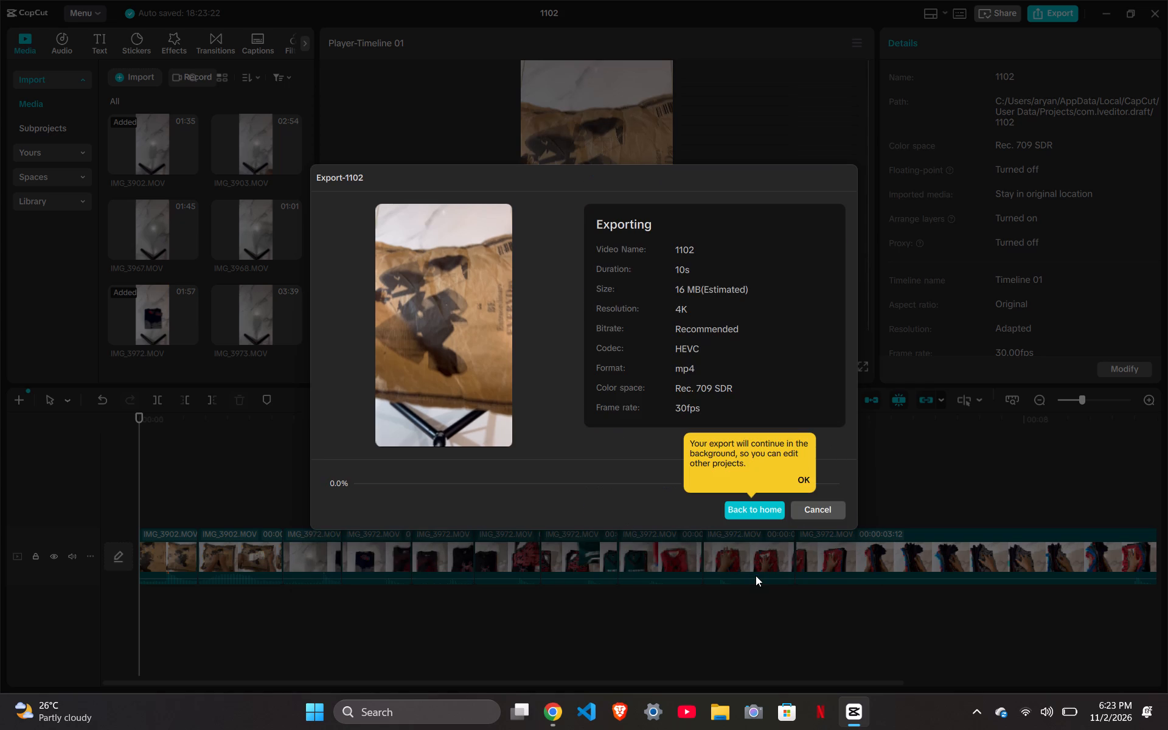
click(806, 480)
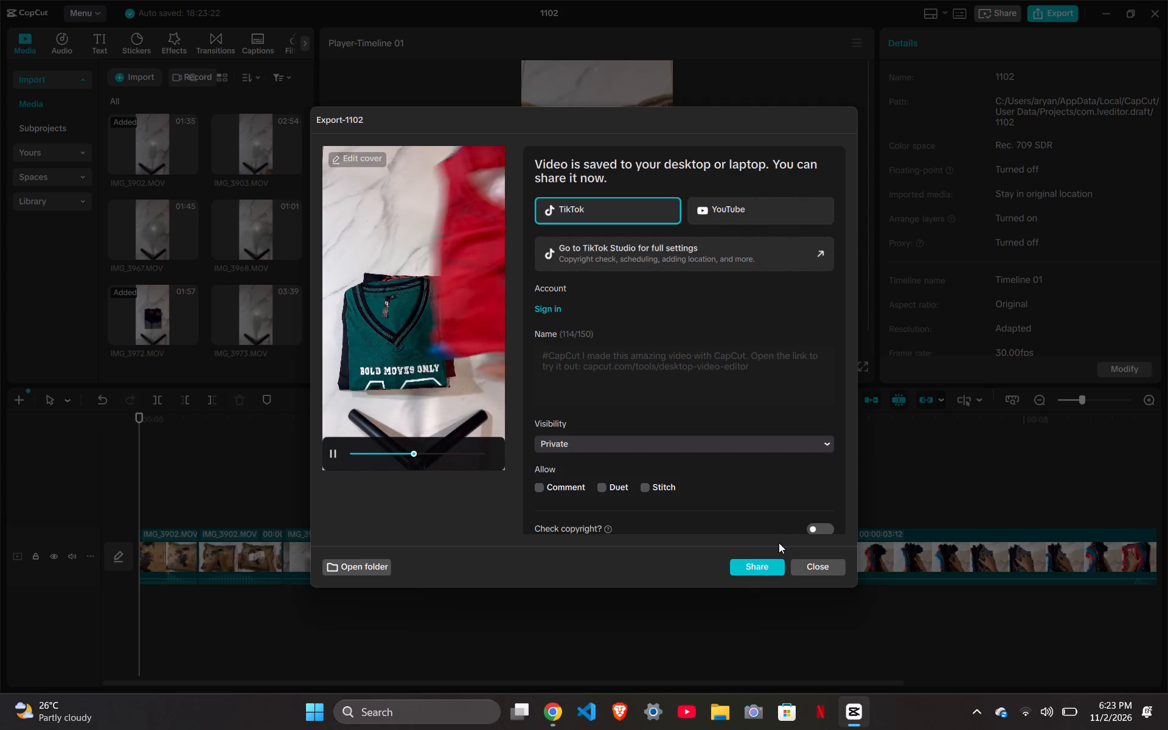
Open the export's output folder in File Explorer and play the first 1102 file to check it.
click(380, 563)
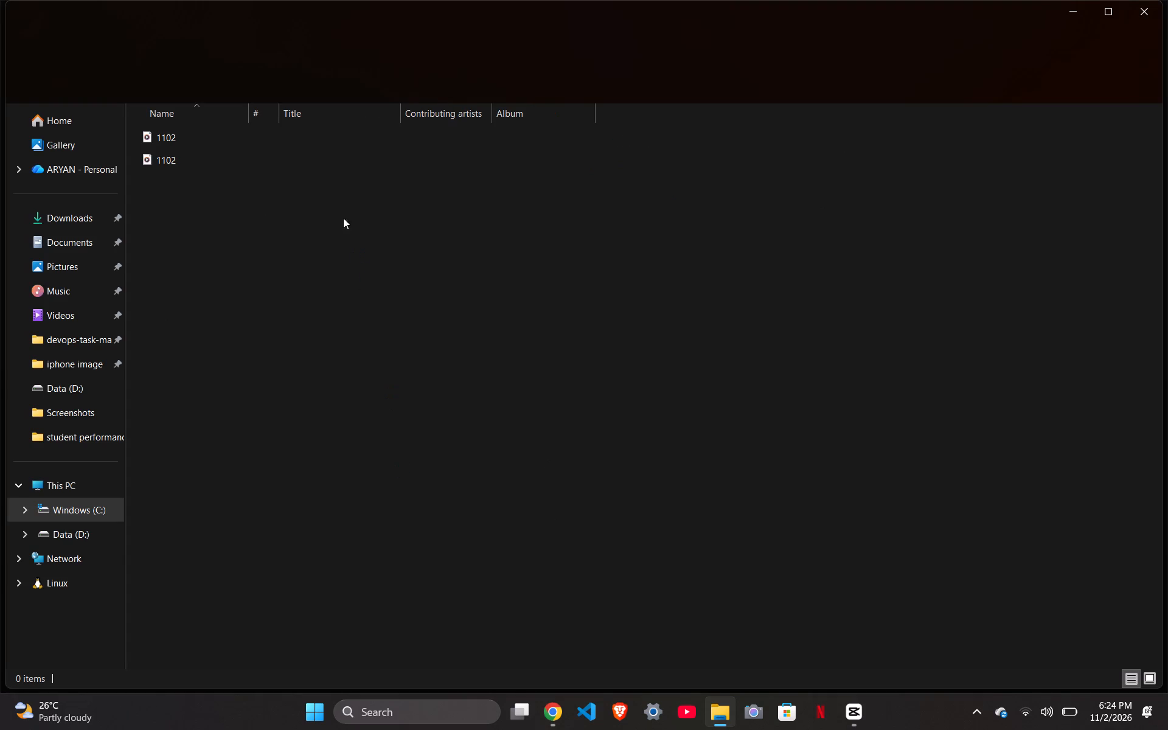
double_click(190, 135)
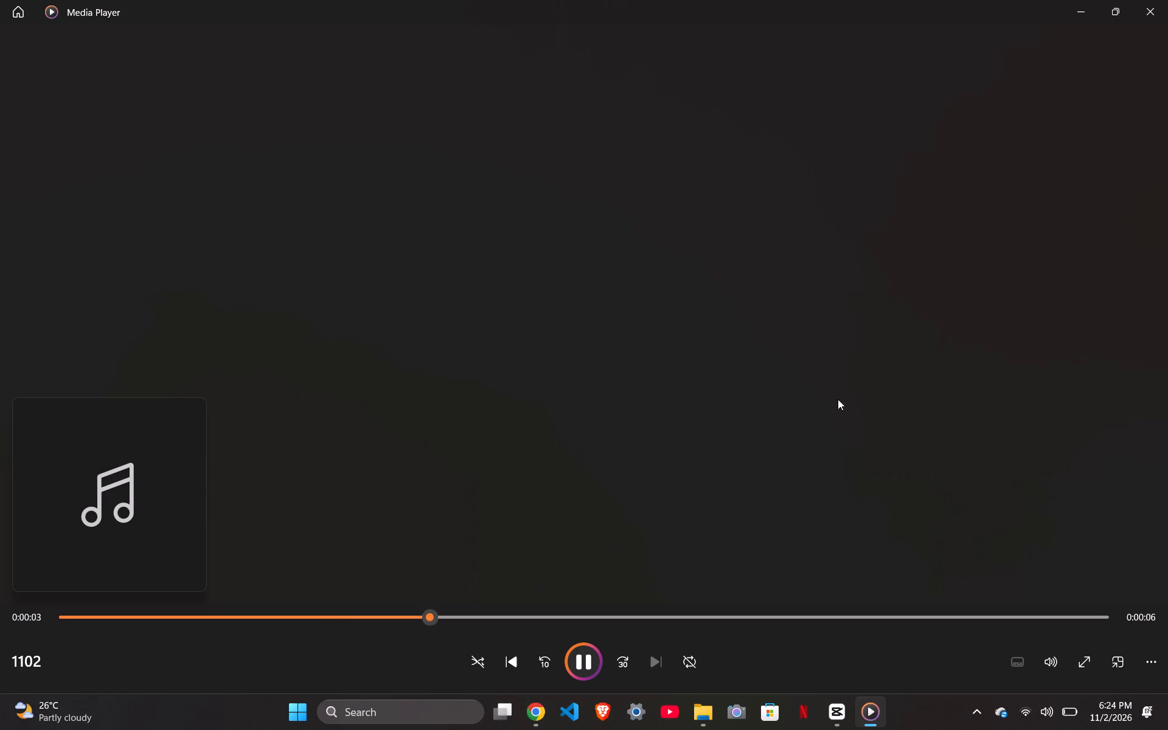
click(1153, 1)
click(1153, 1)
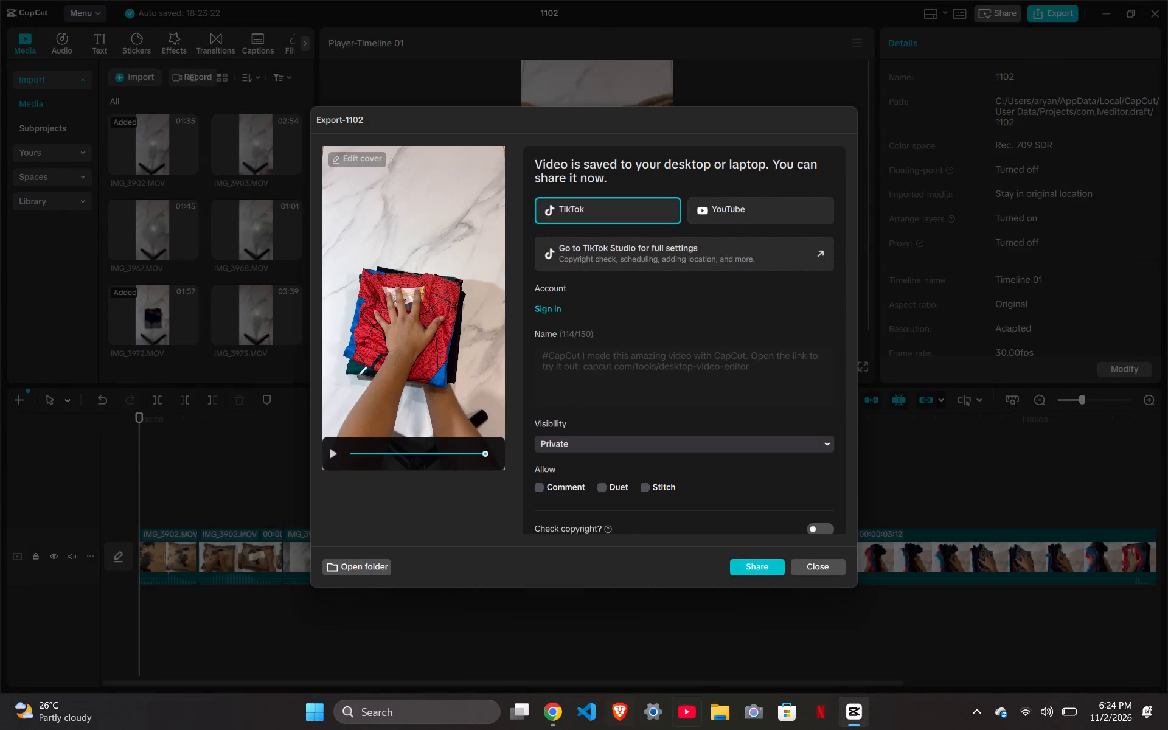
Switch to File Explorer and play the recently accessed 1102 file.
click(729, 725)
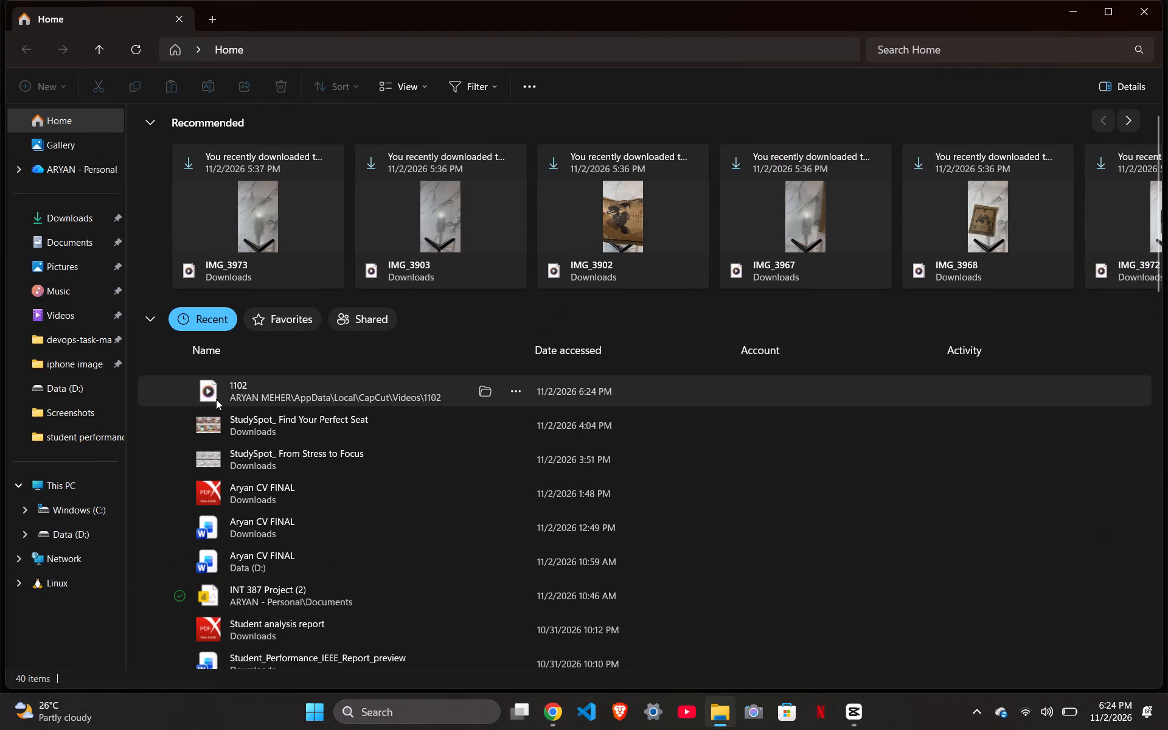
double_click(217, 397)
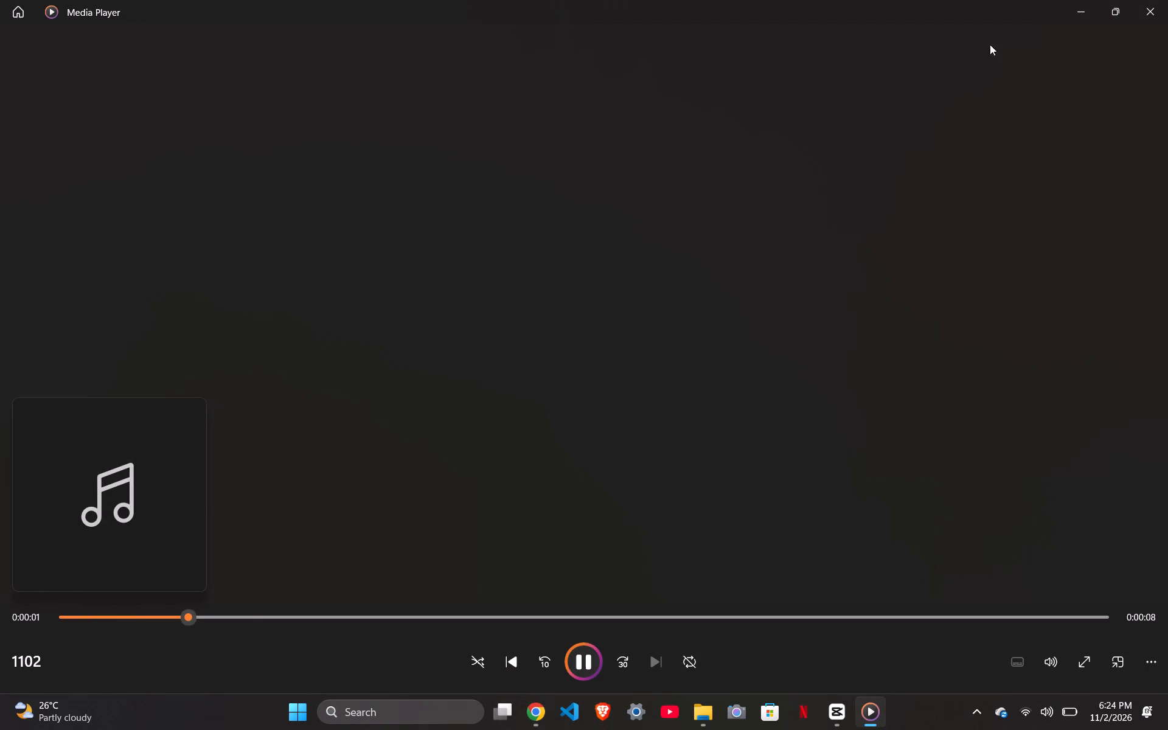
click(1167, 0)
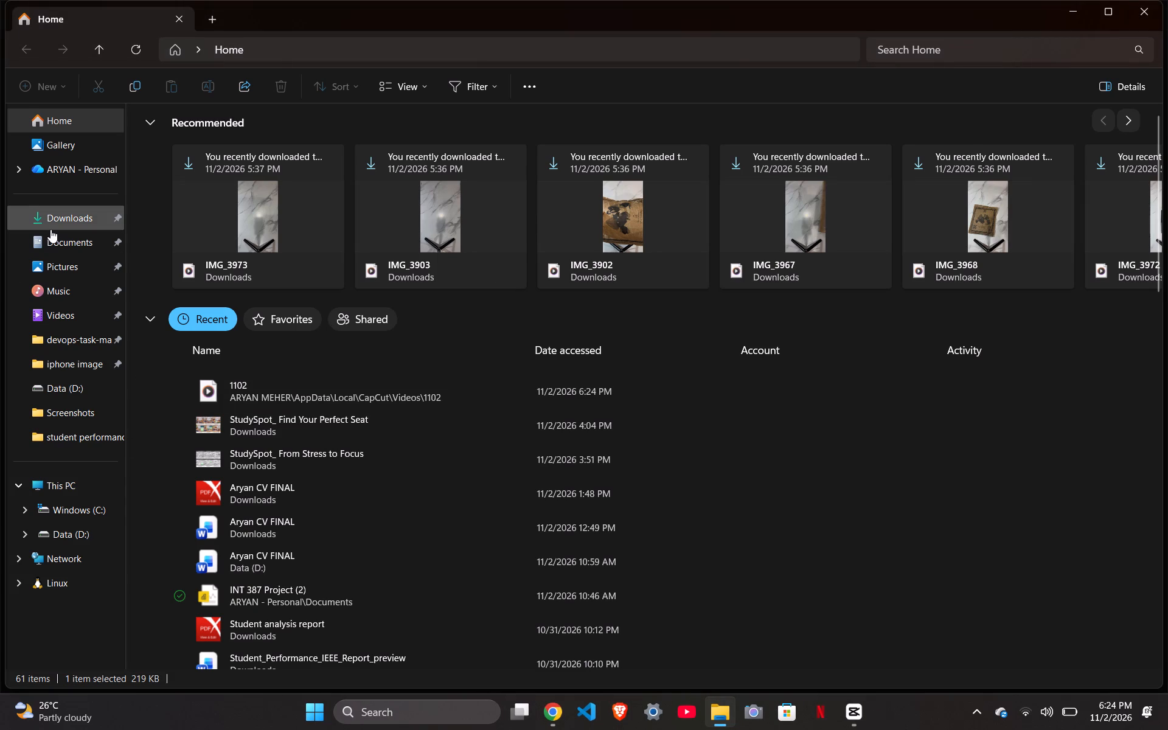
Look through Downloads, the Data (D:) drive and the video subfolder of Videos > XenderDownload for the exported 1102 files.
click(50, 229)
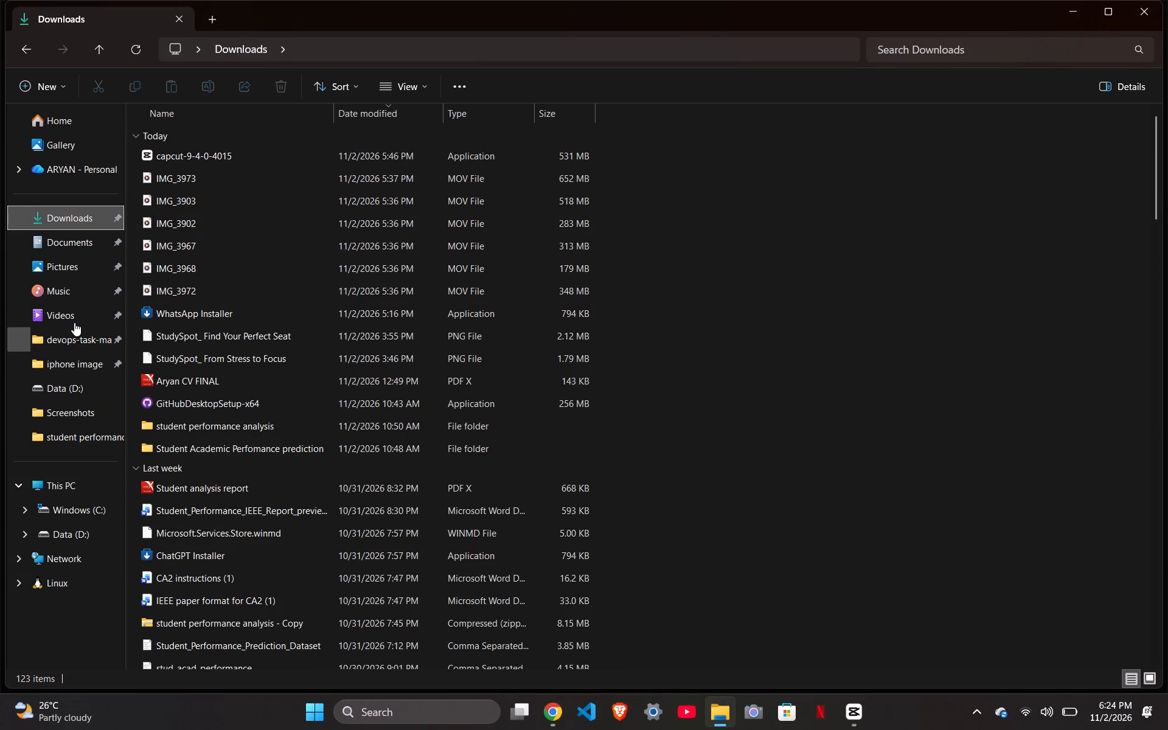
click(71, 523)
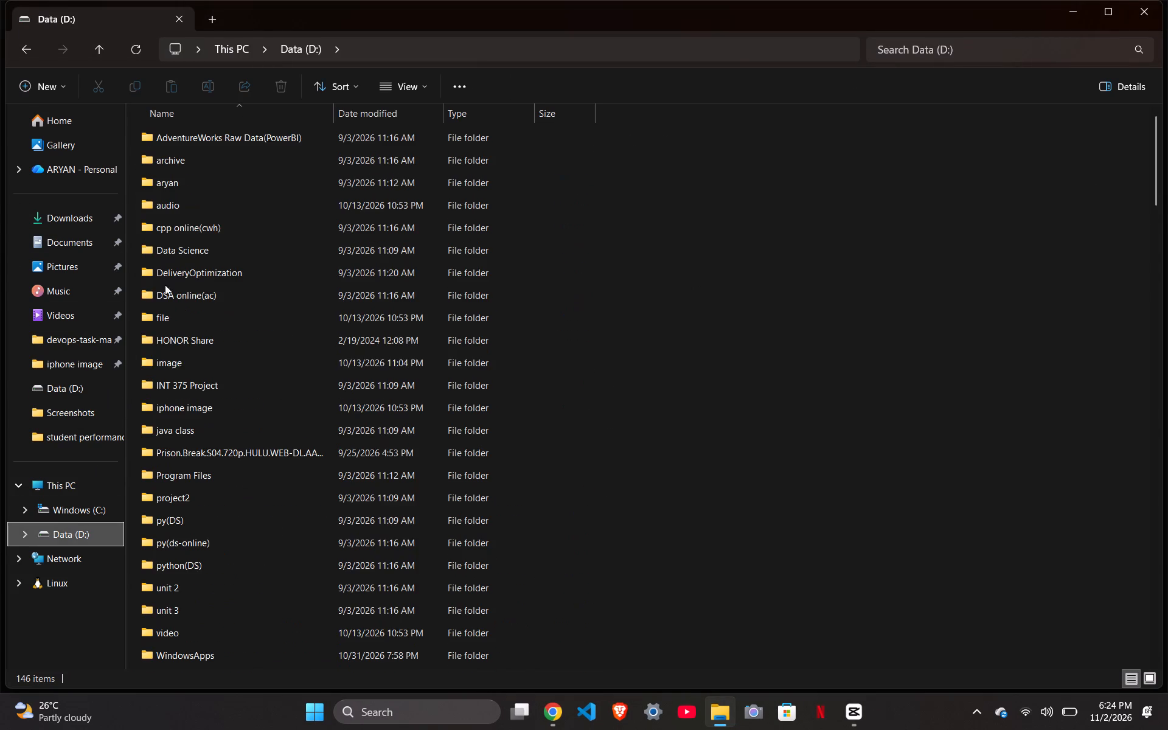
scroll(156, 353, down, 17)
scroll(156, 353, down, 8)
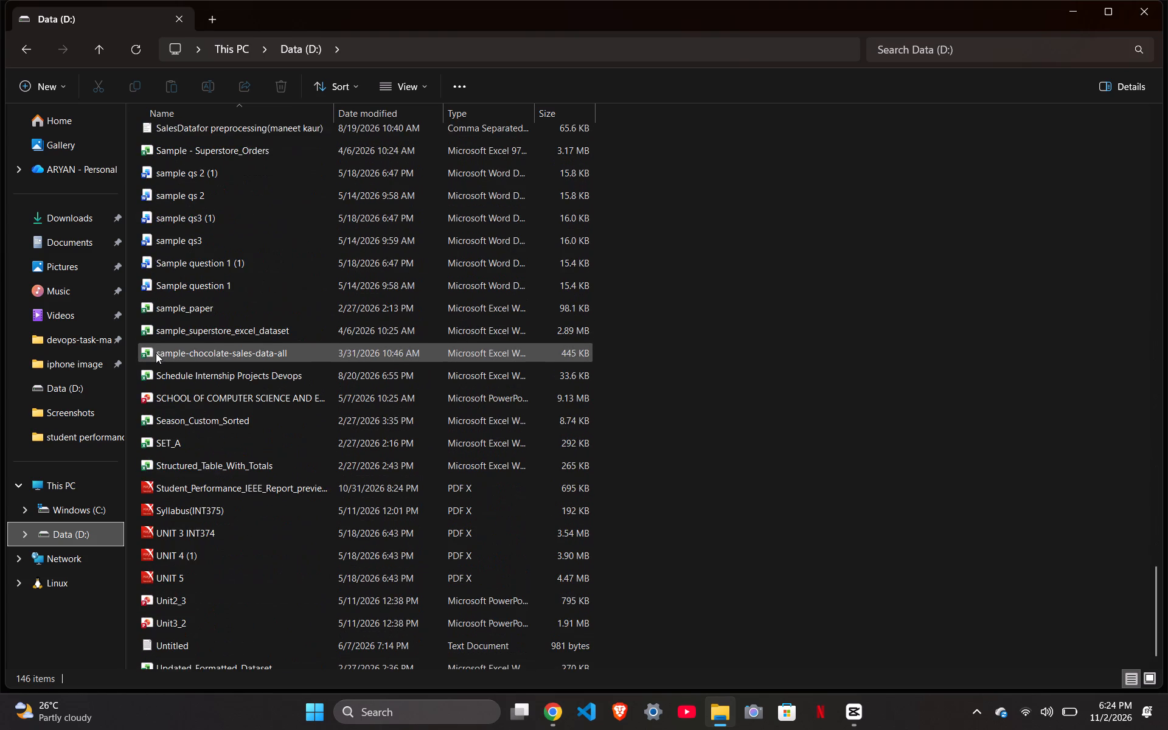
scroll(156, 353, down, 6)
click(41, 120)
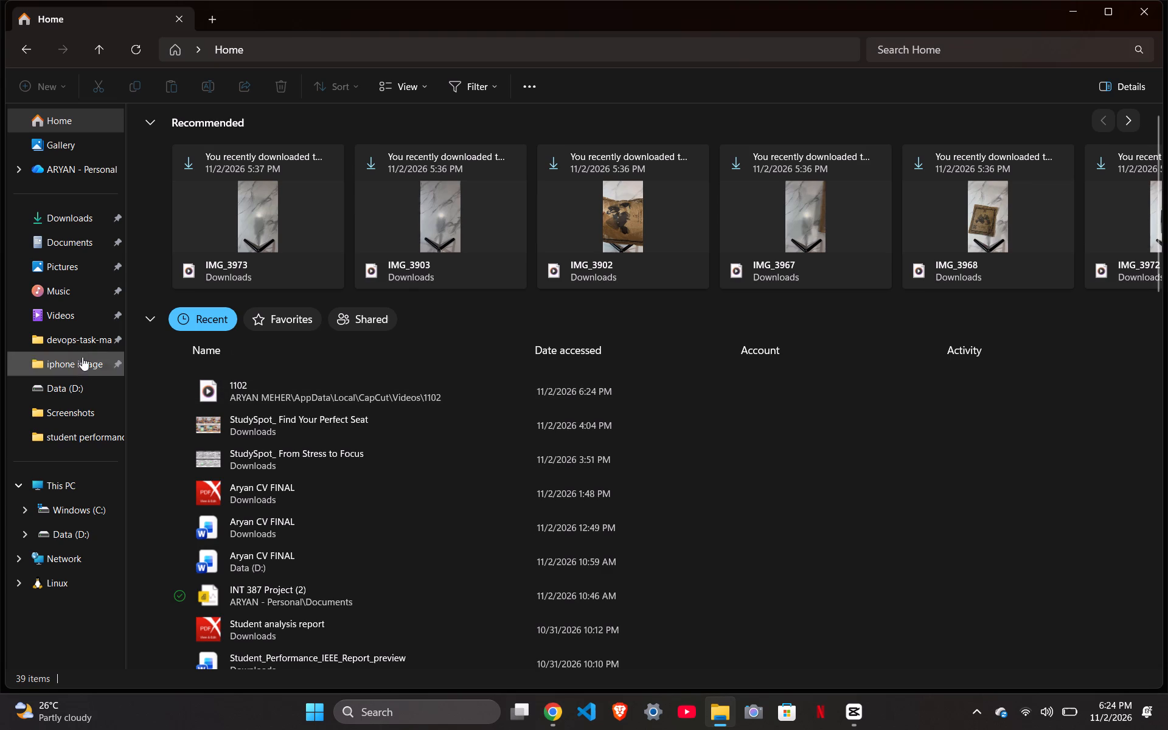
click(53, 318)
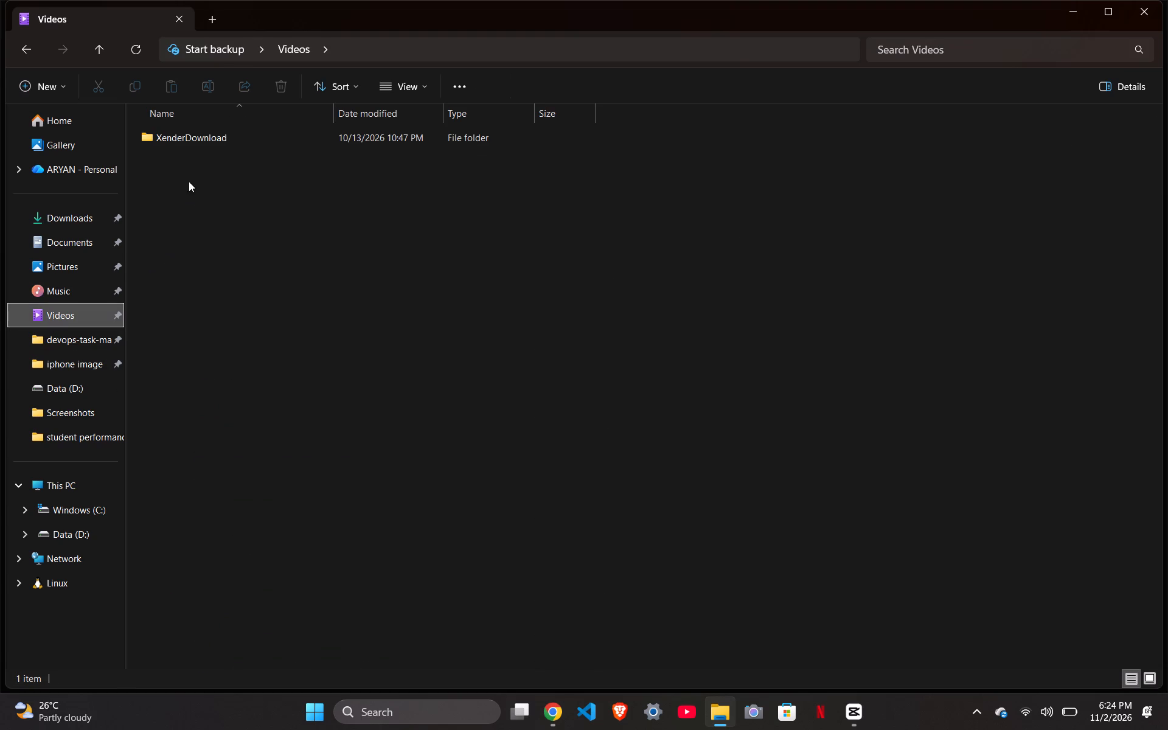
double_click(187, 137)
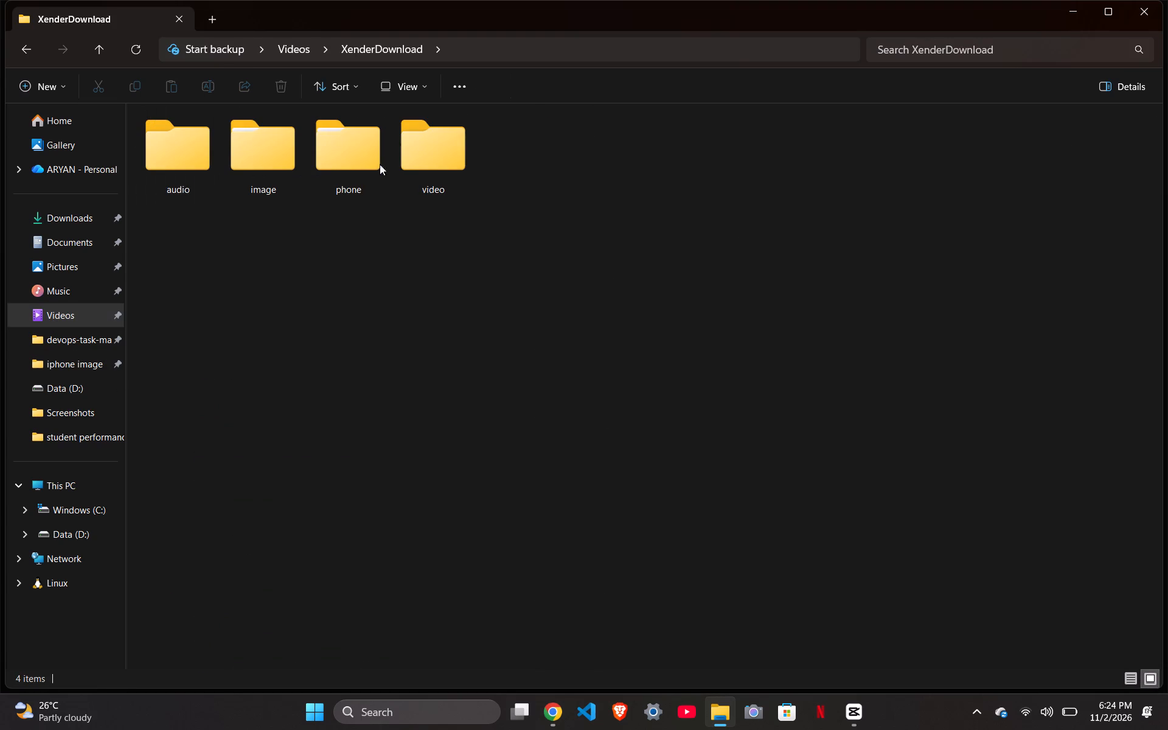
double_click(423, 158)
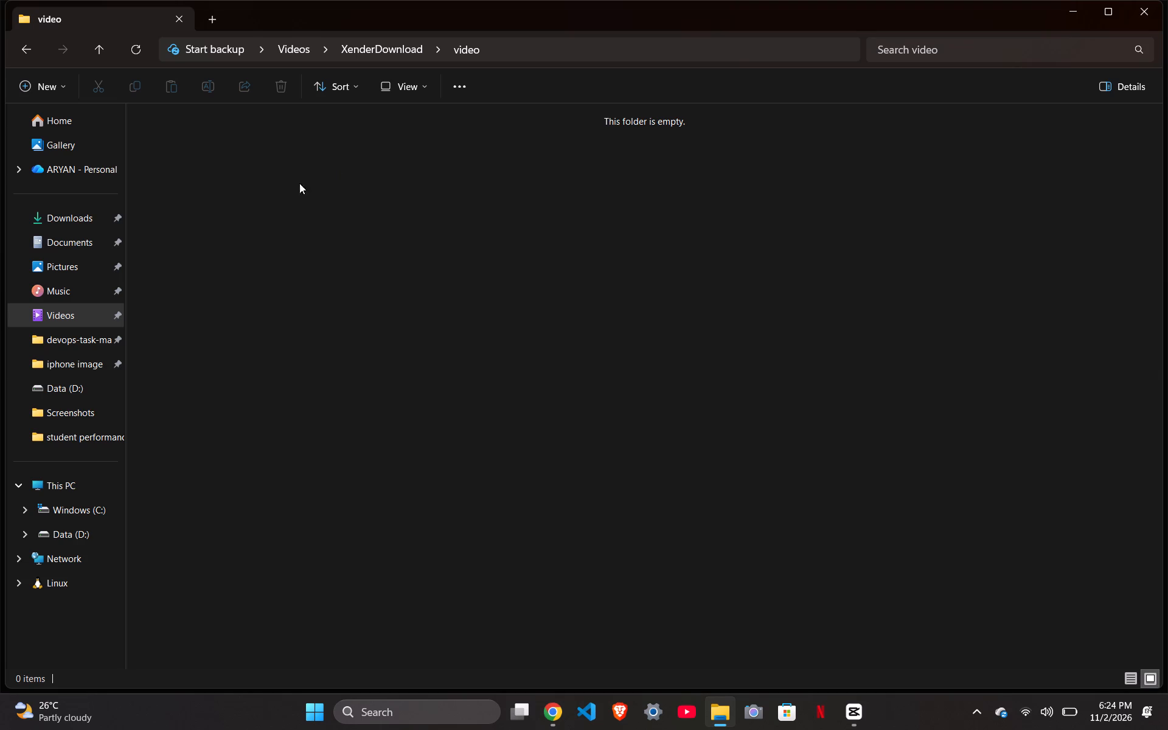
click(45, 203)
drag(45, 203, 49, 214)
click(49, 214)
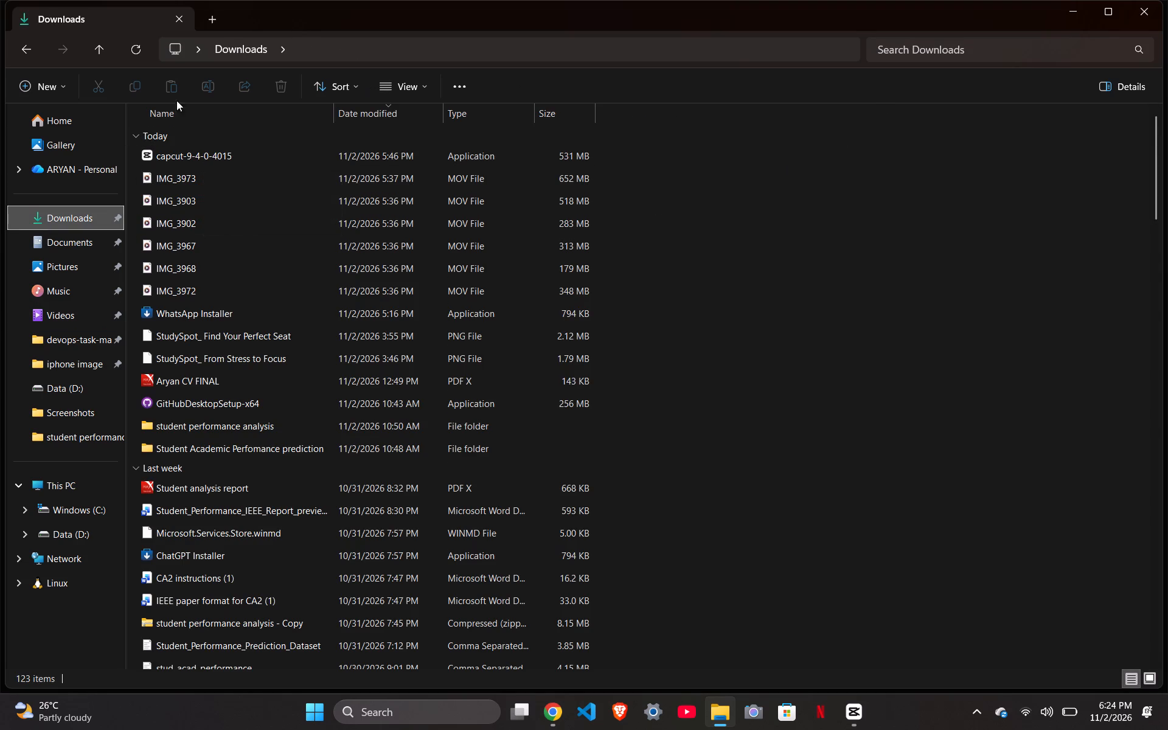
Search File Explorer's Home location for capcut.
click(82, 116)
click(963, 45)
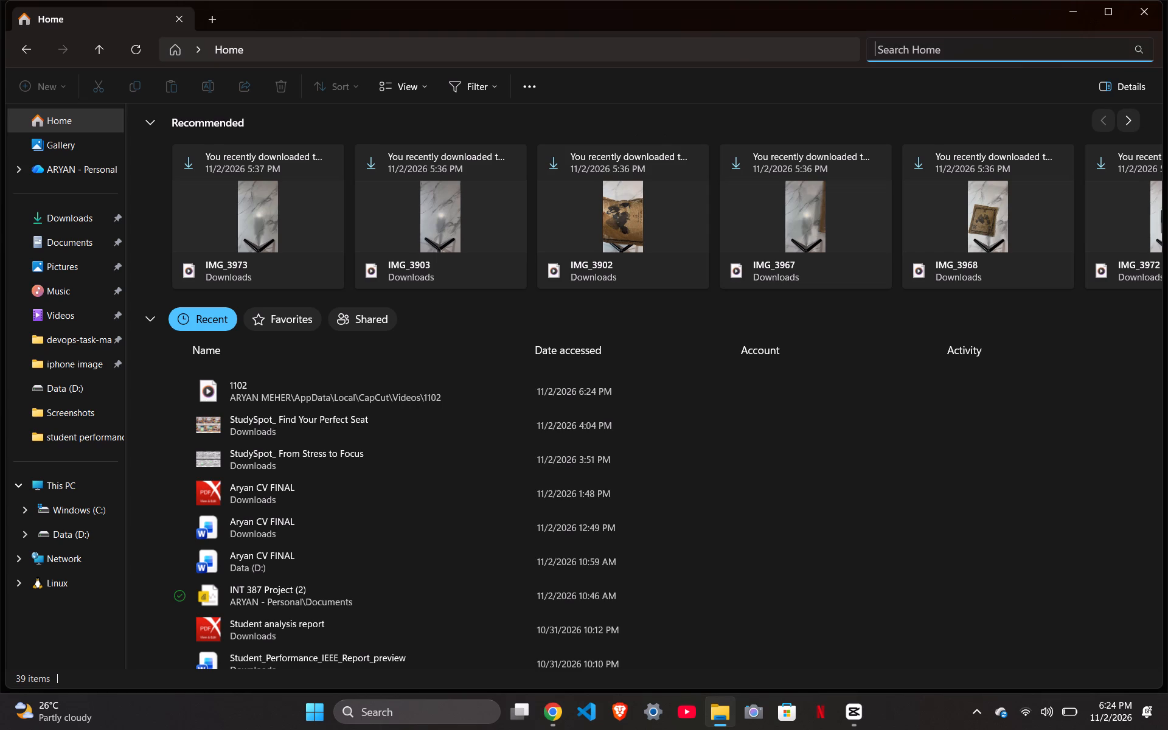
text(cap)
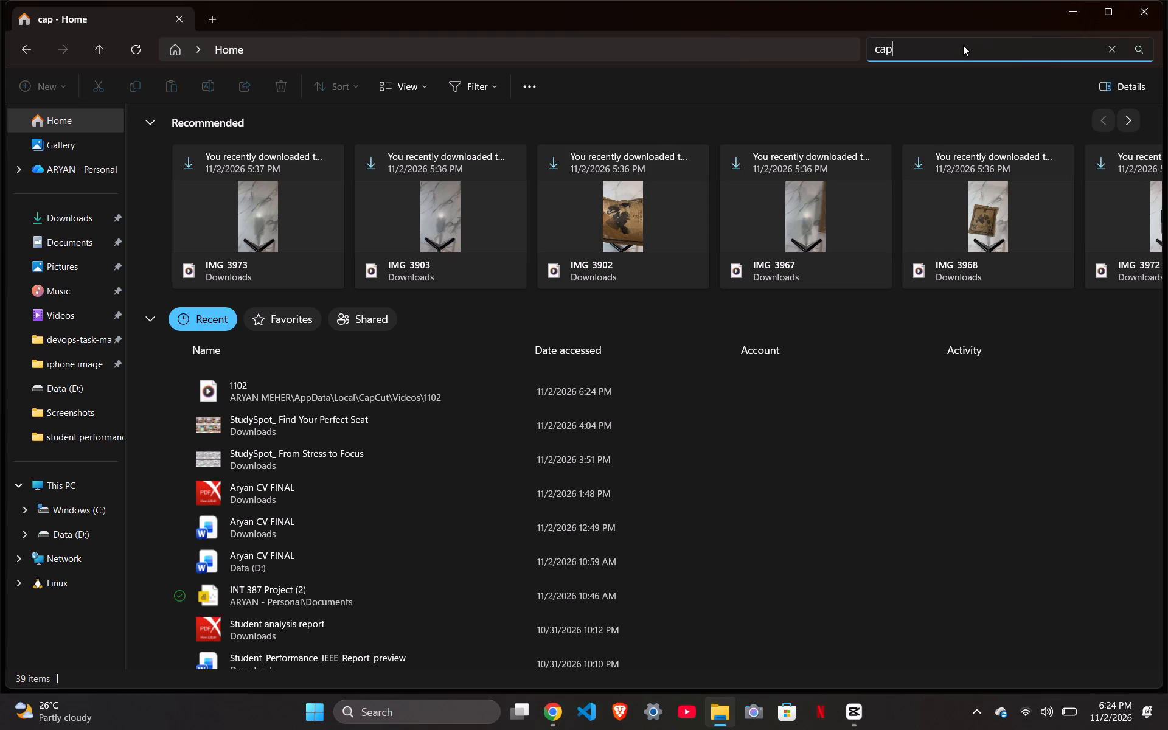
text(cut)
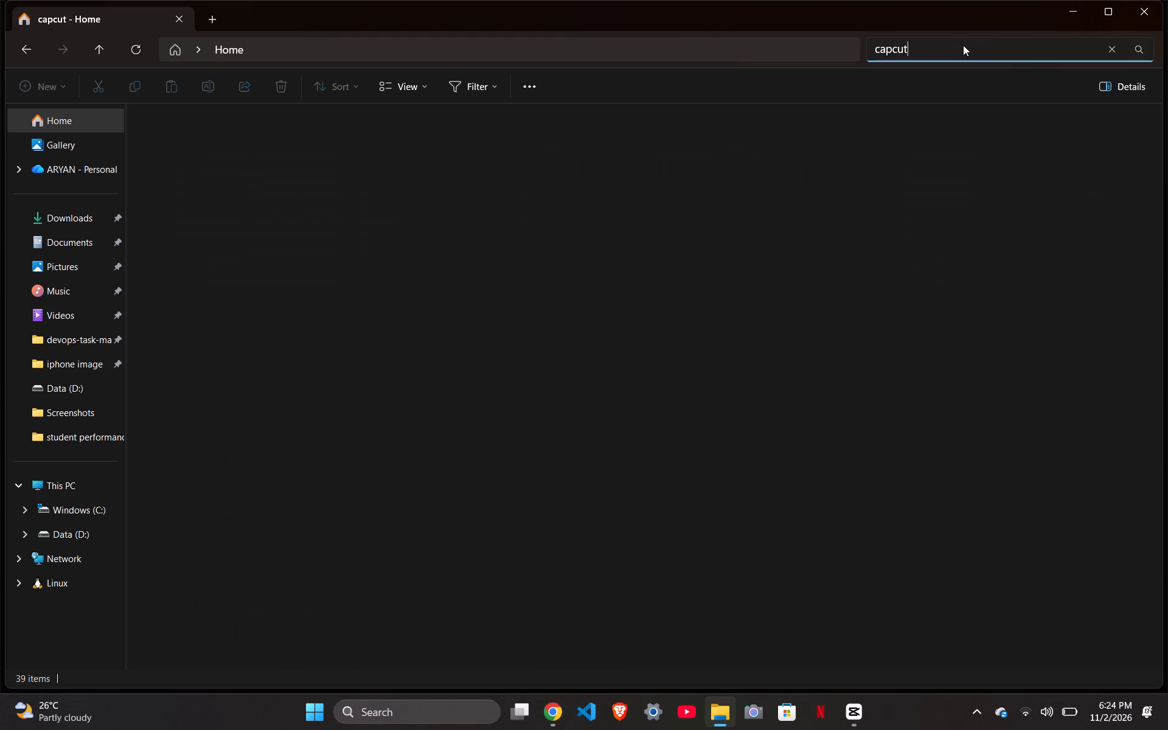
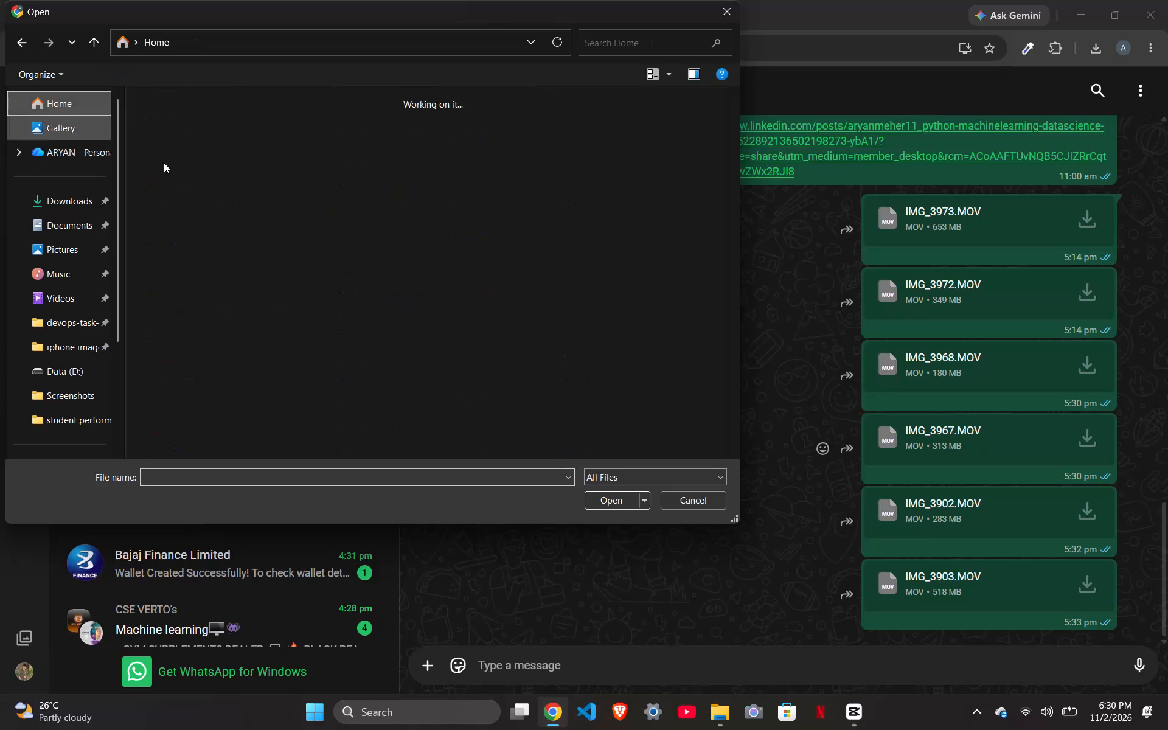
Look through the recent files in the Open dialog's Home location for the exported 1102 video.
scroll(192, 383, down, 1)
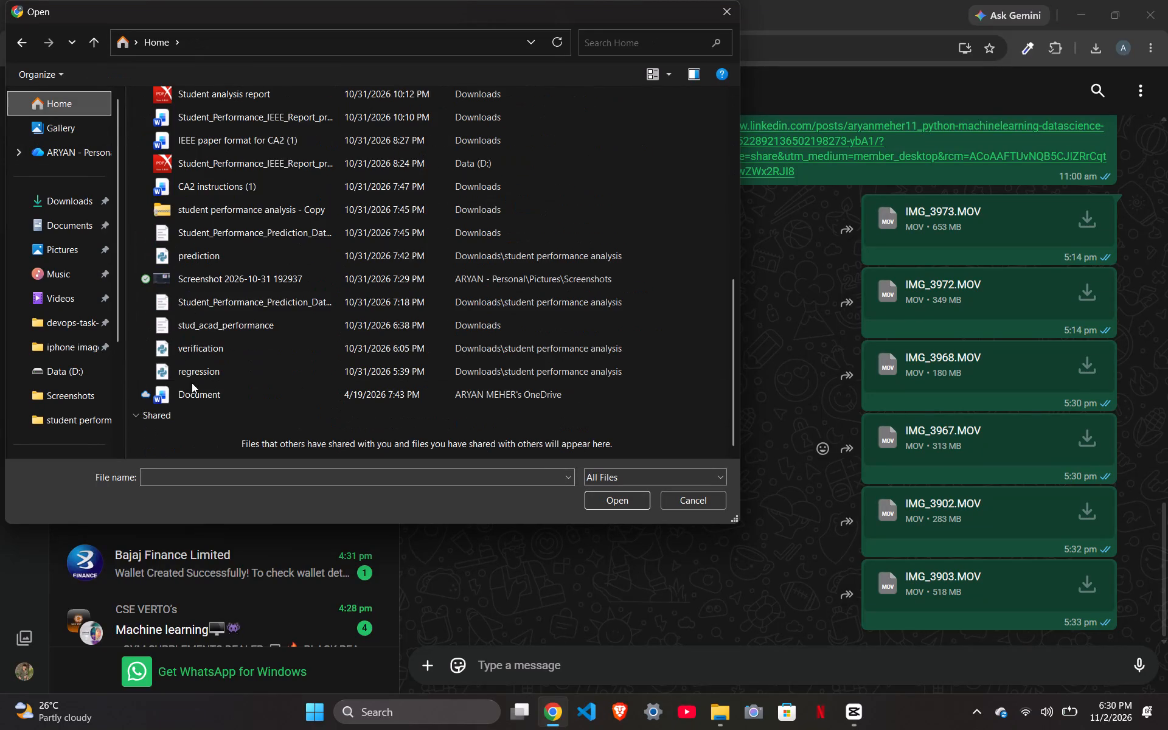
scroll(192, 383, up, 1)
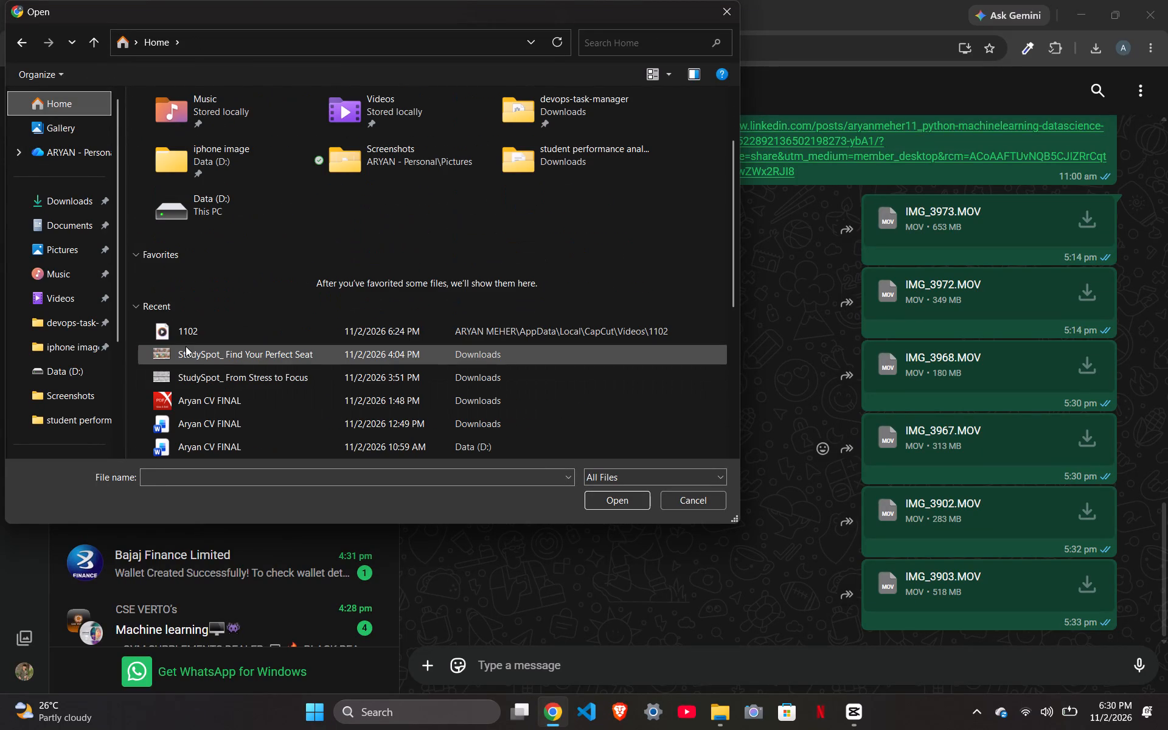
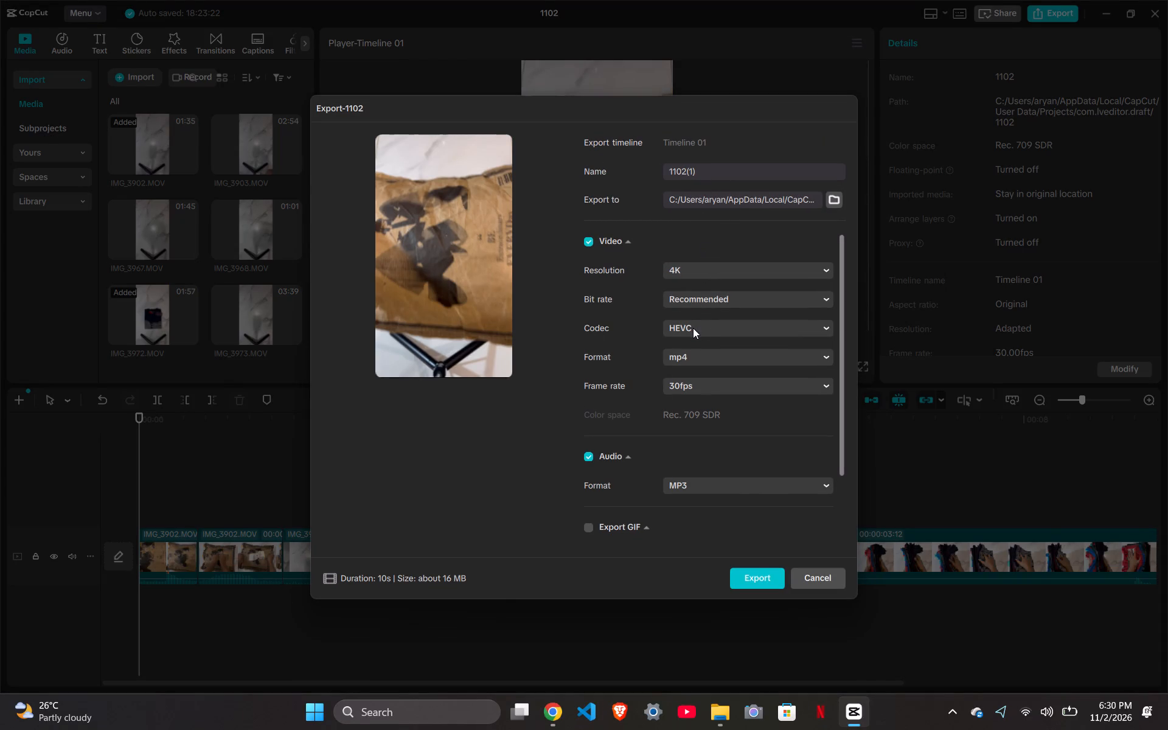
Open the codec options in the export settings for the 1102(1) video.
click(693, 328)
Set the export destination to the Data (D:) drive.
click(830, 196)
scroll(409, 338, down, 5)
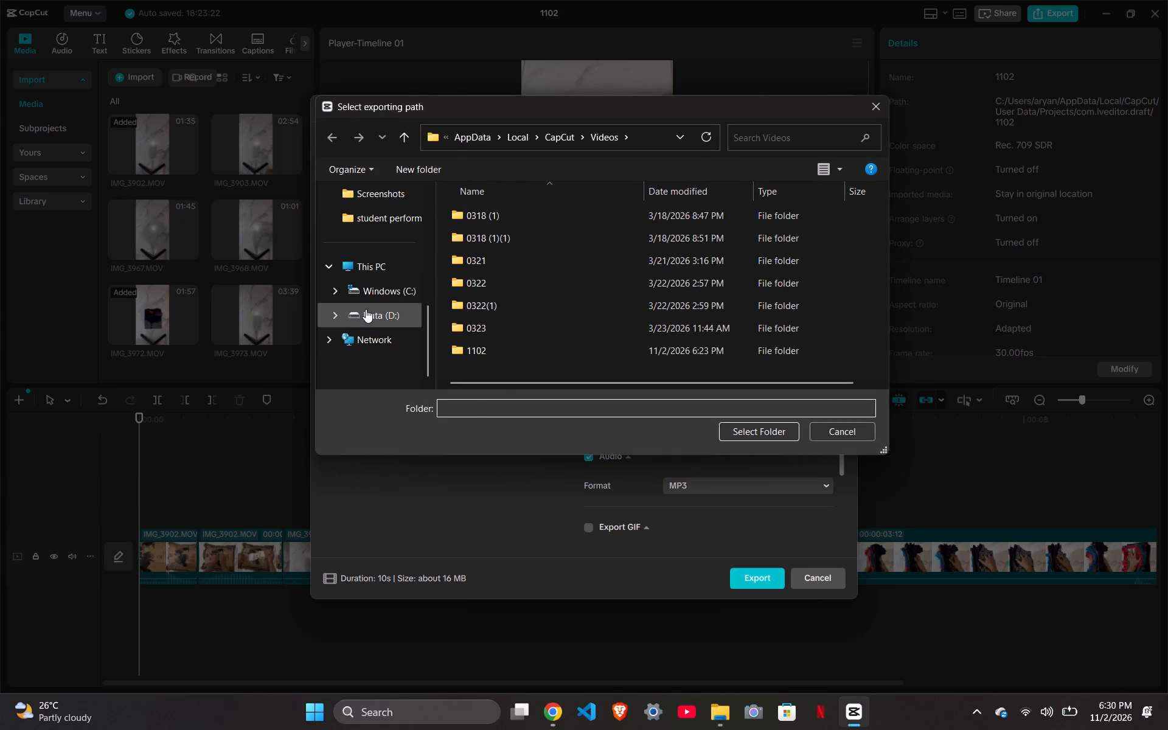
click(366, 309)
scroll(546, 364, down, 9)
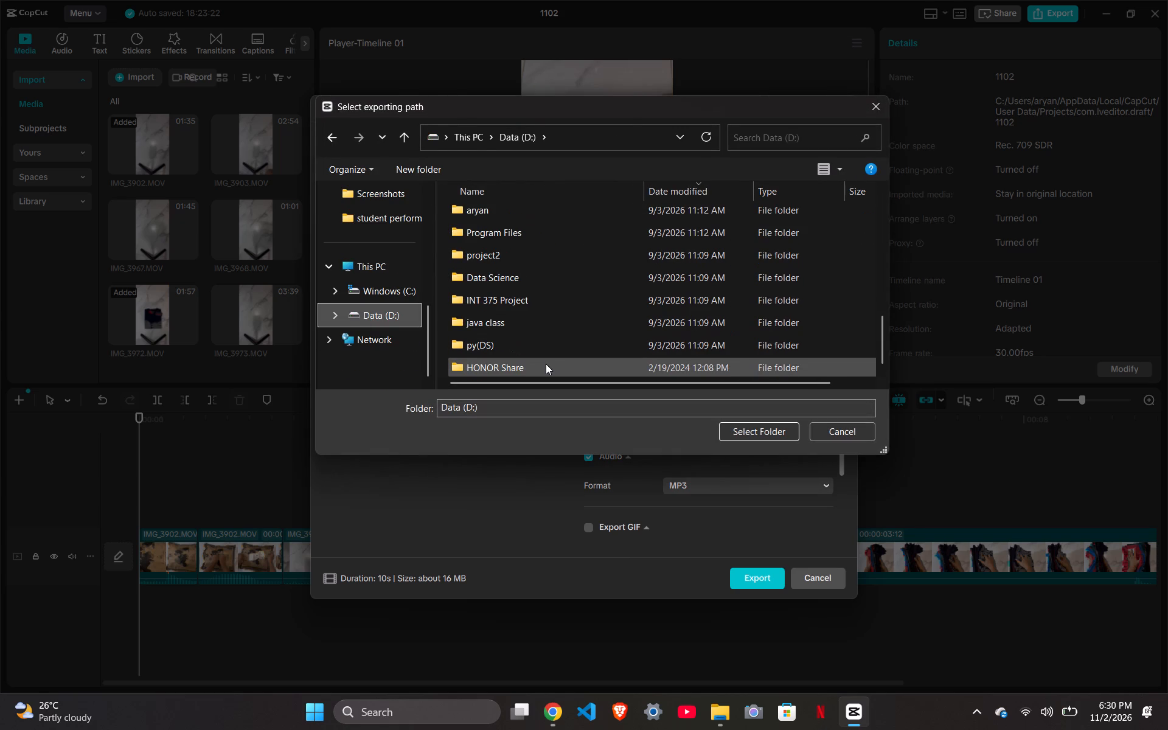
click(746, 430)
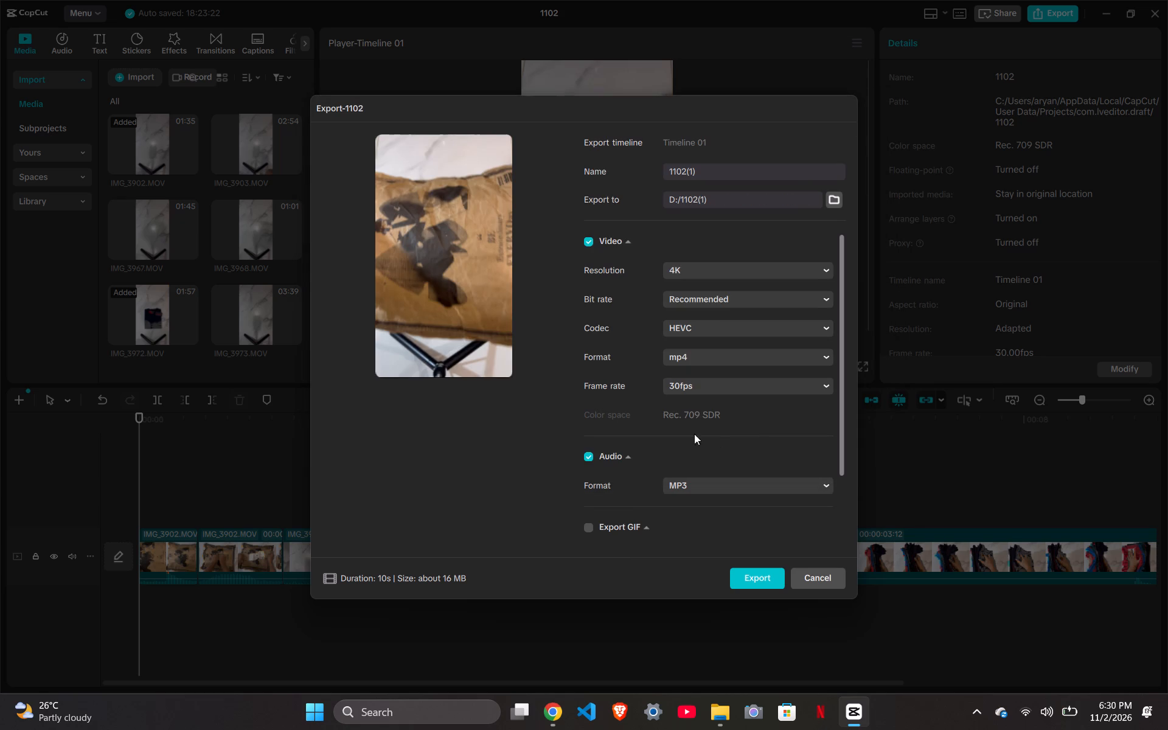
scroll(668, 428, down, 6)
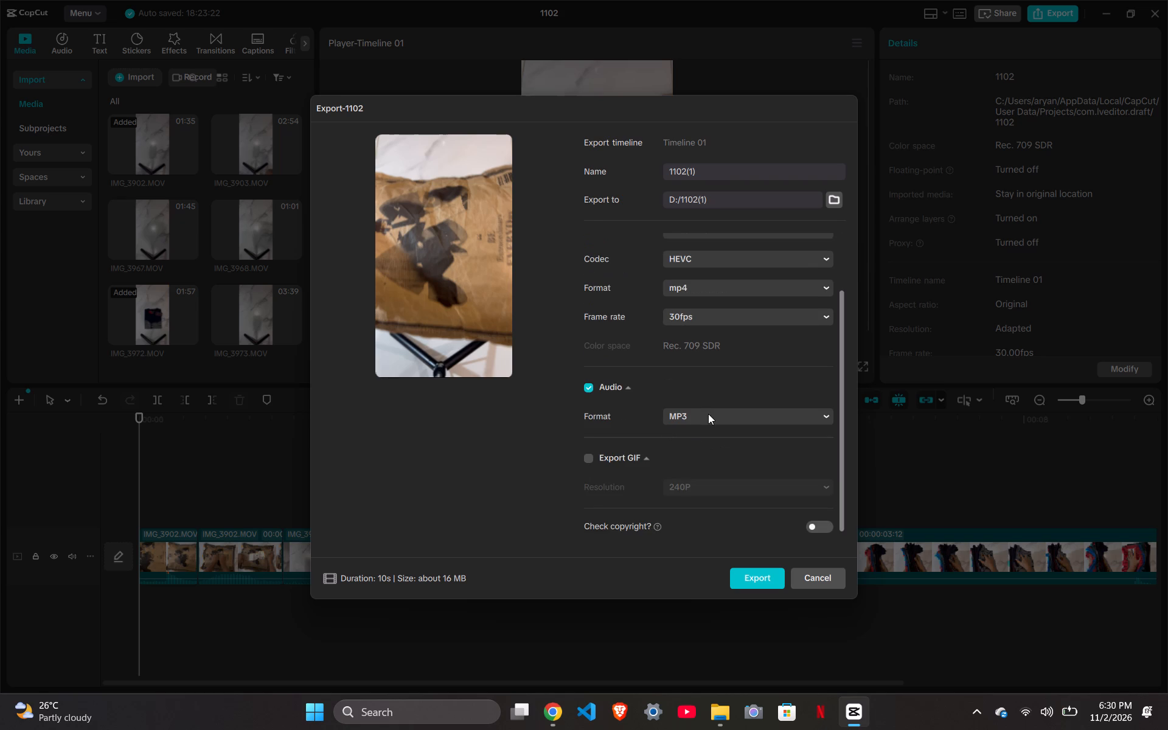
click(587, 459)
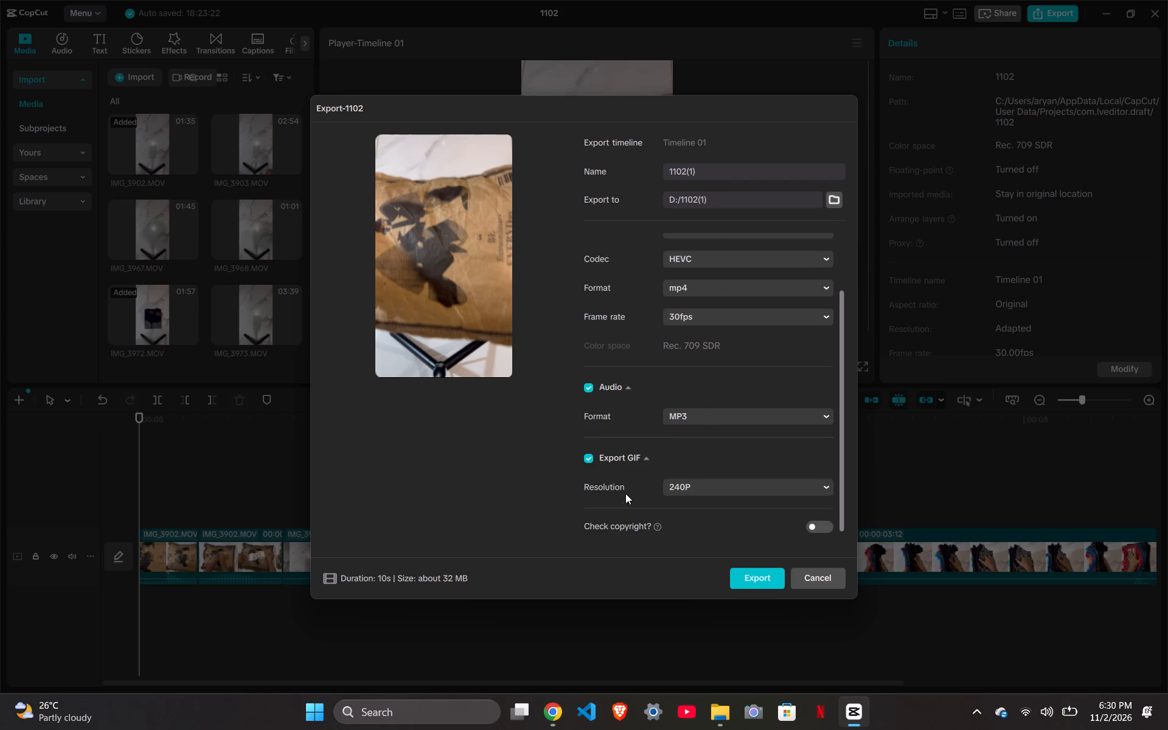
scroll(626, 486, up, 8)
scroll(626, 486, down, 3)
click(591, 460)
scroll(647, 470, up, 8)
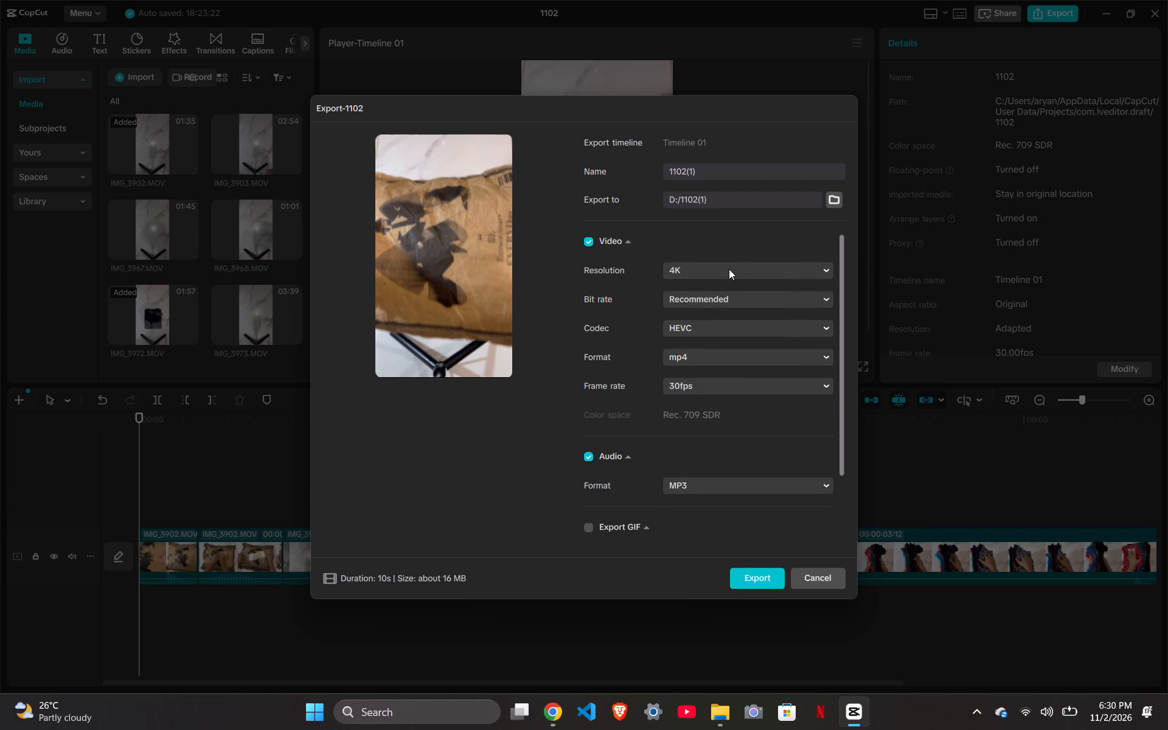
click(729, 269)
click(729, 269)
Name the export ig and export it with the current 4K video and MP3 audio settings.
drag(698, 173, 648, 179)
text(ig)
click(753, 576)
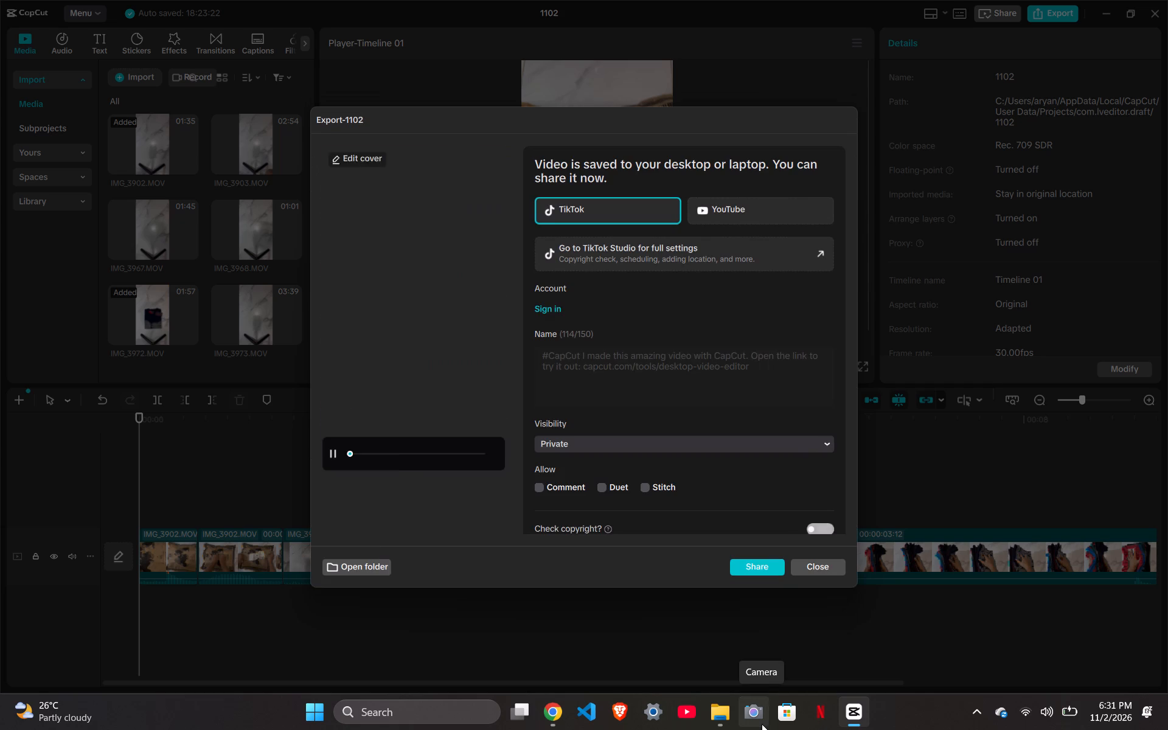
Switch to File Explorer, look through the Data (D:) drive and search it for ig.
click(713, 718)
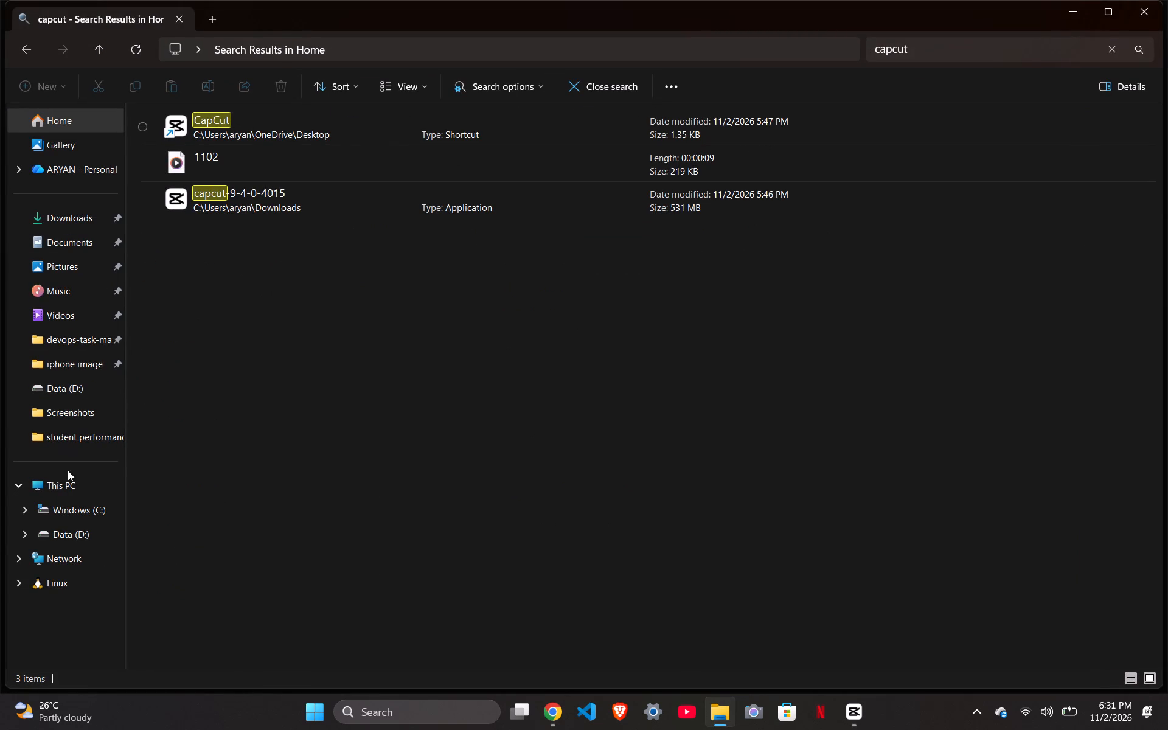
click(63, 534)
scroll(194, 324, down, 4)
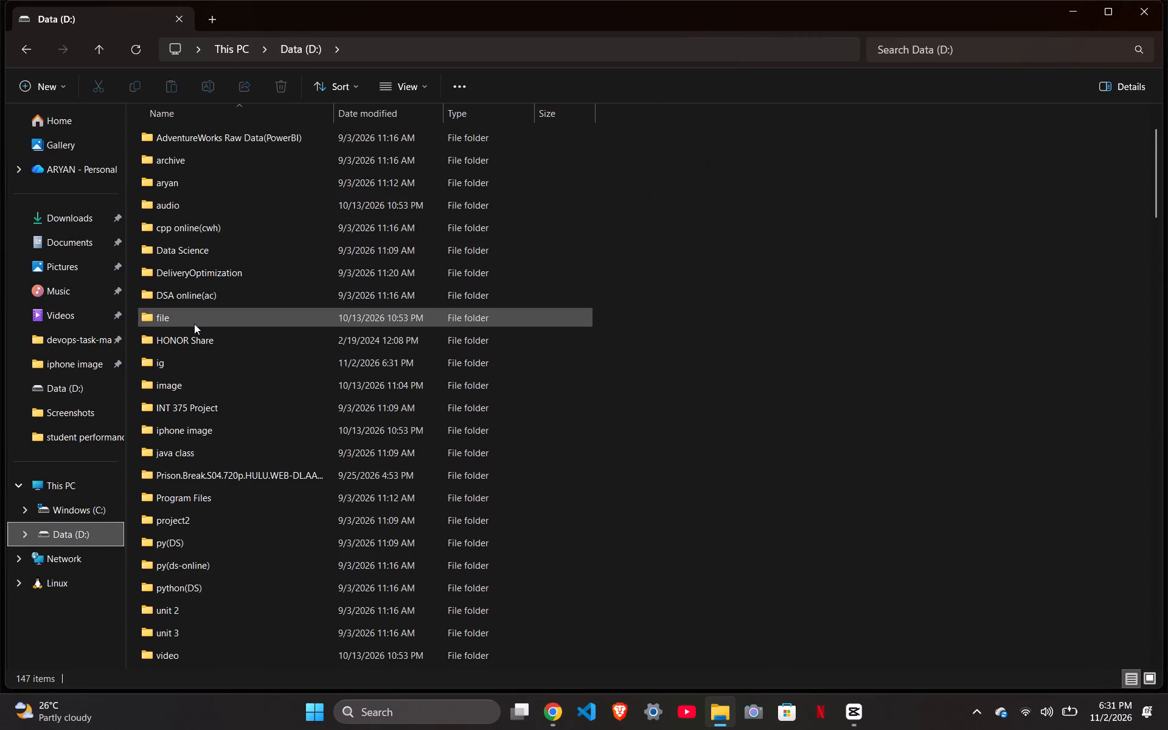
scroll(194, 324, down, 15)
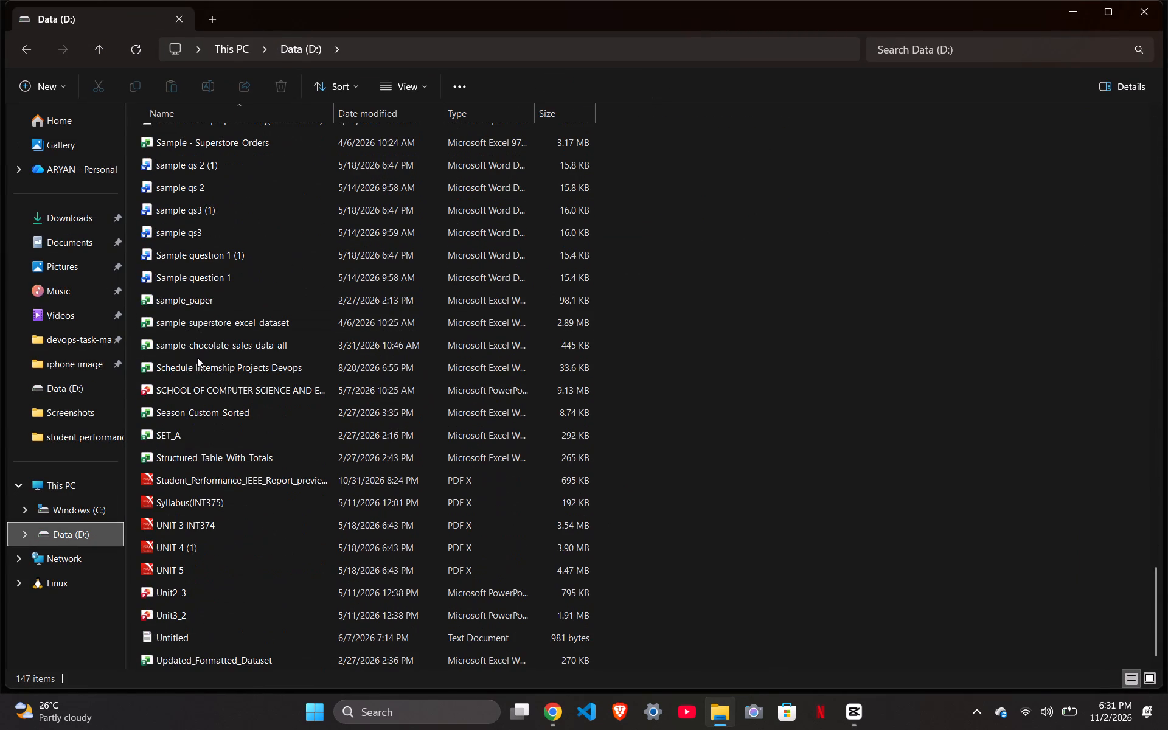
click(896, 49)
key(i)
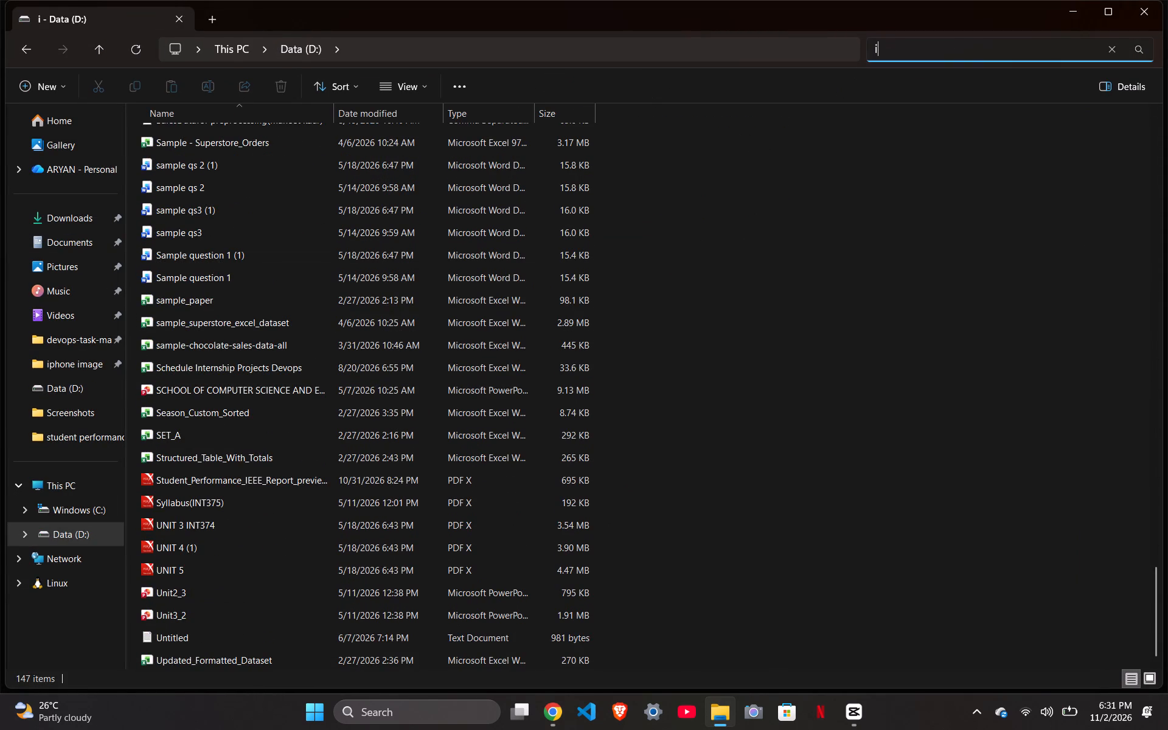
key(g)
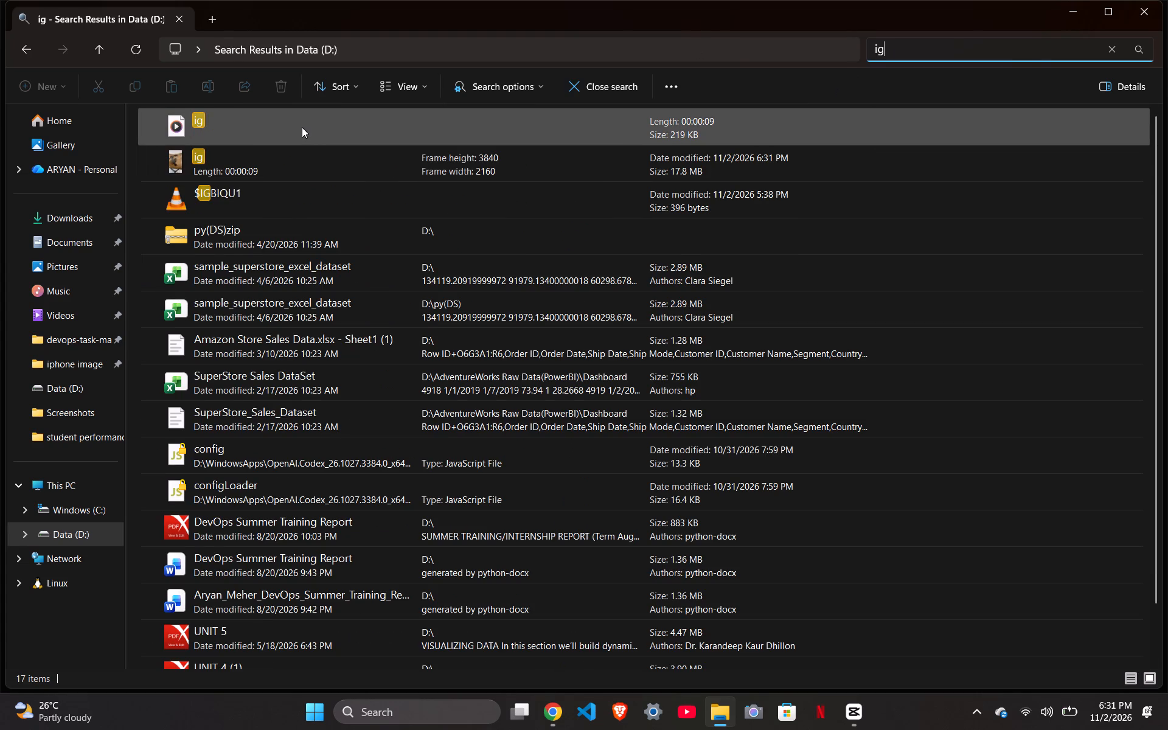
Play the exported ig audio file in Media Player to check it, and close the player.
double_click(302, 127)
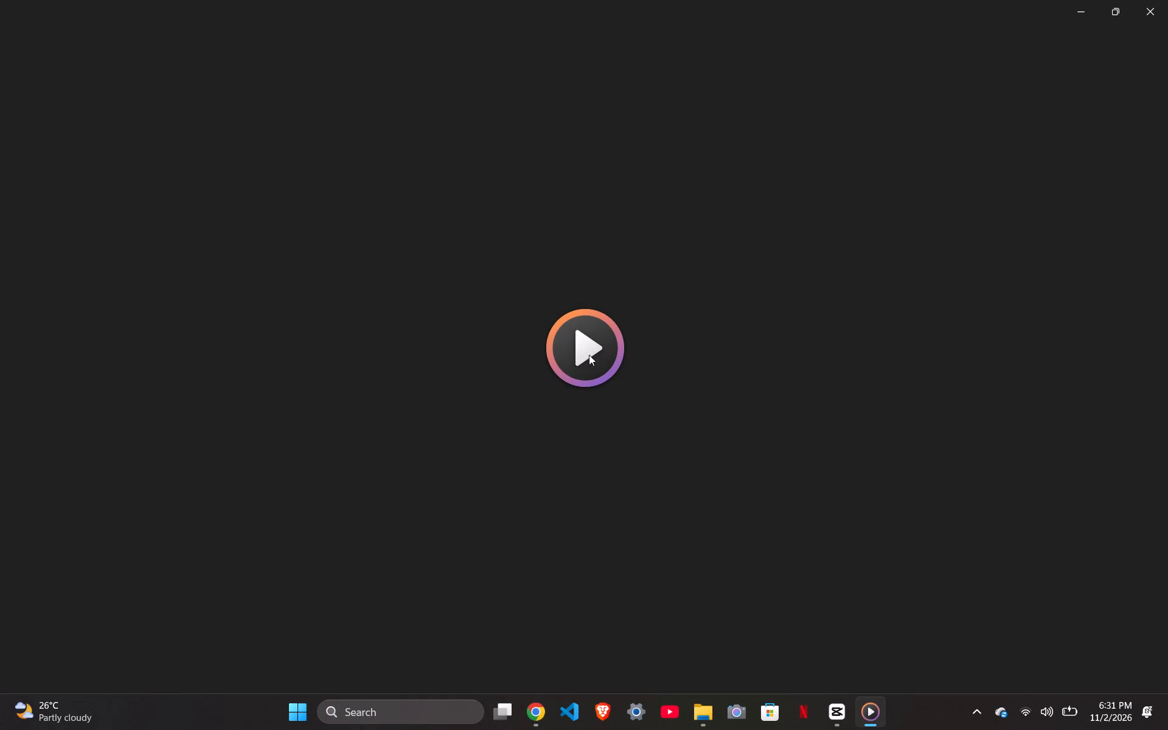
click(589, 370)
click(589, 370)
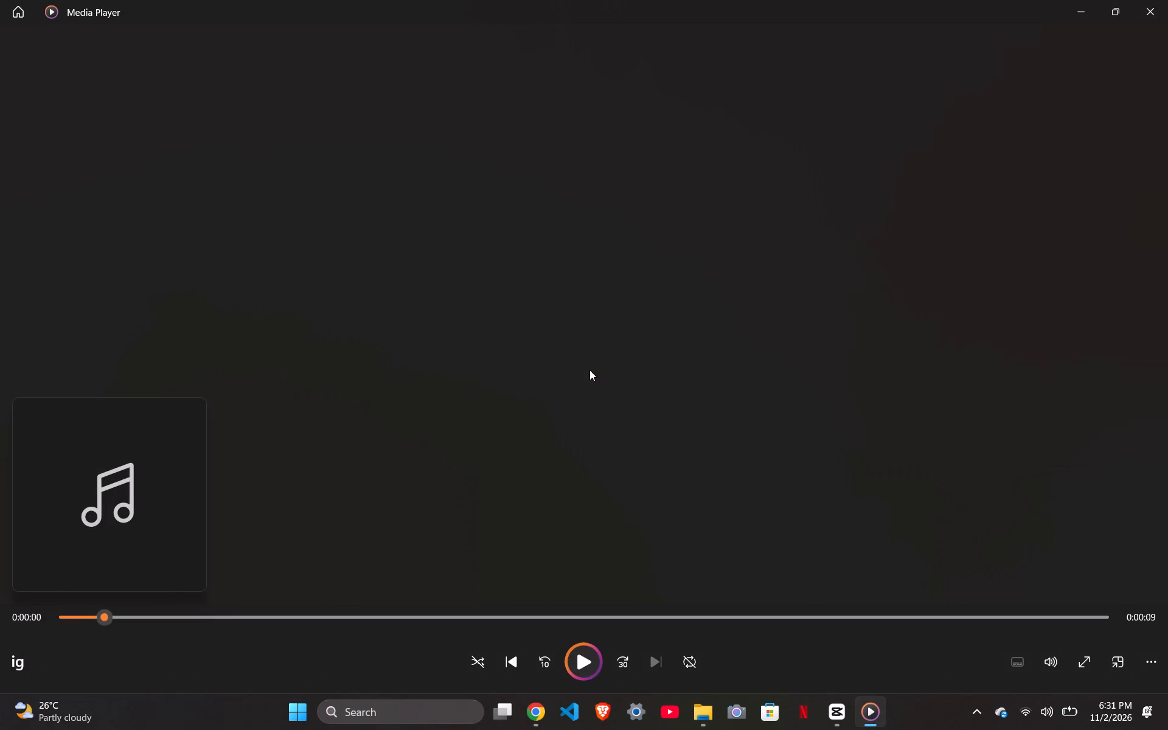
click(1143, 1)
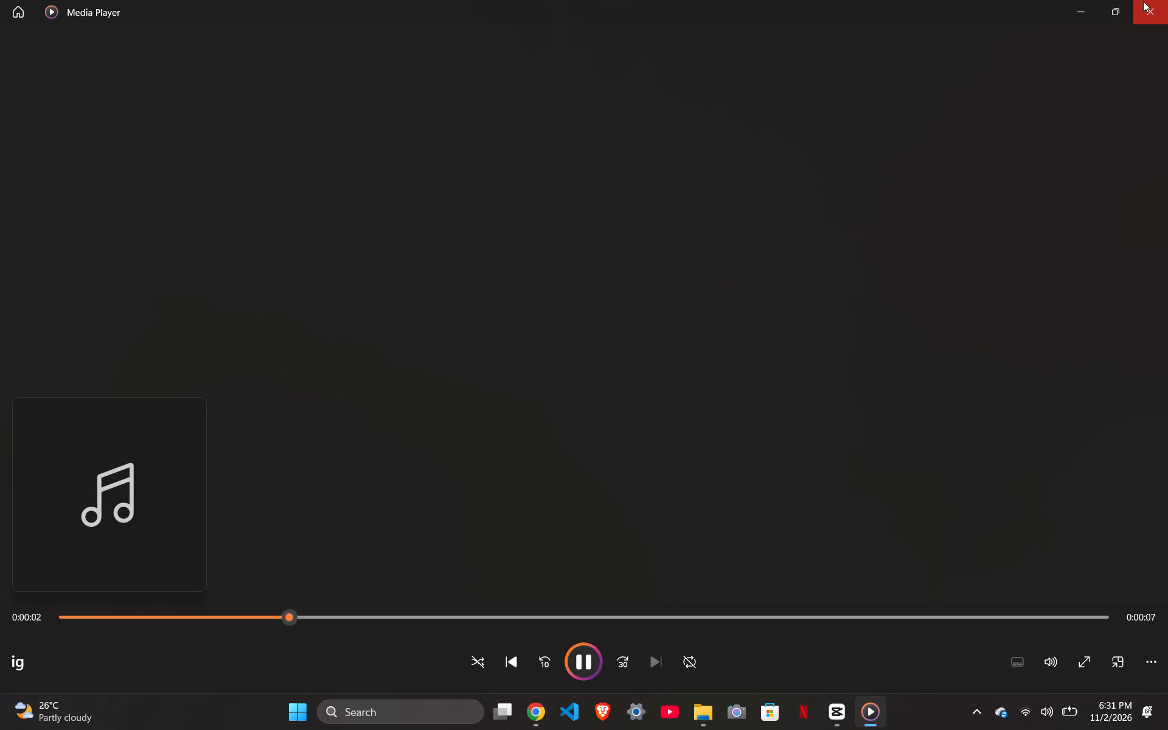
Play the exported ig video file in Media Player to check it, and close the player.
double_click(197, 170)
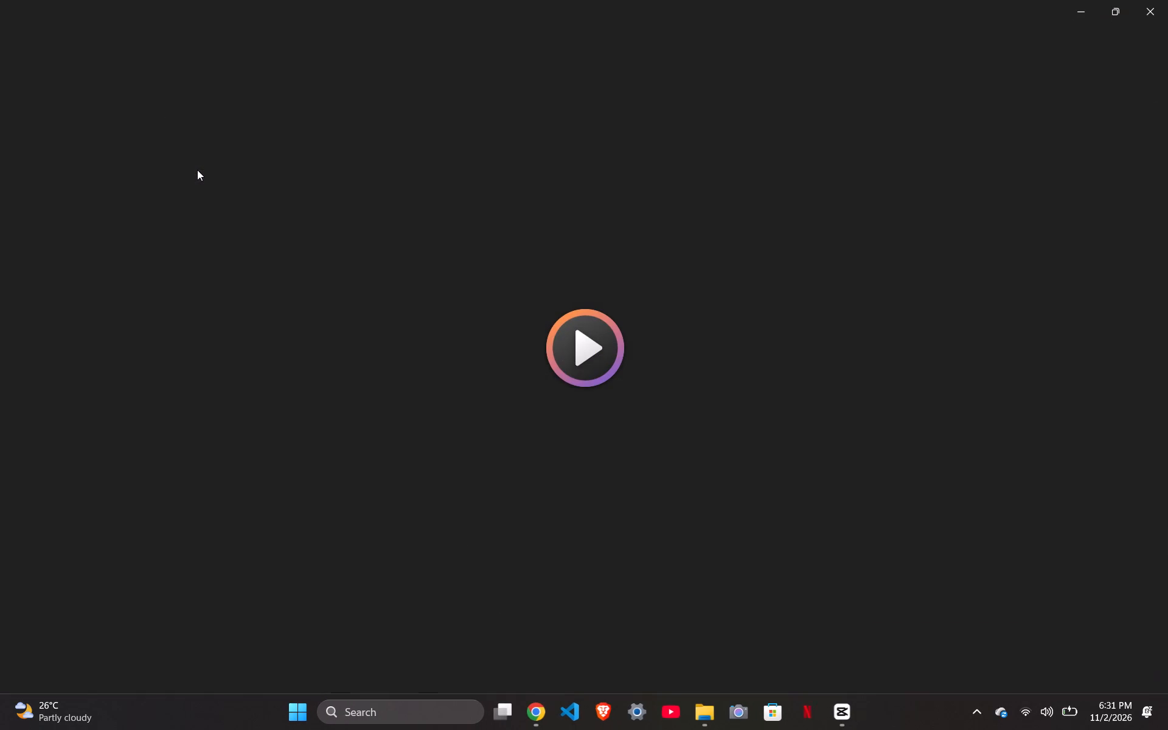
click(565, 352)
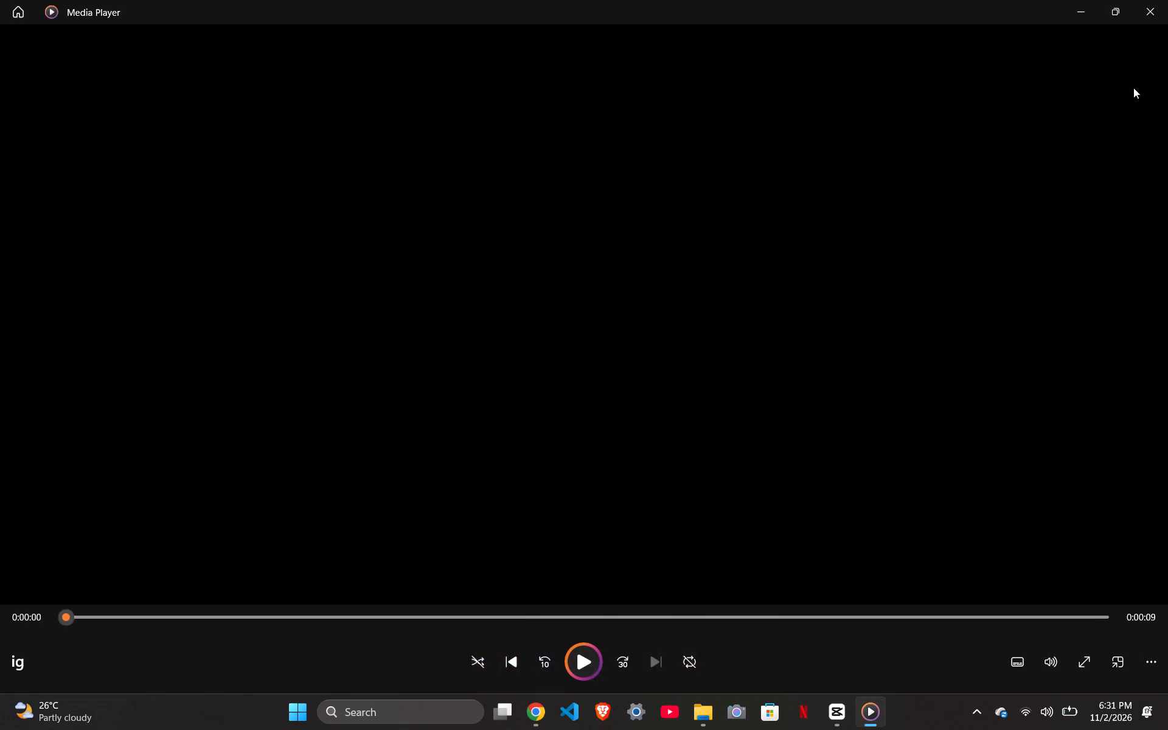
key(space)
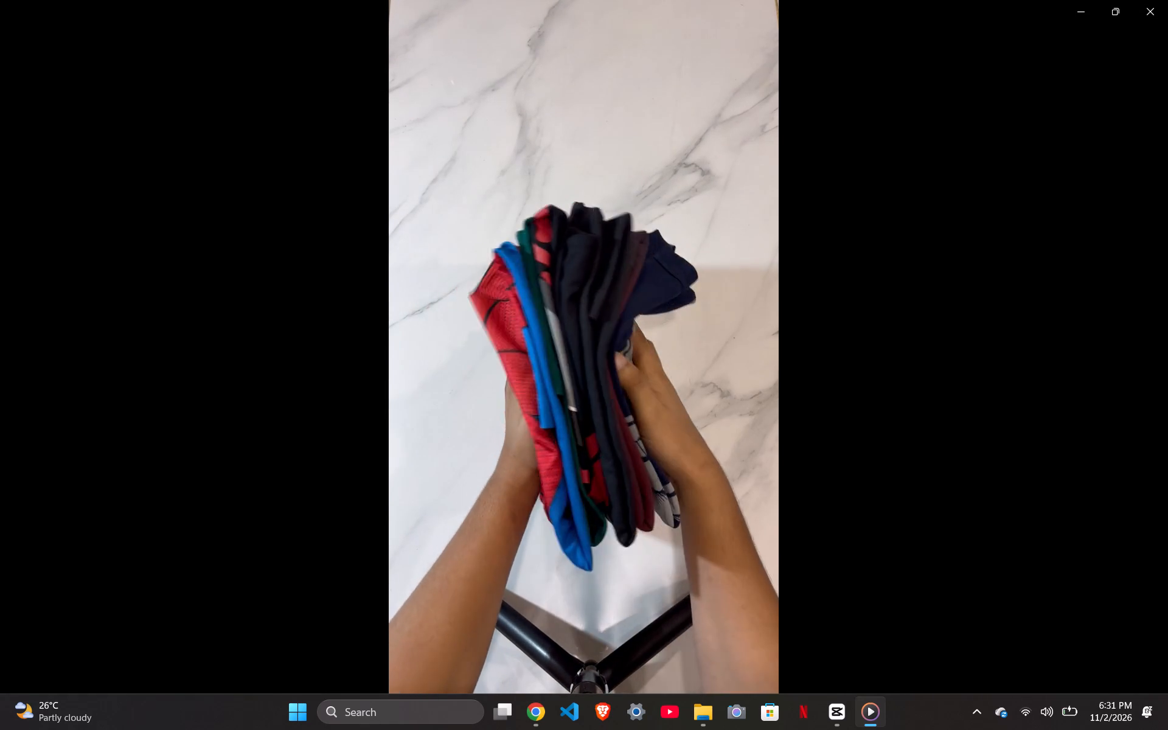
click(1167, 1)
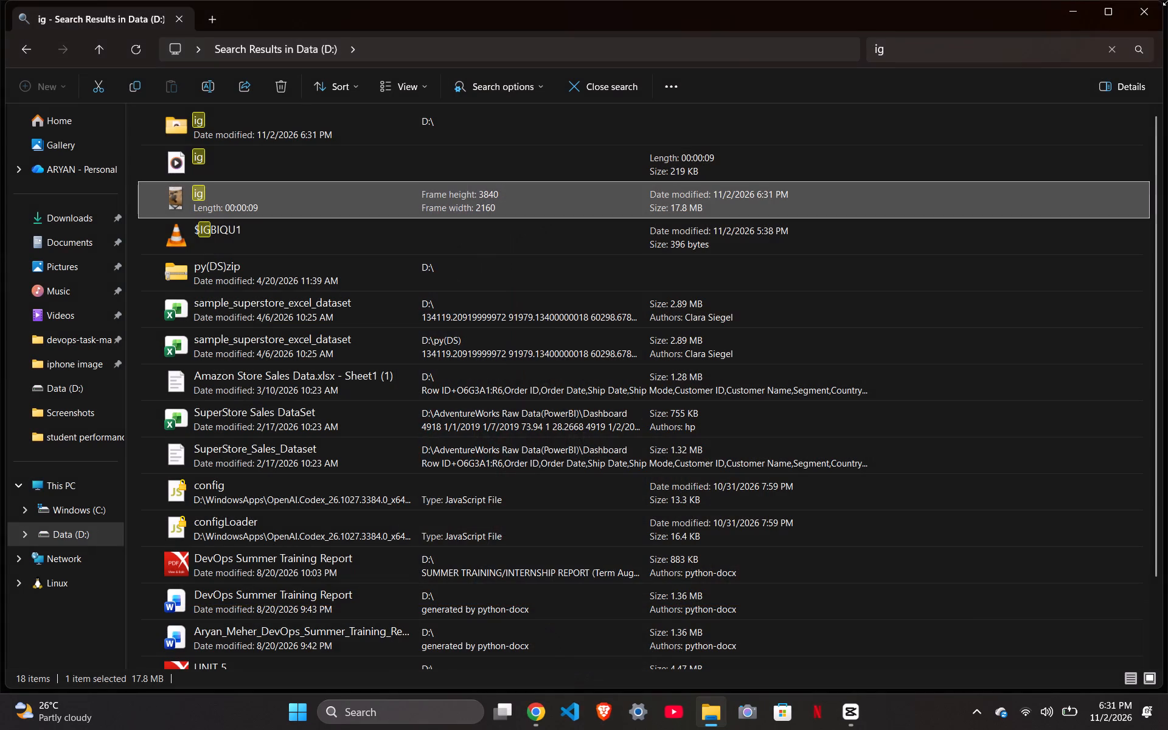
Close File Explorer and dismiss the finished export window in CapCut to return to the timeline.
click(1141, 20)
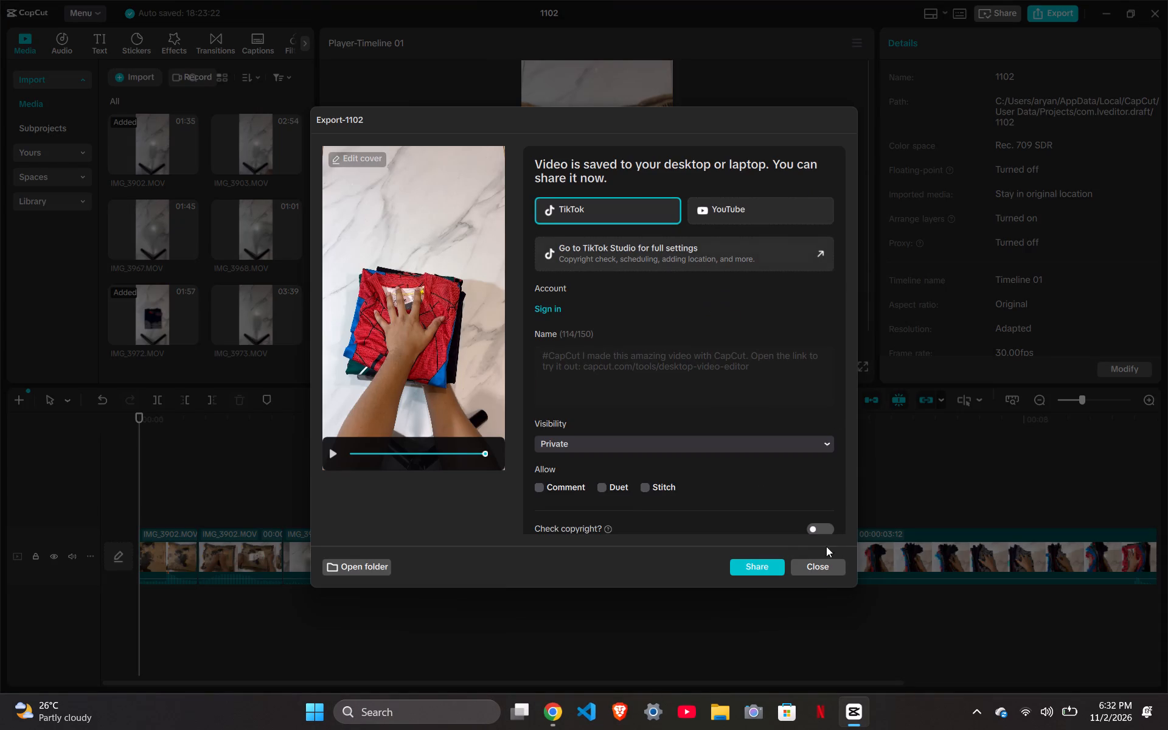
click(818, 567)
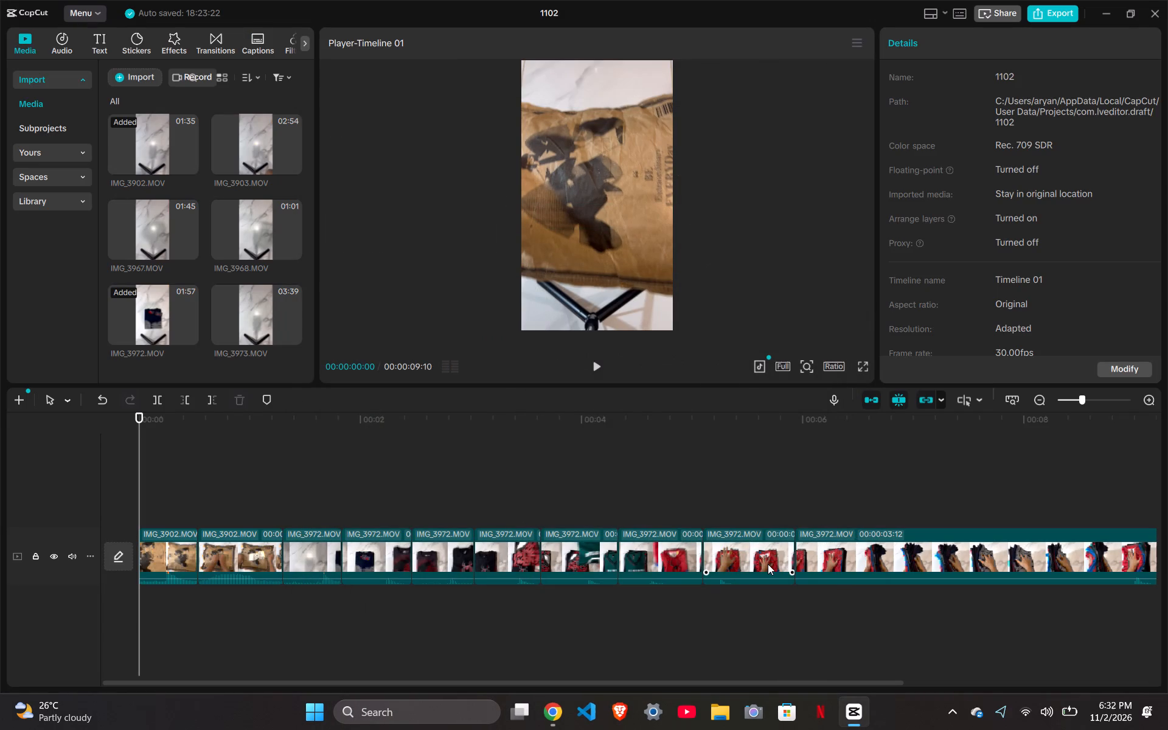
Trim about one frame off the end of the eighth clip, where the red spider shirt is laid on the pile.
click(768, 564)
click(669, 555)
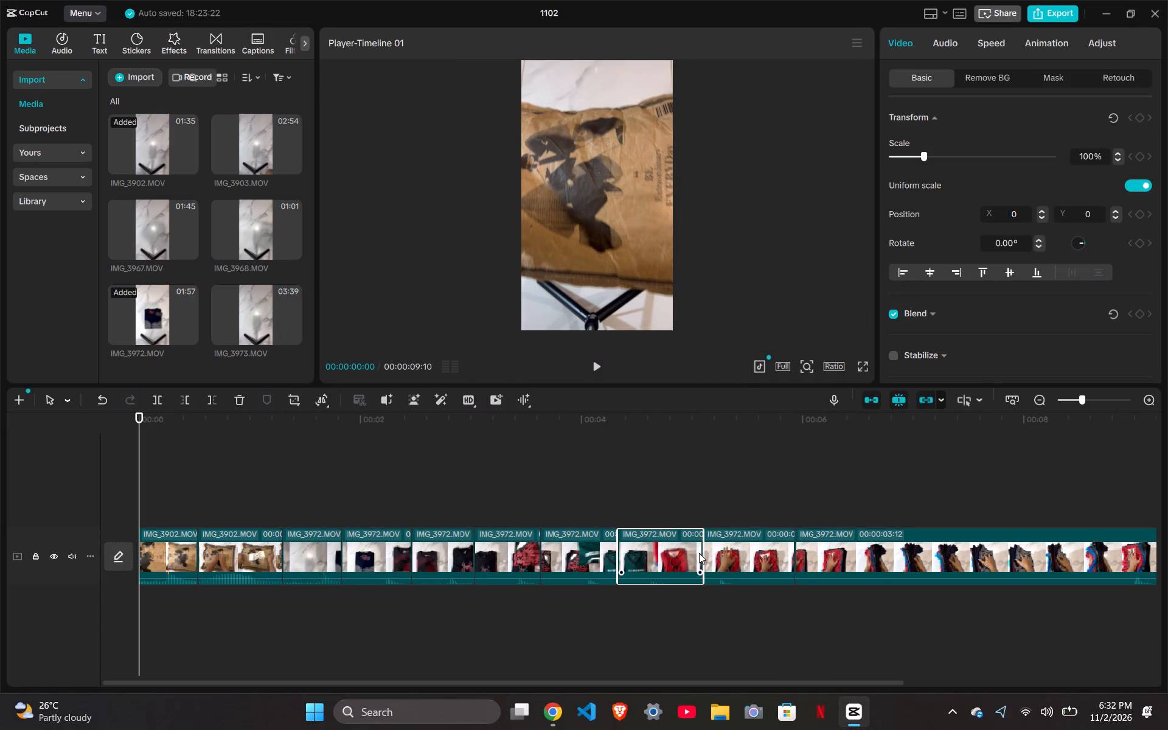
drag(703, 554, 700, 560)
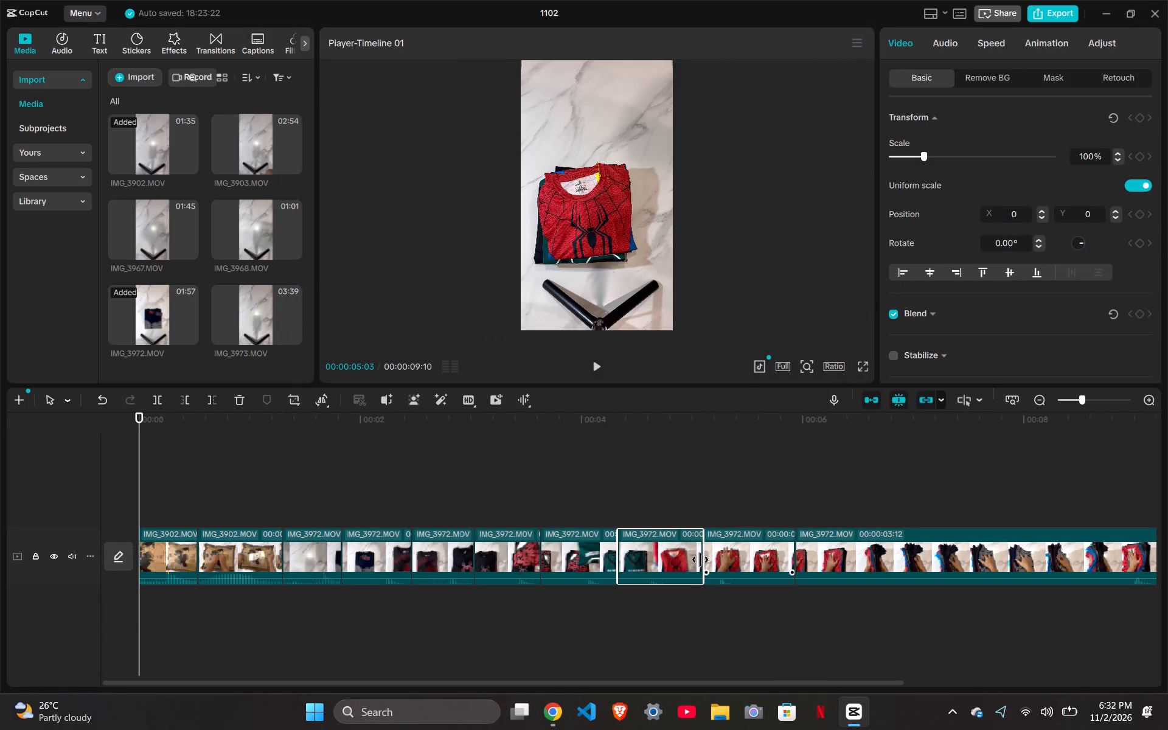
drag(700, 560, 697, 563)
Trim about one frame off the start of the ninth clip, where the hand reaches over the red shirt.
click(720, 560)
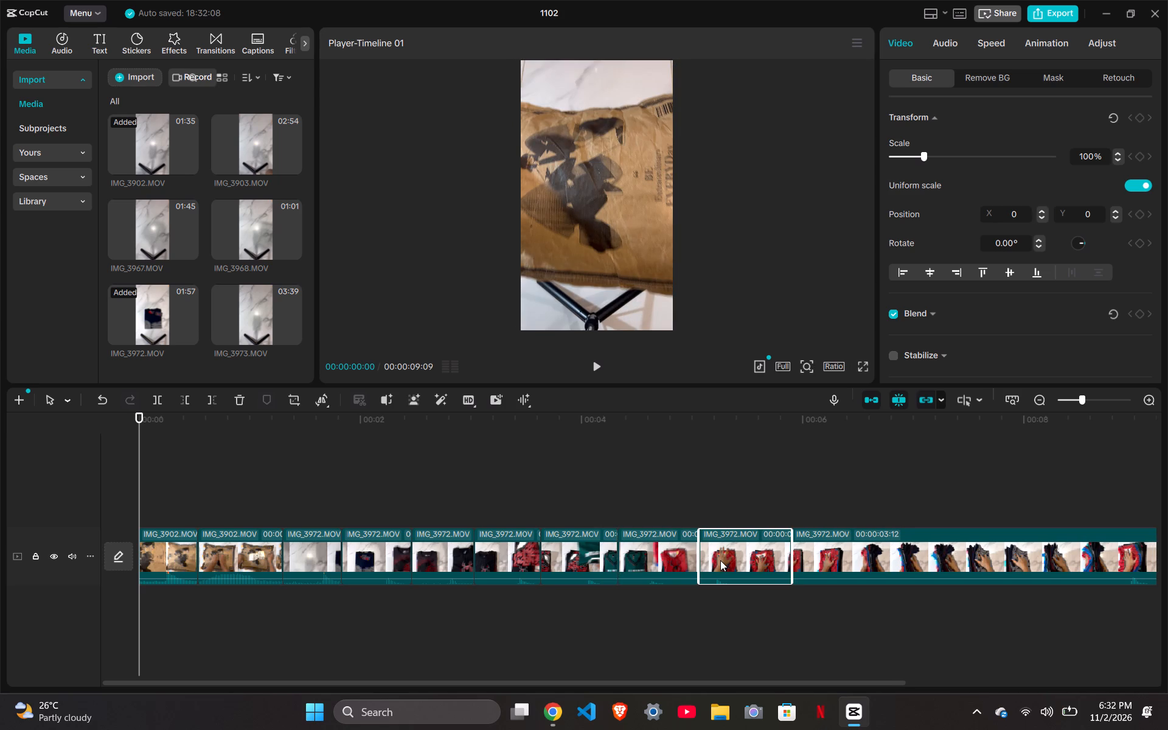
drag(699, 549, 699, 554)
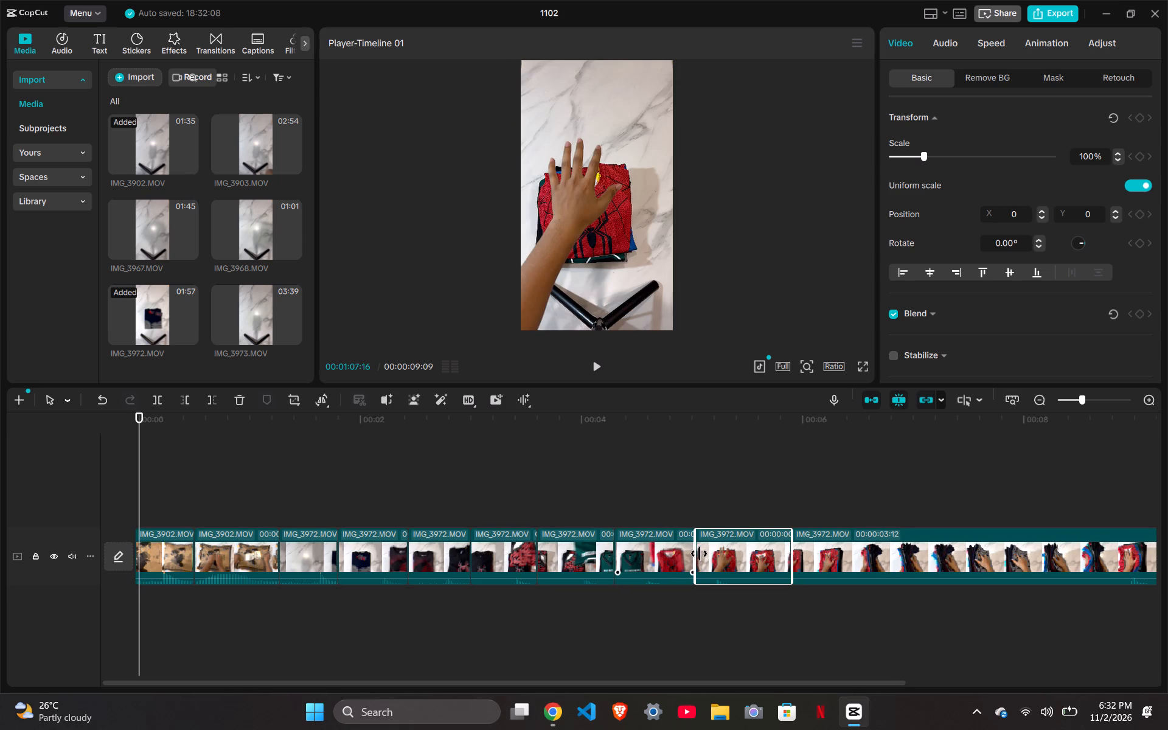
drag(699, 554, 707, 557)
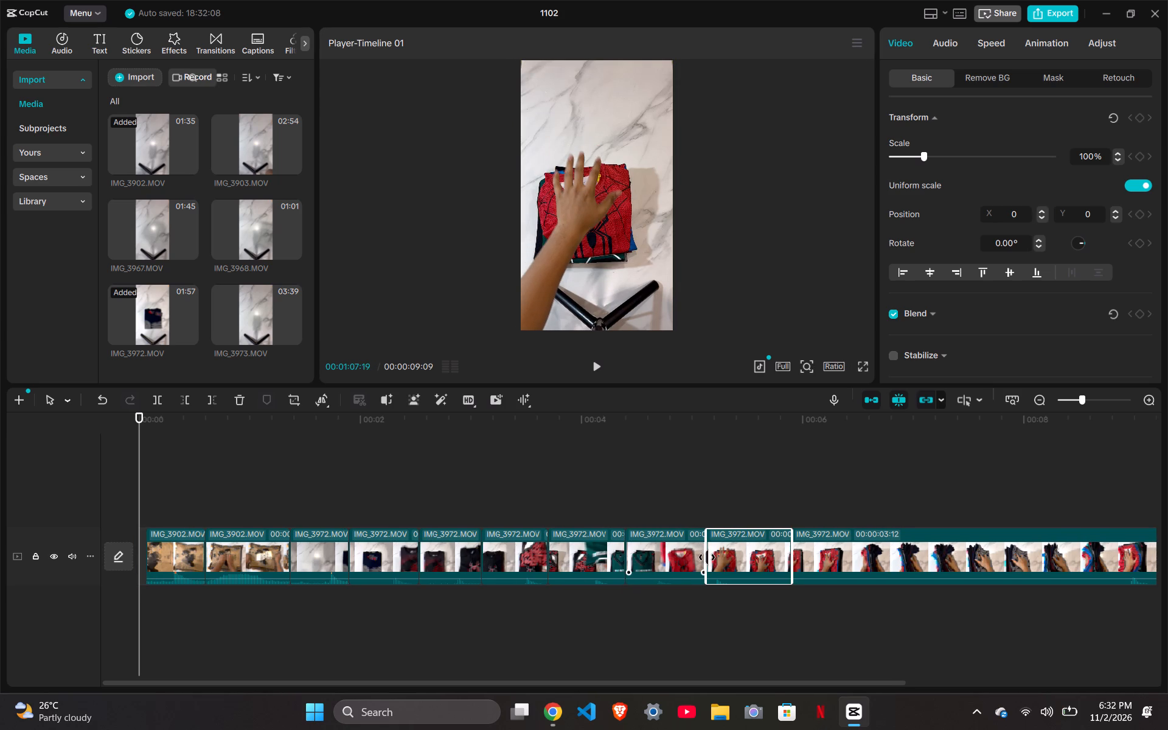
drag(707, 557, 703, 565)
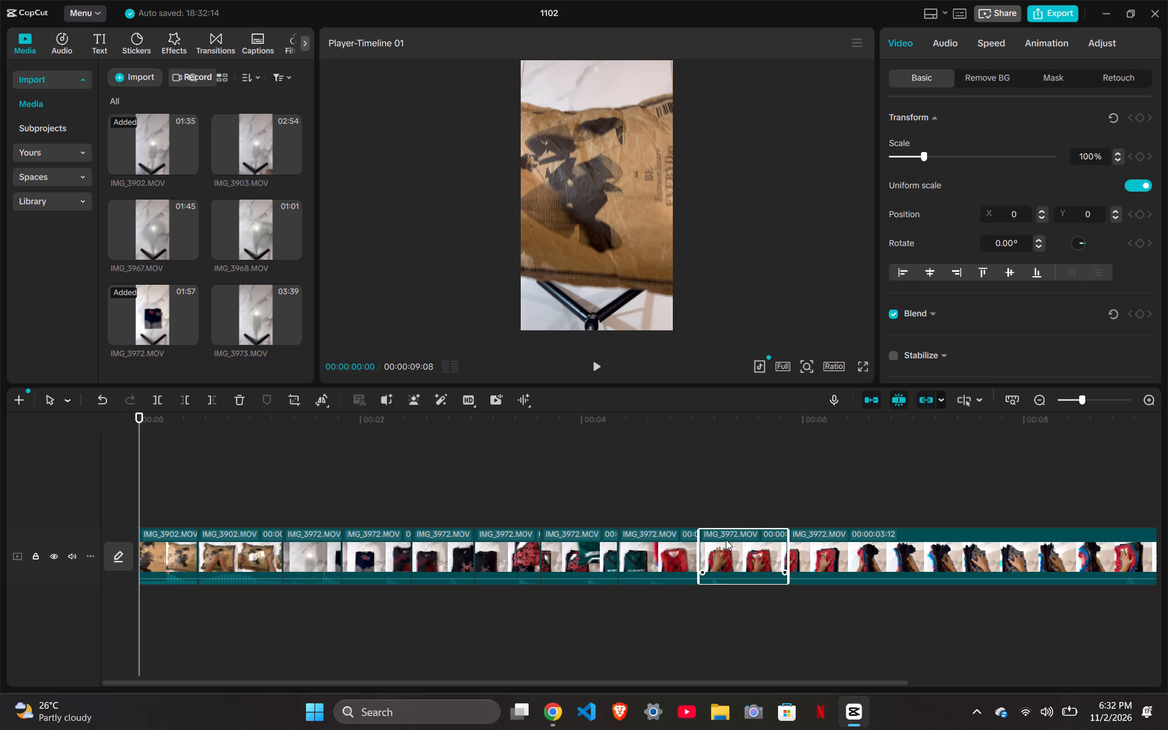
Check the ninth clip around 00:00:05:18 and trim about two frames off its end.
click(689, 459)
drag(685, 412, 707, 419)
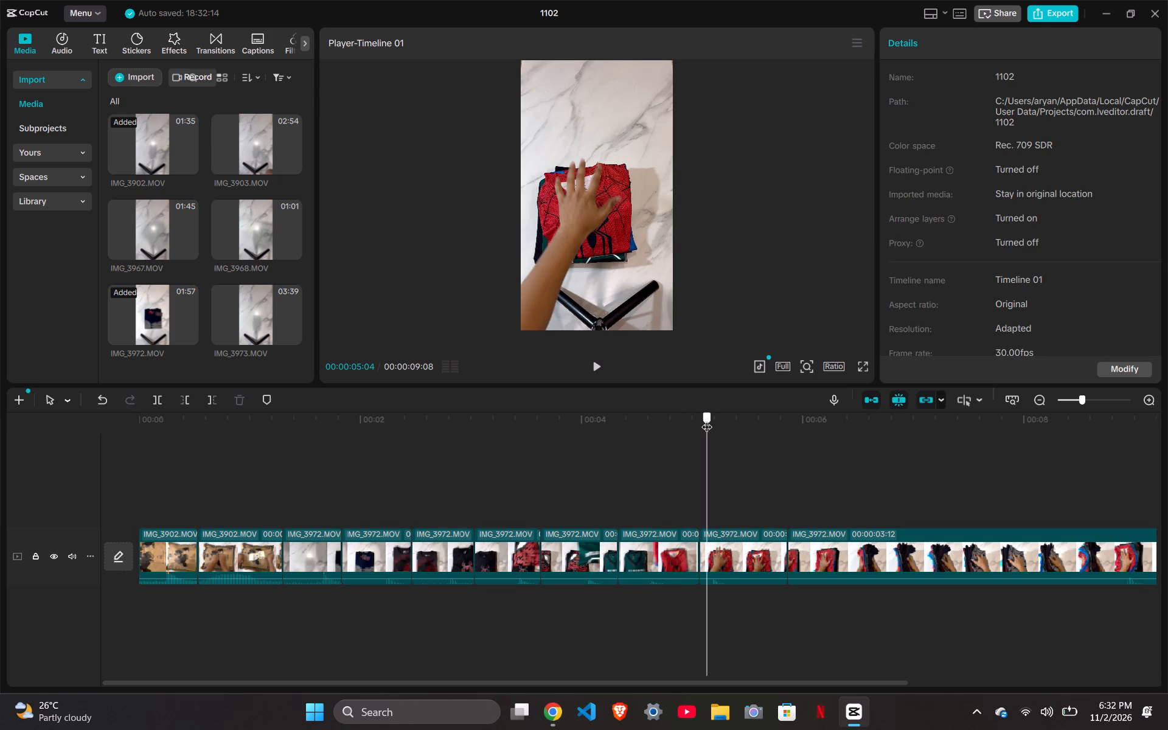
drag(707, 419, 760, 431)
click(761, 539)
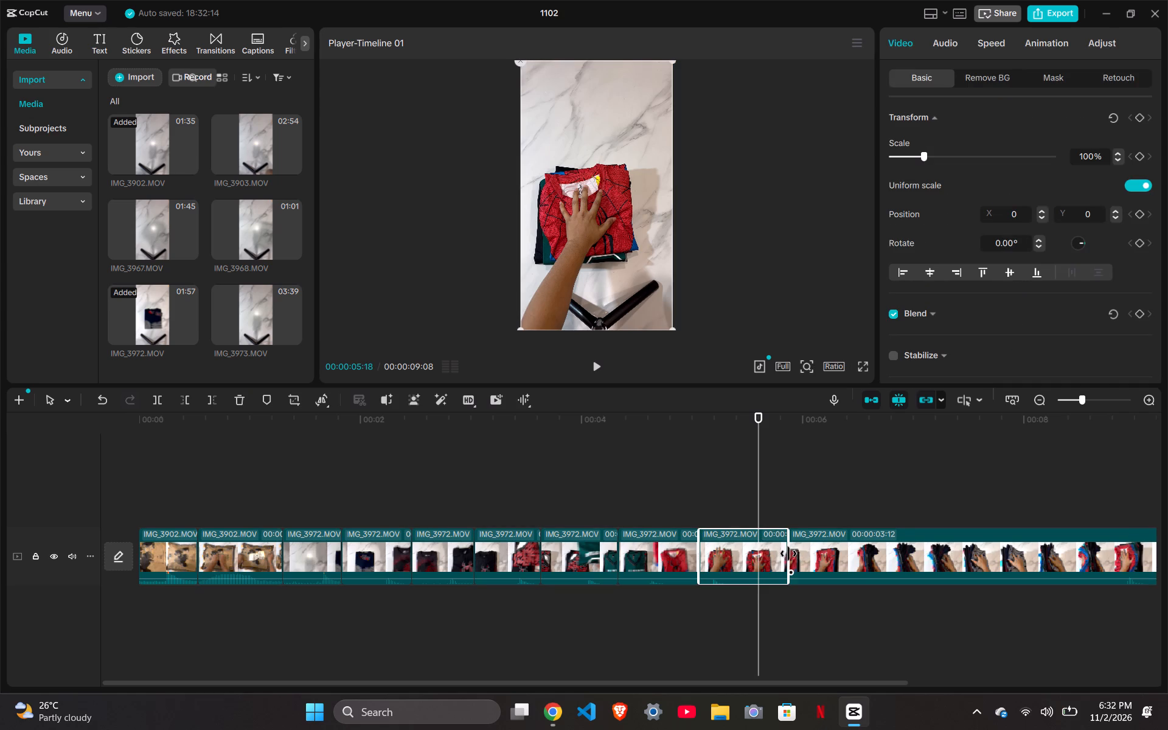
drag(790, 554, 777, 572)
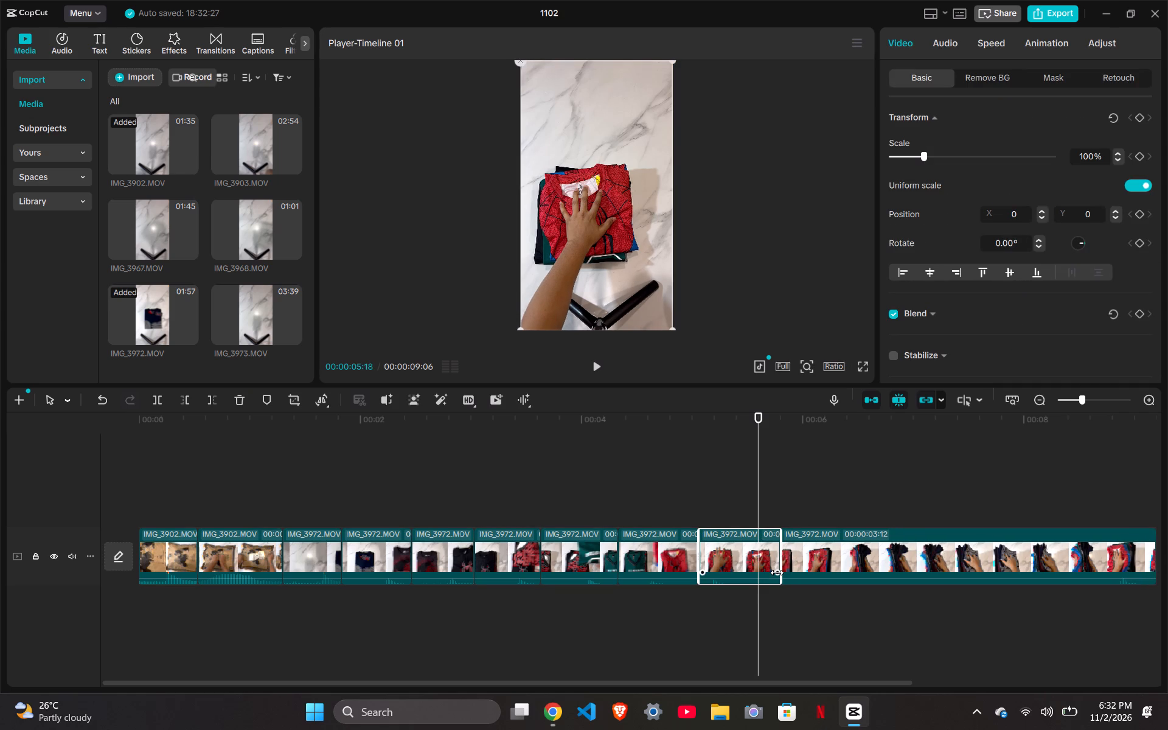
Play the whole sequence from the start in full screen to check the tightened cuts.
click(658, 488)
scroll(455, 479, right, 4)
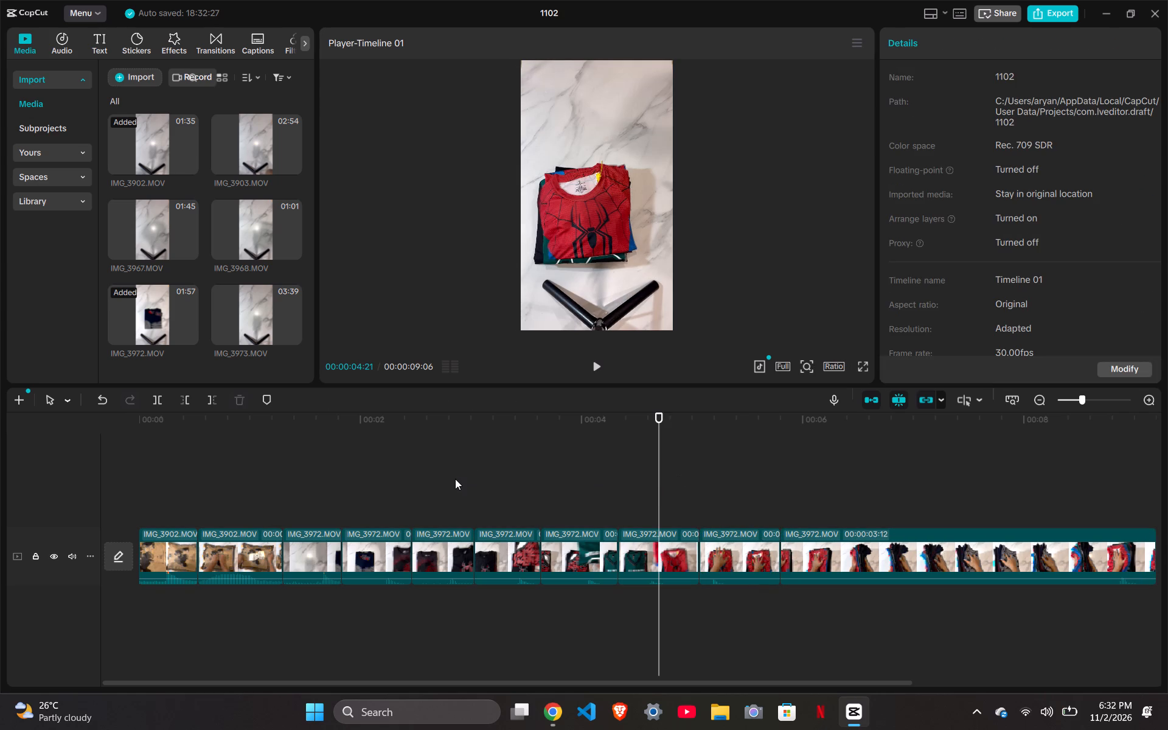
key(Home)
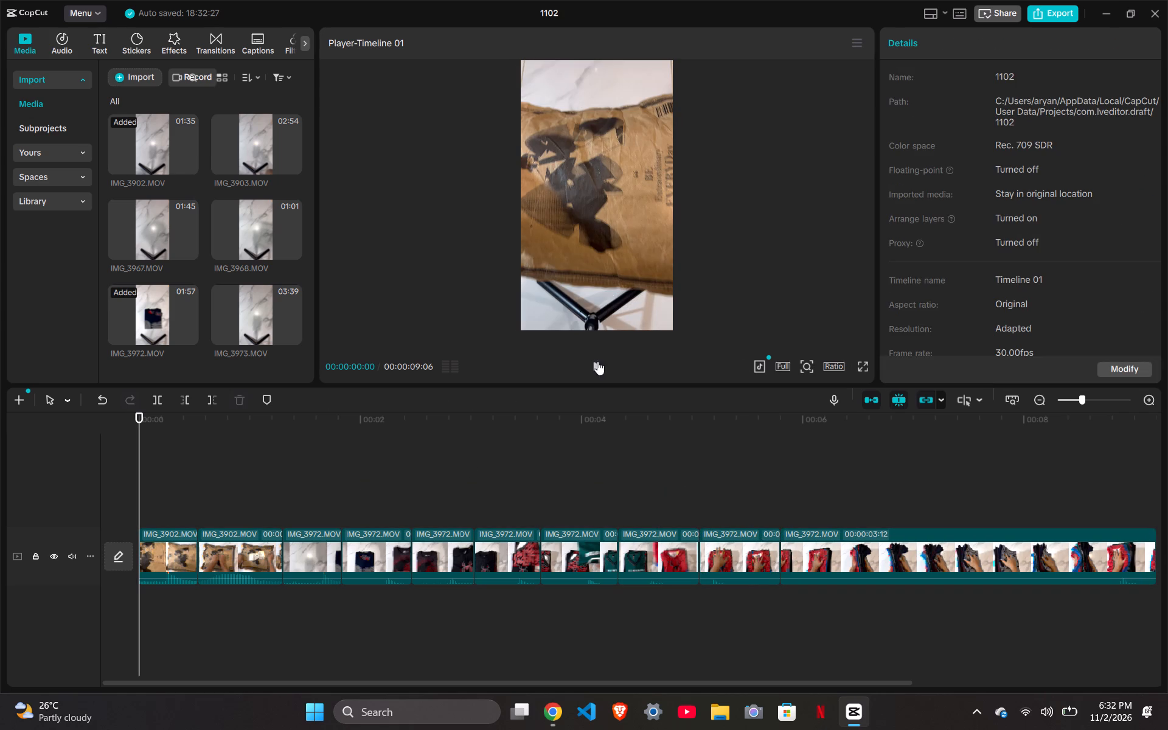
click(864, 365)
key(space)
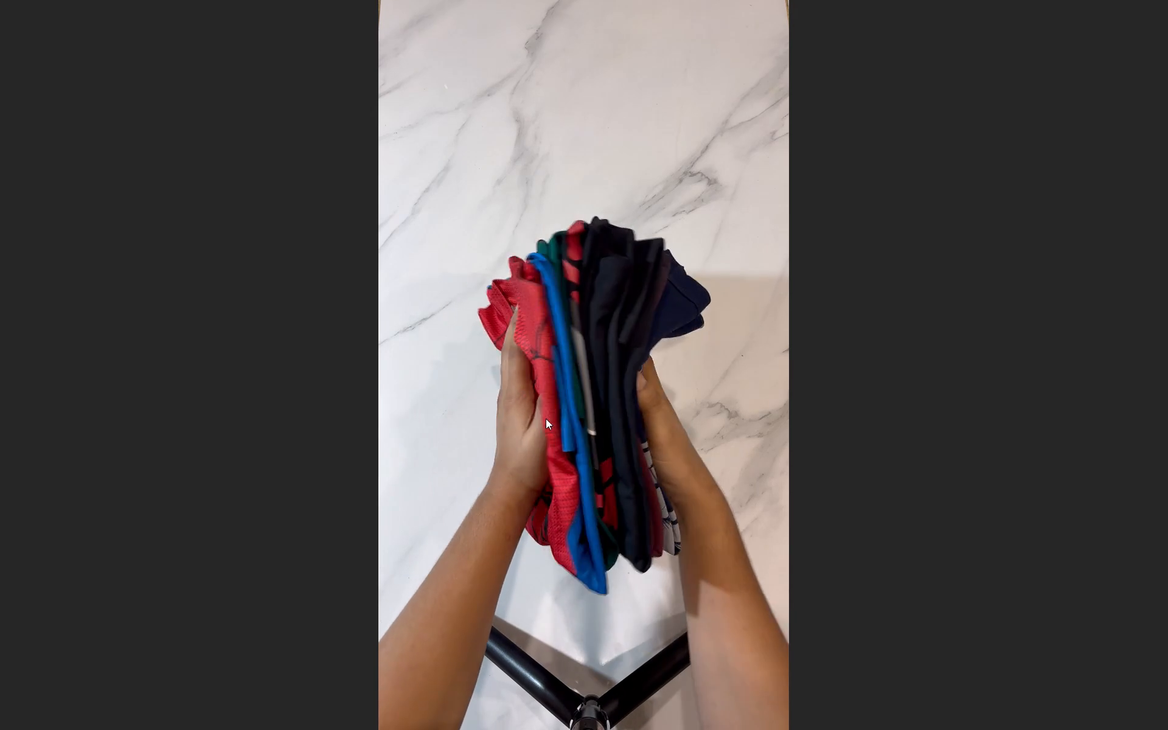
Step back from the shirt-stack clip to the black spider shirt on the pile and replay the cuts from there.
key(Left)
key(Left)
key(Left)
key(Left)
key(Left)
key(Left)
key(Left)
key(Left)
key(Left)
key(Left)
key(Left)
key(Left)
key(Left)
key(Left)
key(Left)
key(Left)
key(Left)
key(Left)
key(Left)
key(Left)
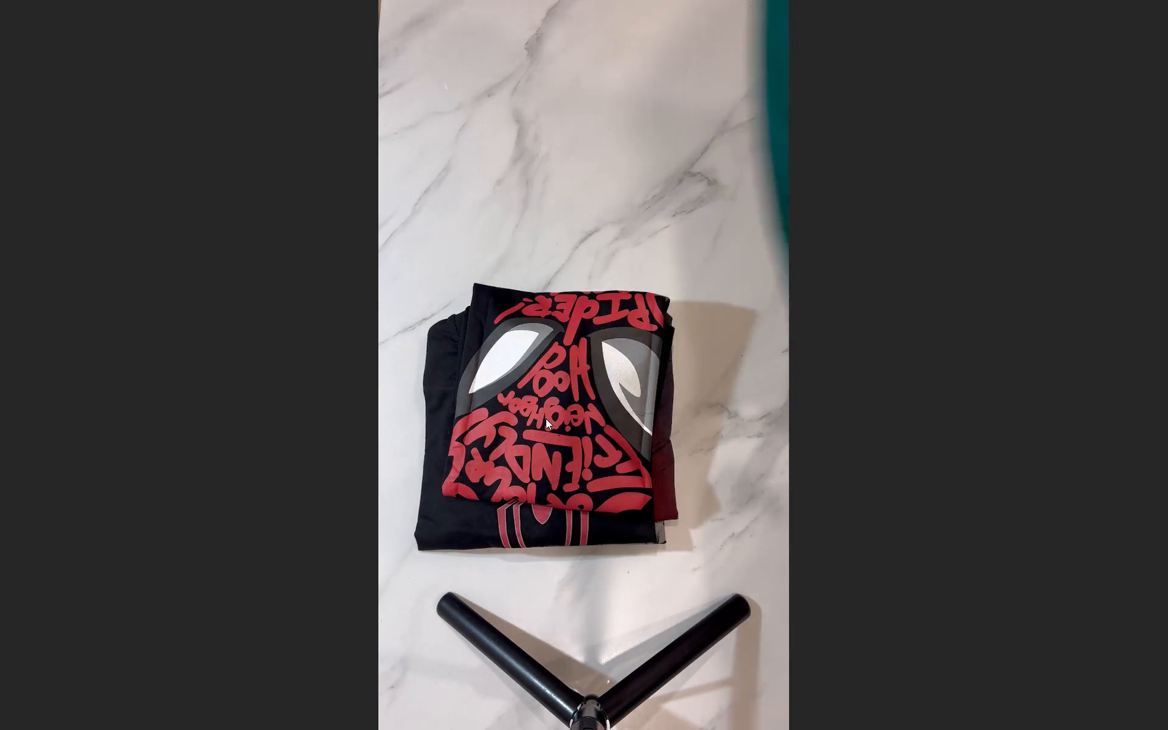
key(space)
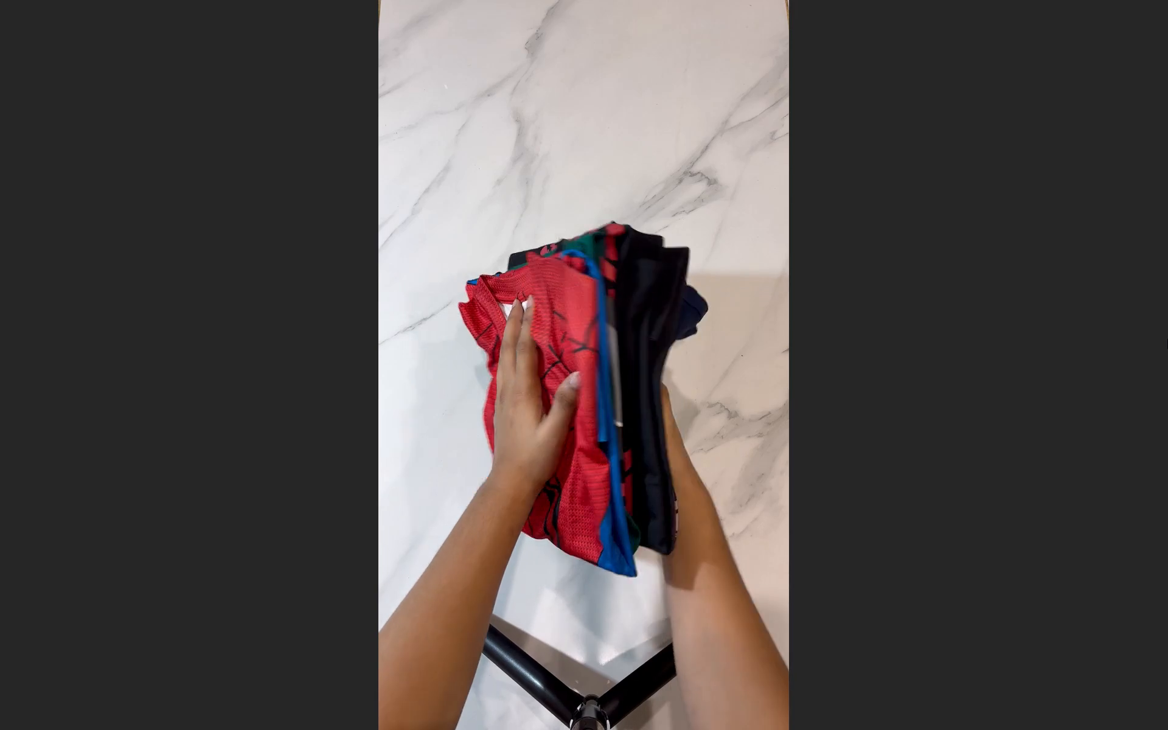
Replay the full sequence from the first frame in full screen and return to the editor.
key(Home)
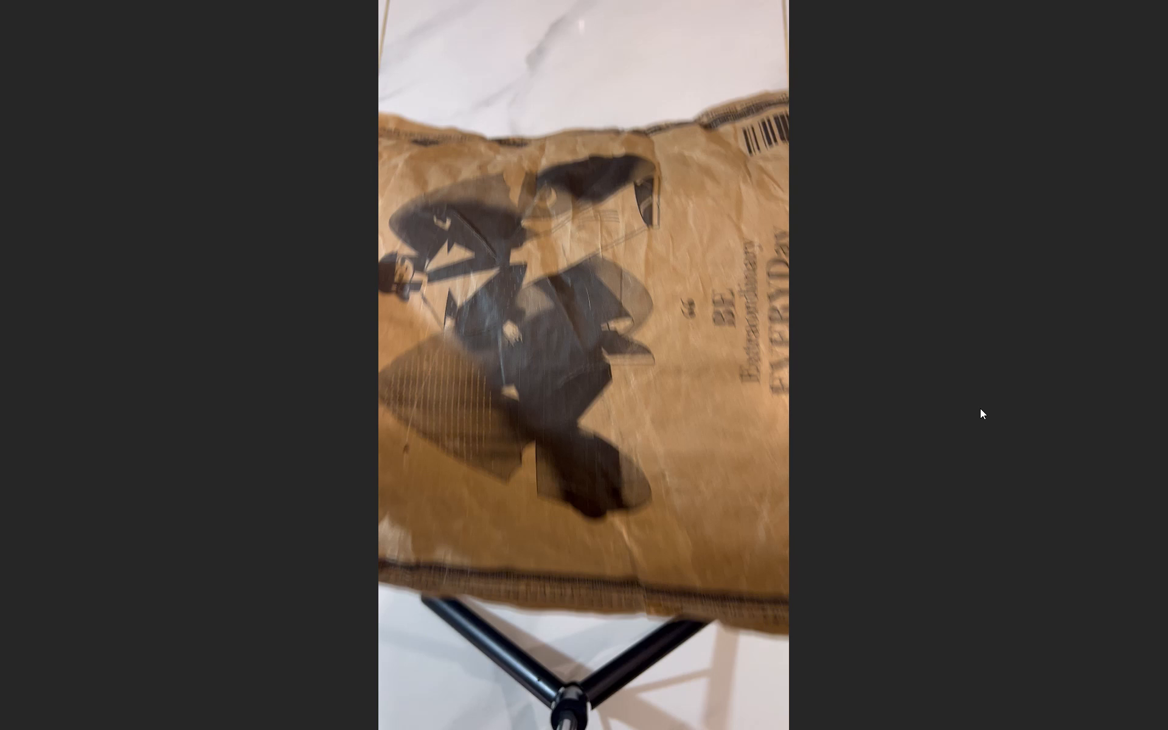
key(space)
click(736, 425)
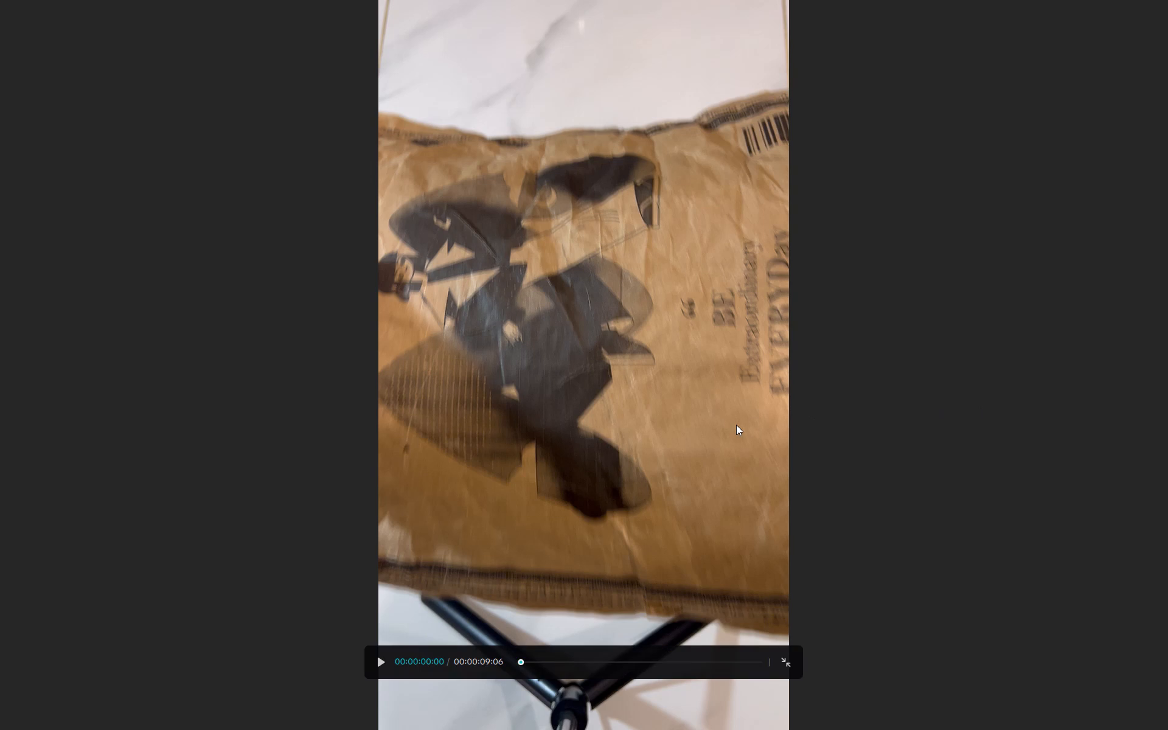
key(space)
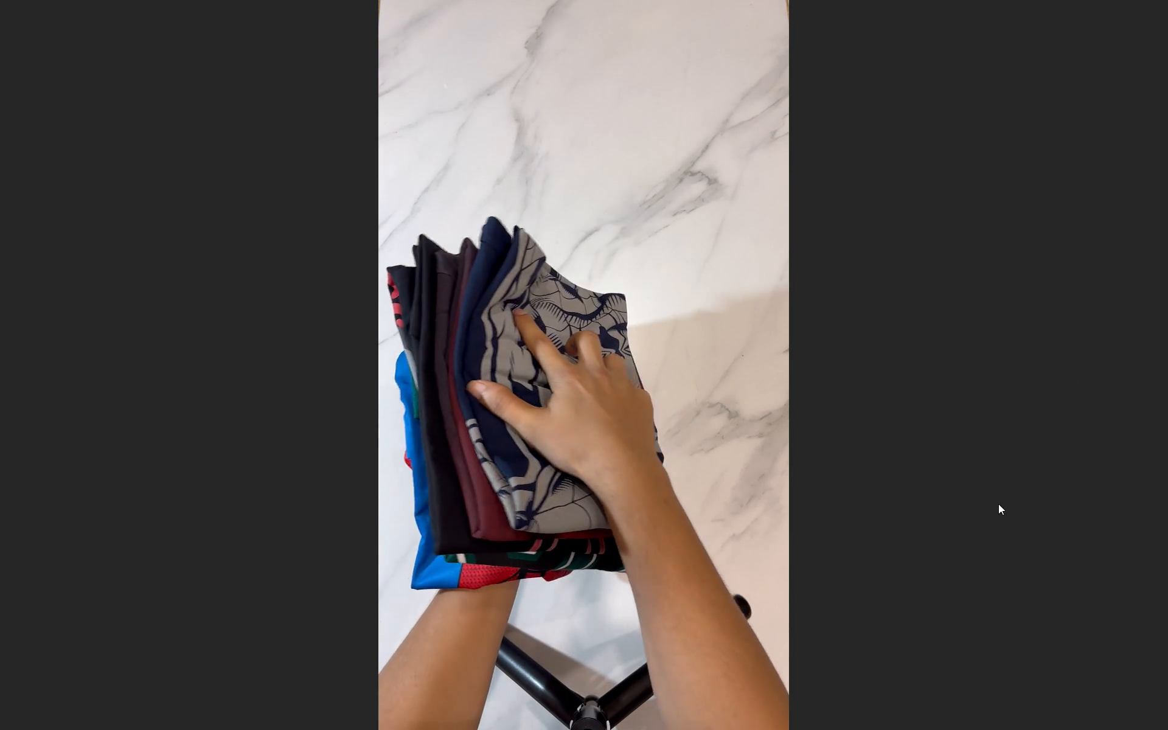
key(Escape)
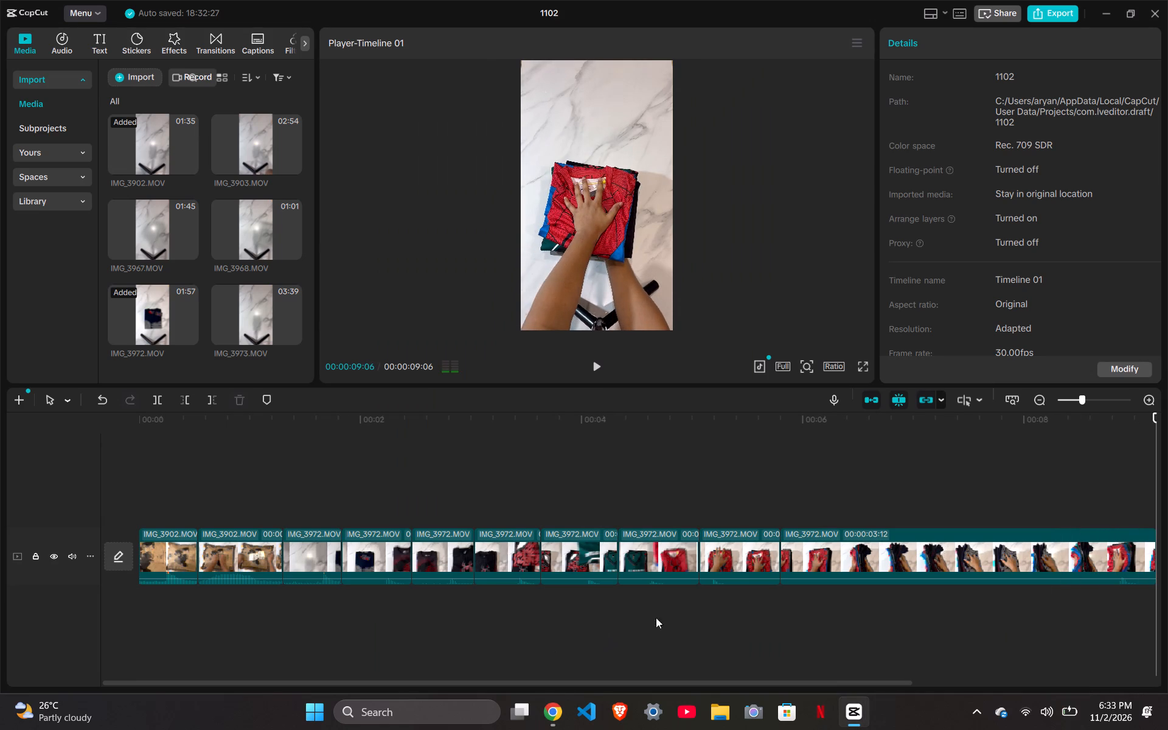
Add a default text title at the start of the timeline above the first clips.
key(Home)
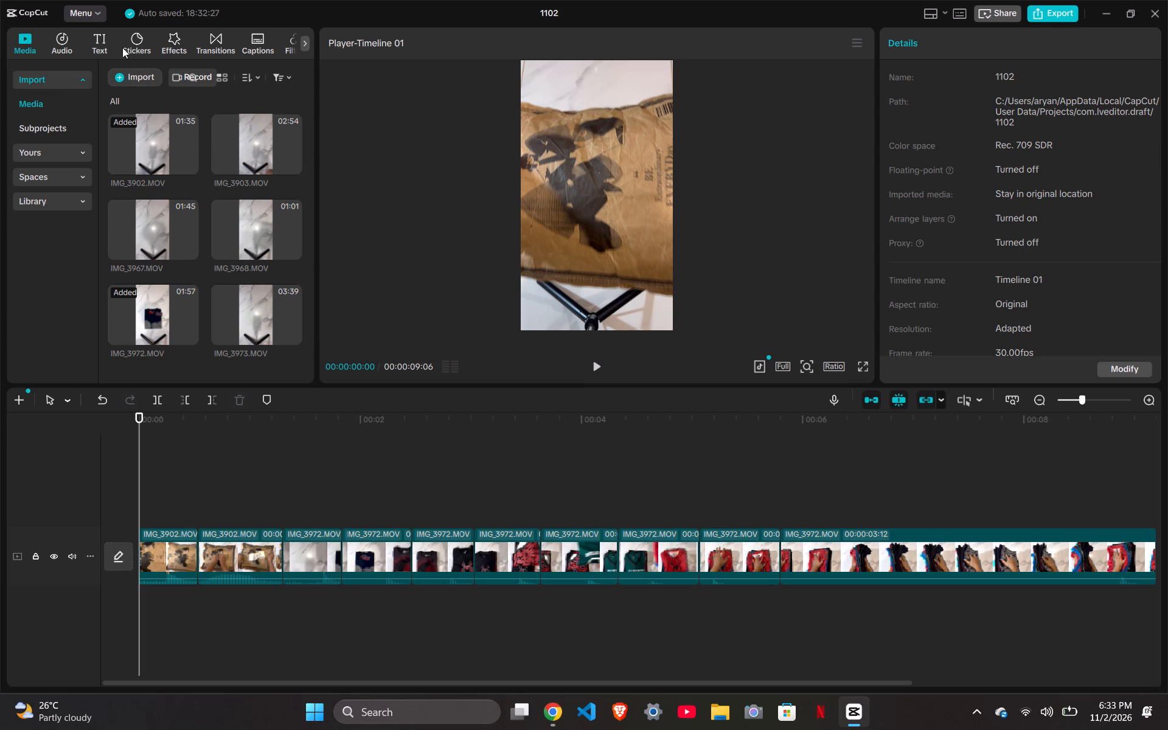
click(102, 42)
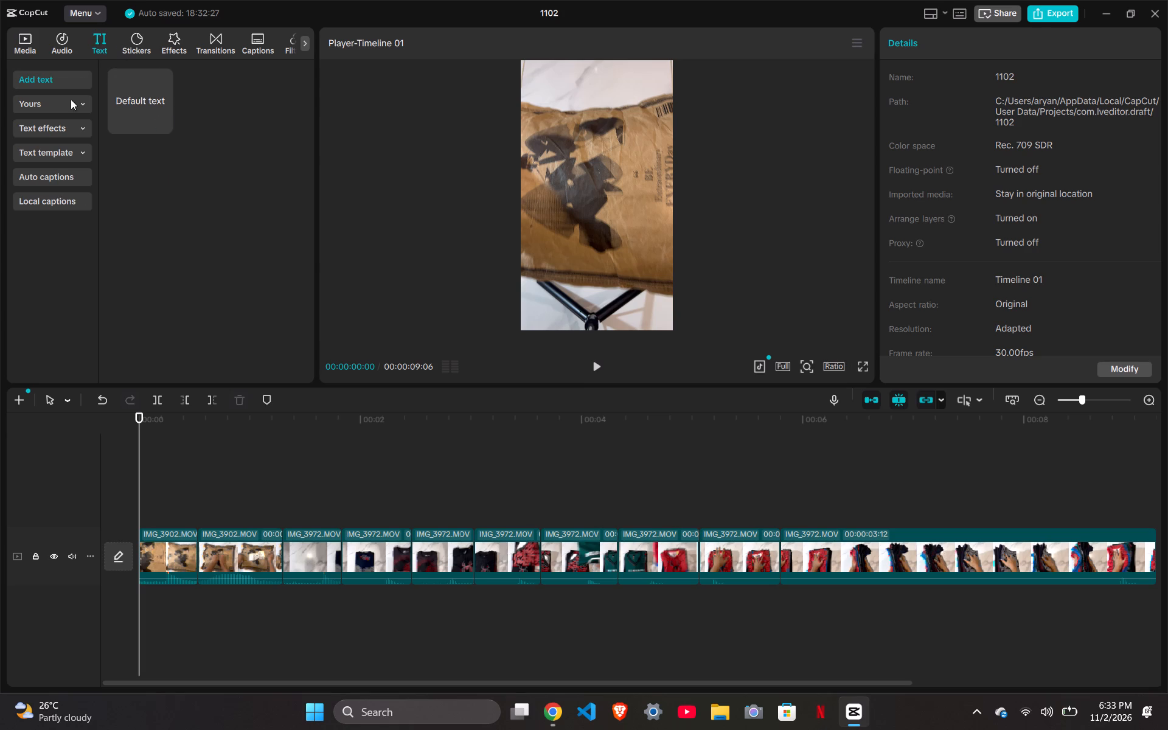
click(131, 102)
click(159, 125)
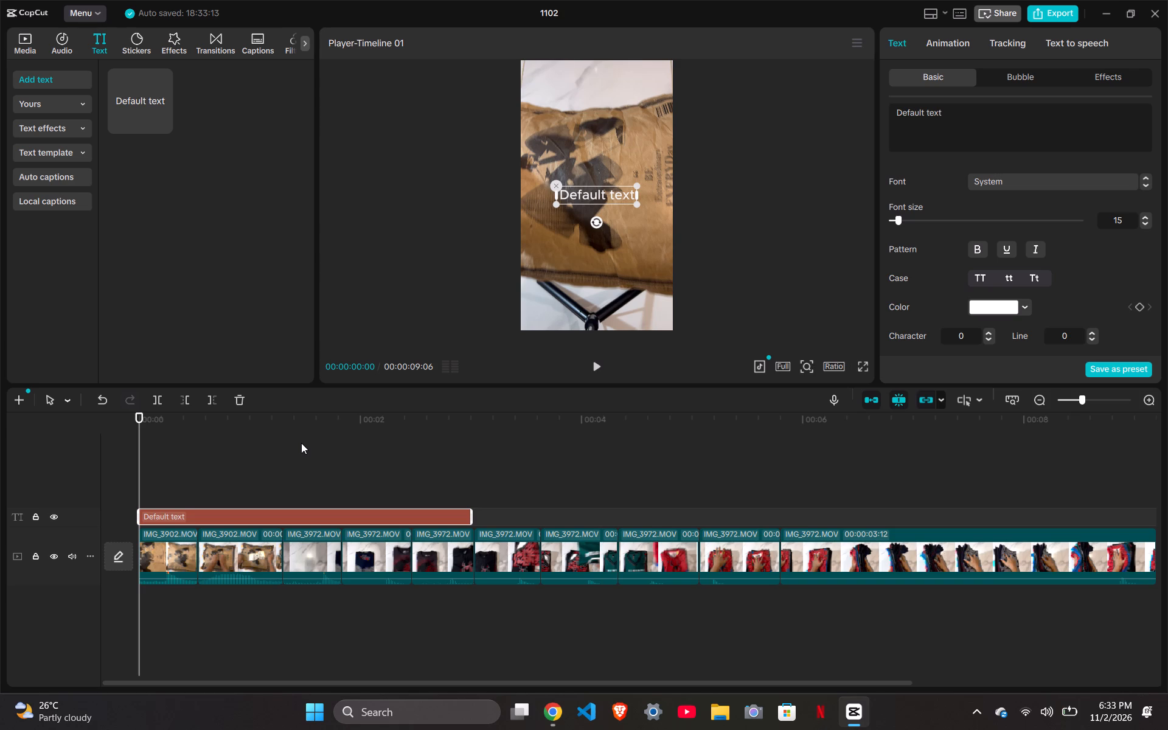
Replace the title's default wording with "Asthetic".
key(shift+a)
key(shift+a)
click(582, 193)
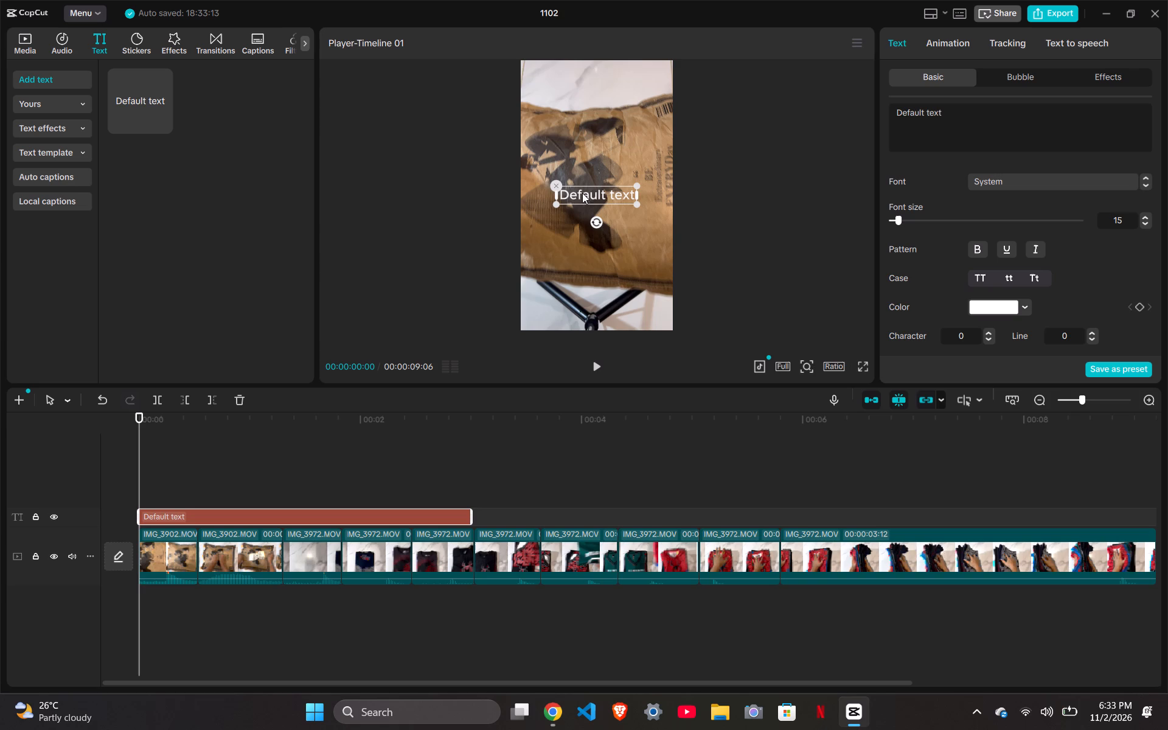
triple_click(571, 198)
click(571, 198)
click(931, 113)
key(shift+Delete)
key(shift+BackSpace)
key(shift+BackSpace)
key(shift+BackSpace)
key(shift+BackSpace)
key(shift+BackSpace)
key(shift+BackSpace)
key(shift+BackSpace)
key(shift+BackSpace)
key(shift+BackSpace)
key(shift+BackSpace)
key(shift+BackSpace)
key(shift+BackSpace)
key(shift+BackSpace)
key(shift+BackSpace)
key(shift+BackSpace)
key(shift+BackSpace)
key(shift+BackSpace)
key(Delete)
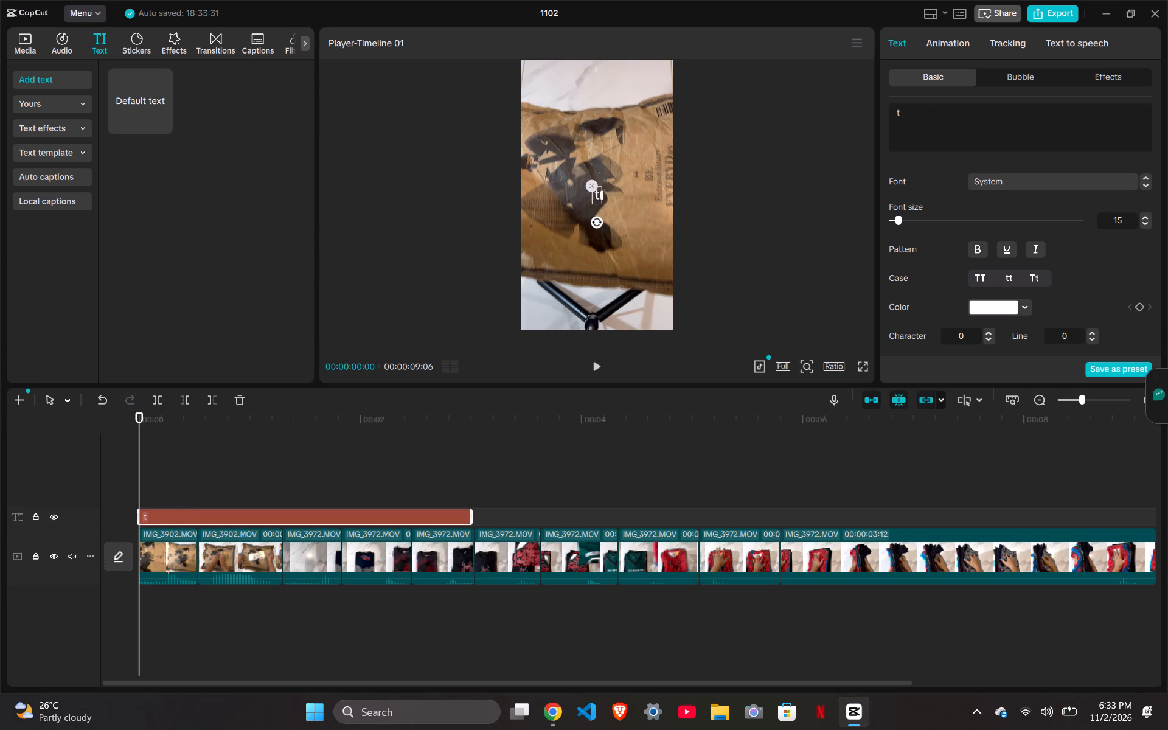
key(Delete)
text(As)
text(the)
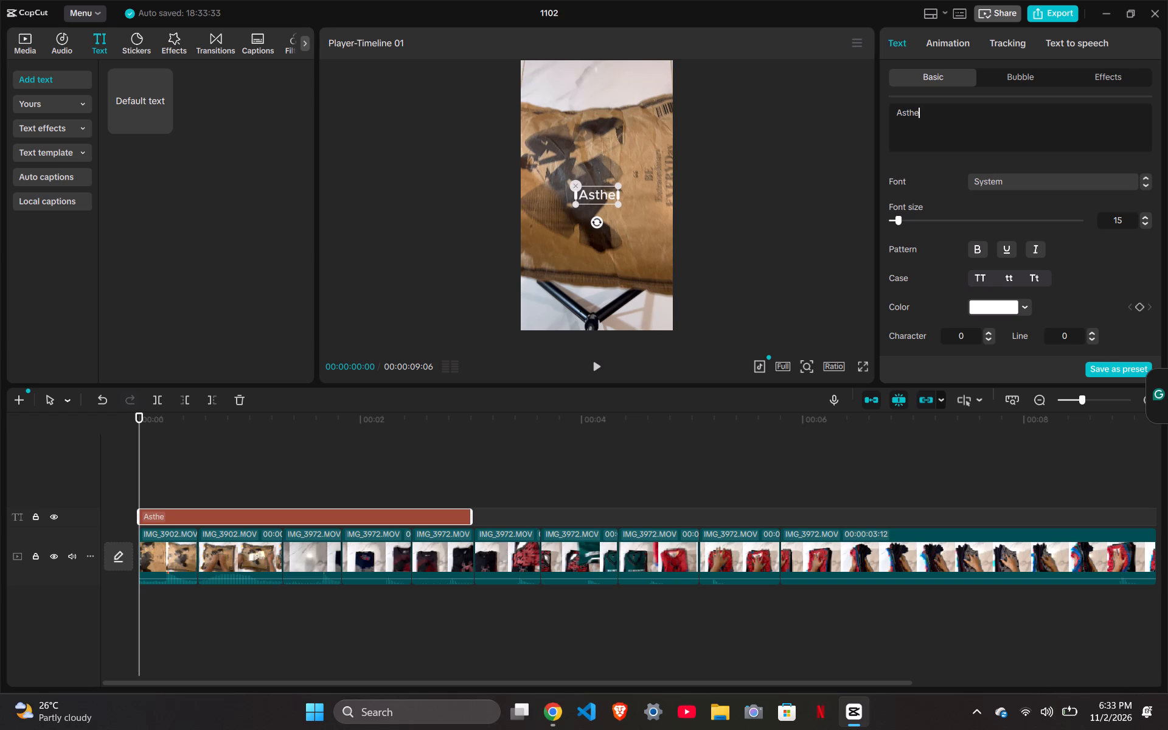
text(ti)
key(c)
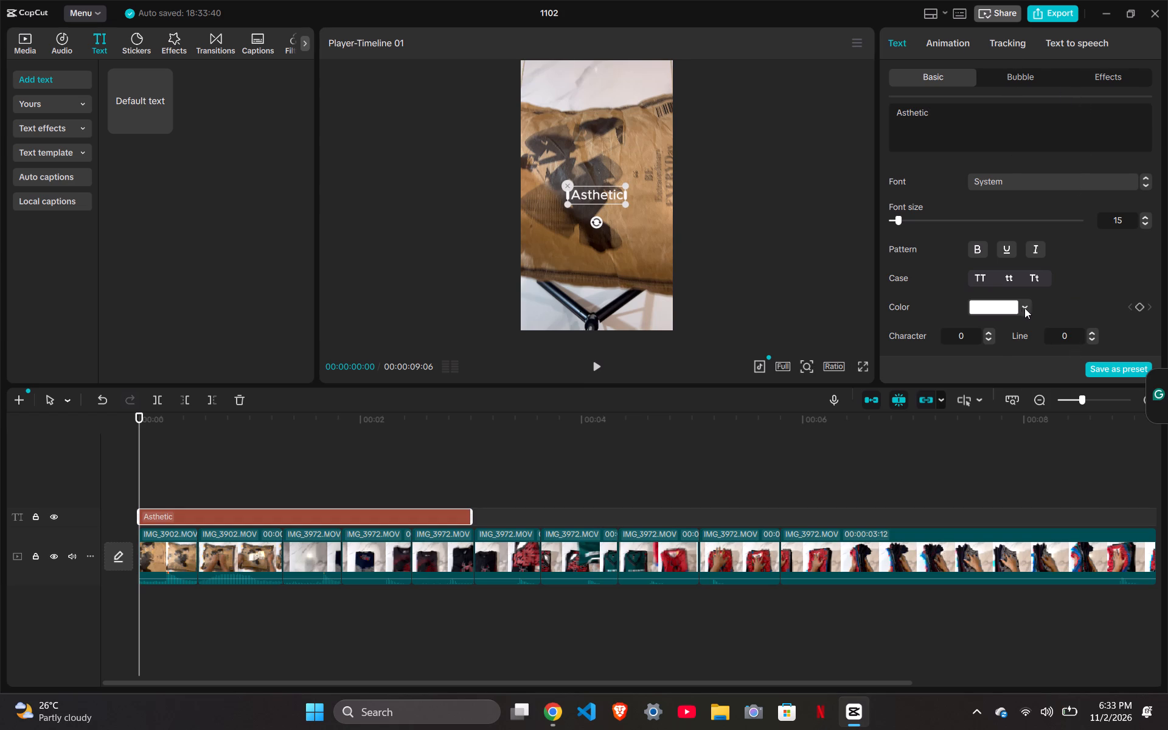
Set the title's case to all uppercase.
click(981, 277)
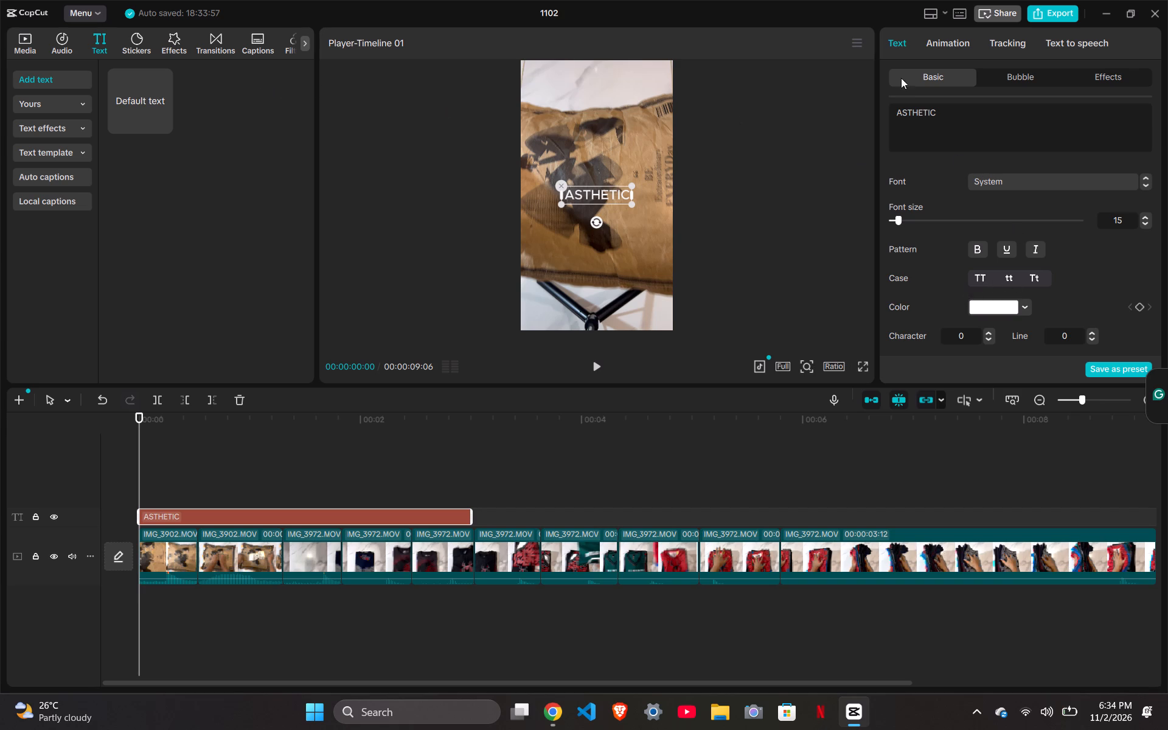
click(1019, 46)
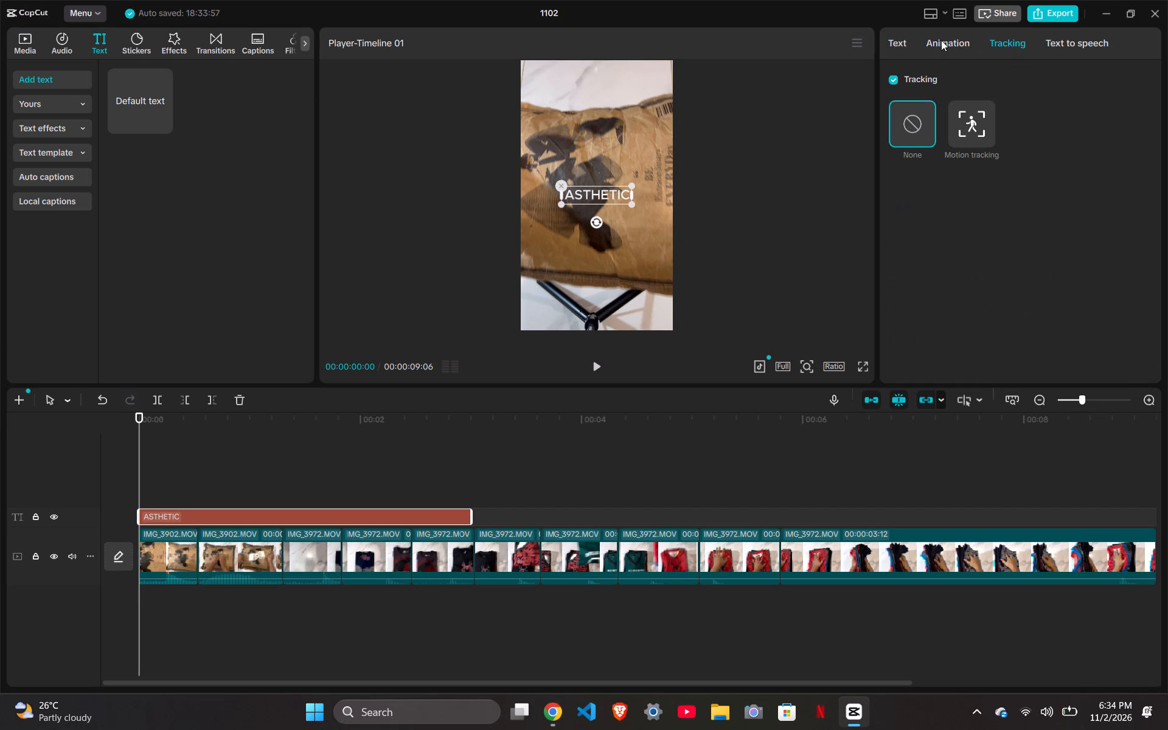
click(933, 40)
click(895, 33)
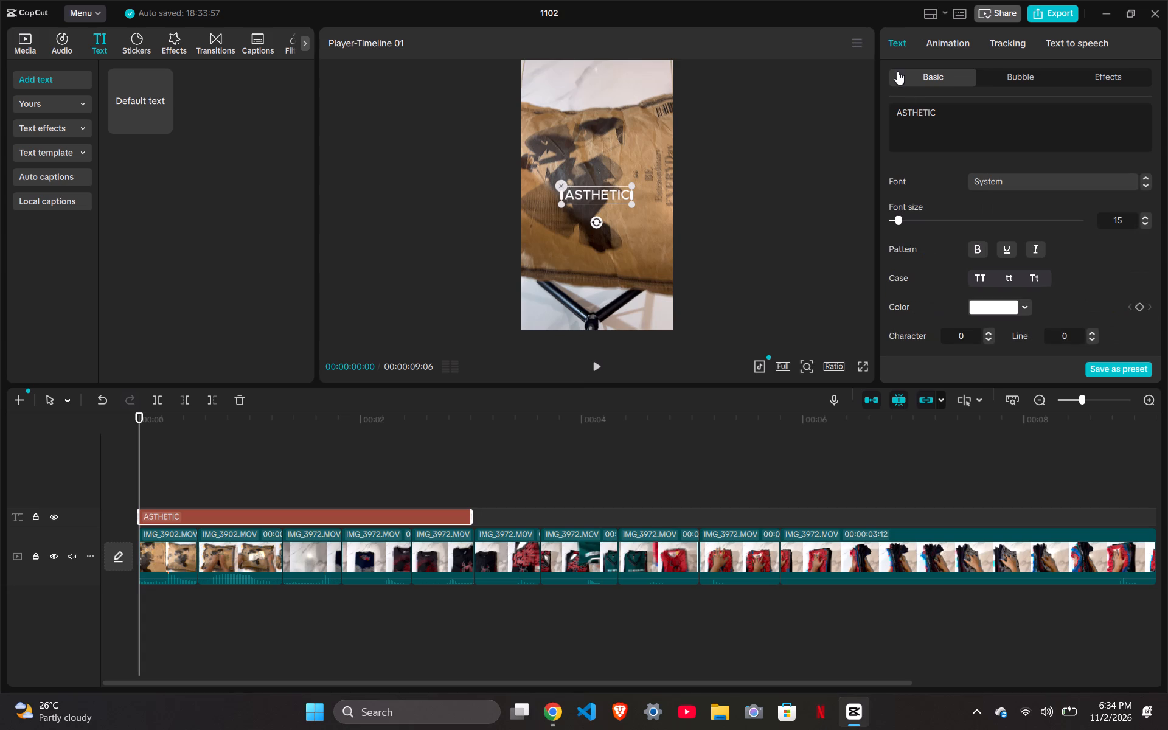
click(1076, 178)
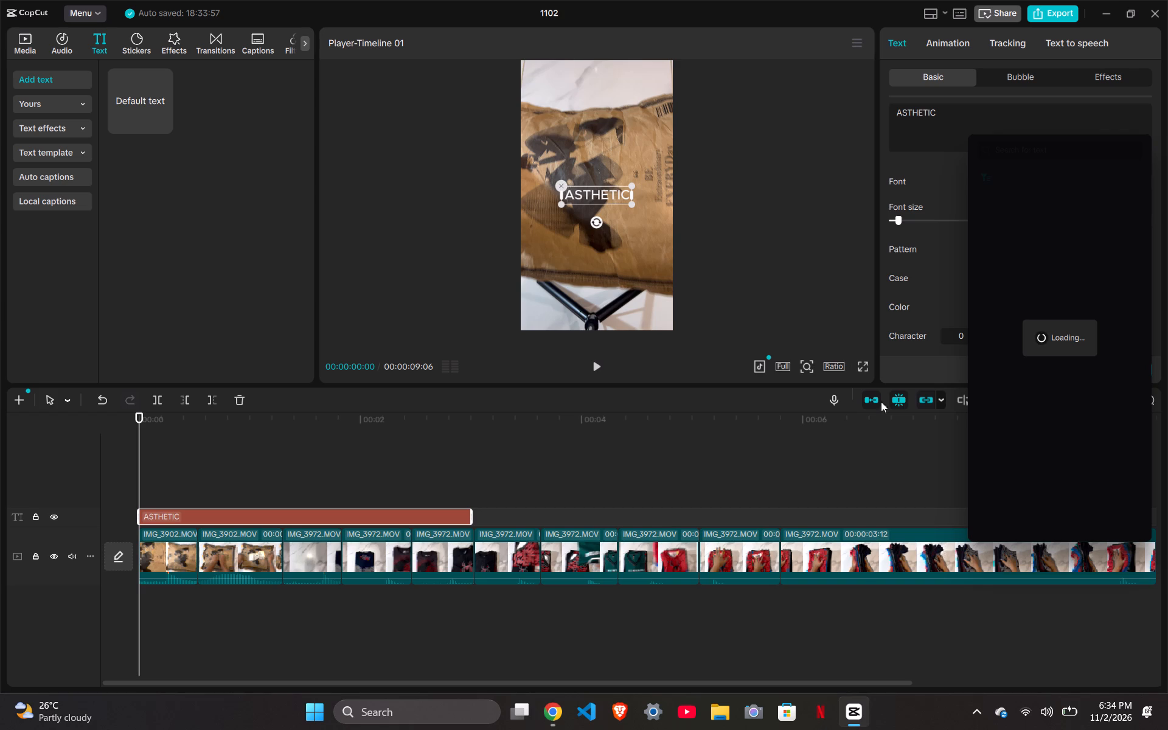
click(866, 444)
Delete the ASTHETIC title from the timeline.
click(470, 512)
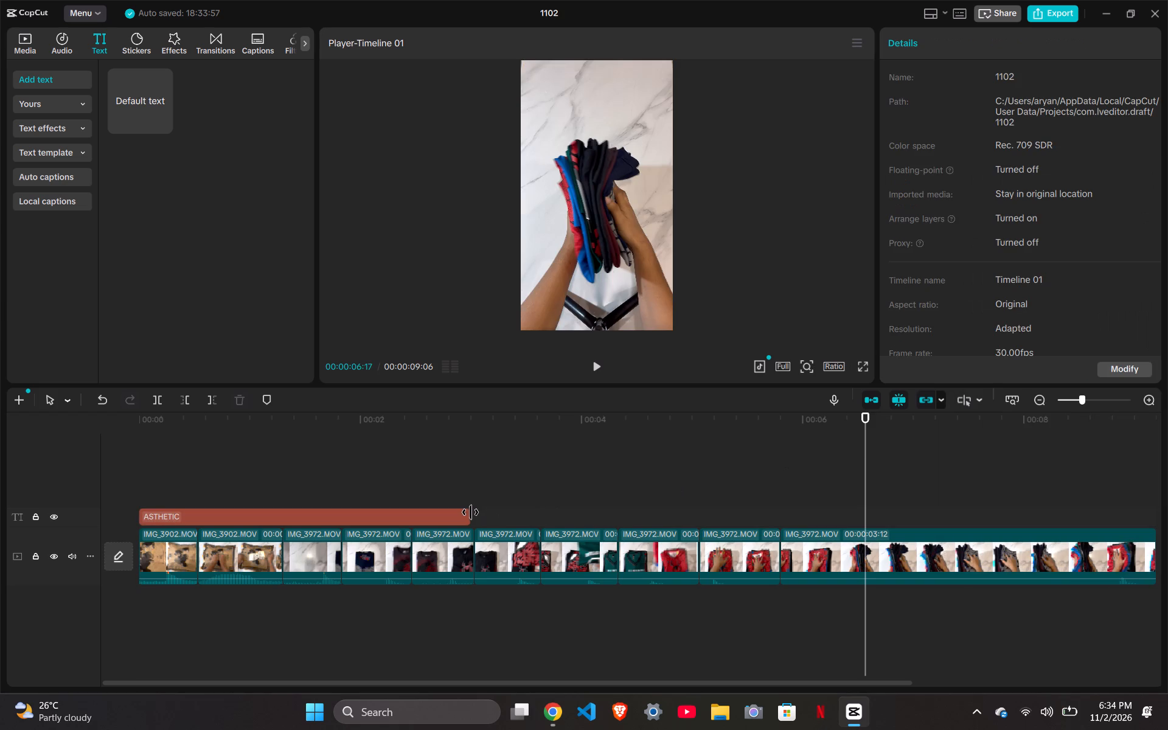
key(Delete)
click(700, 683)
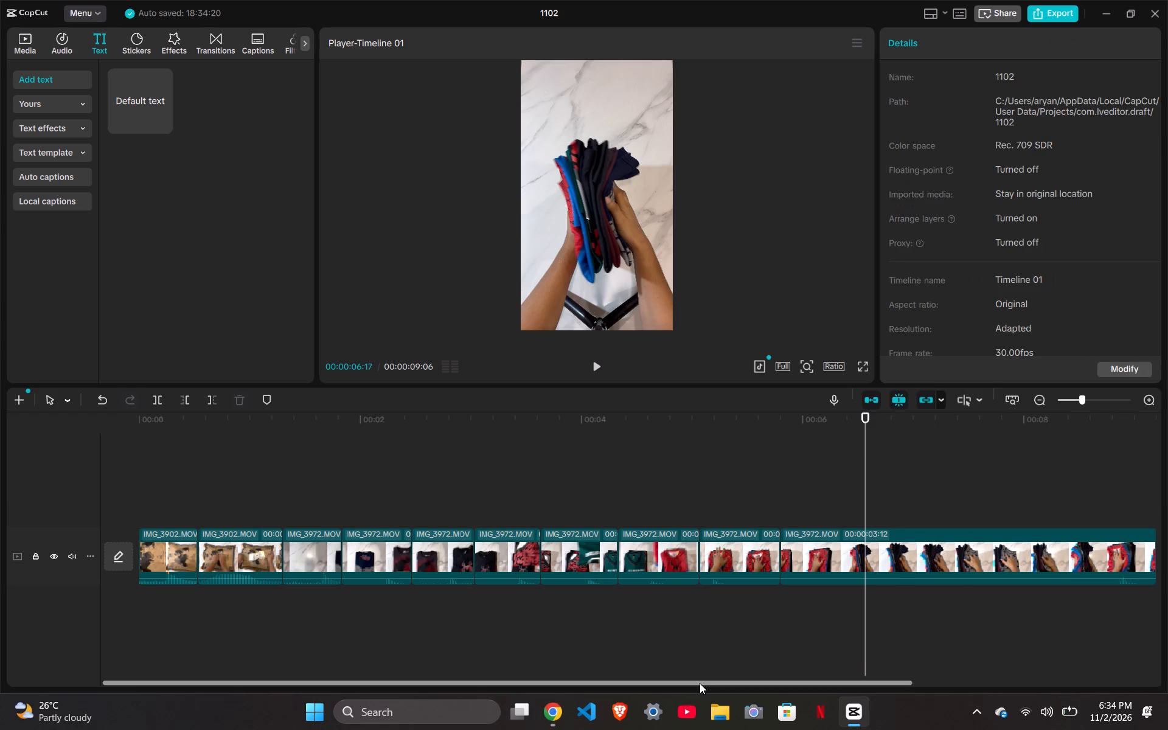
Export the video to D: under the name IG NEW in 4K mp4, with the separate MP3 audio export switched off.
click(1041, 12)
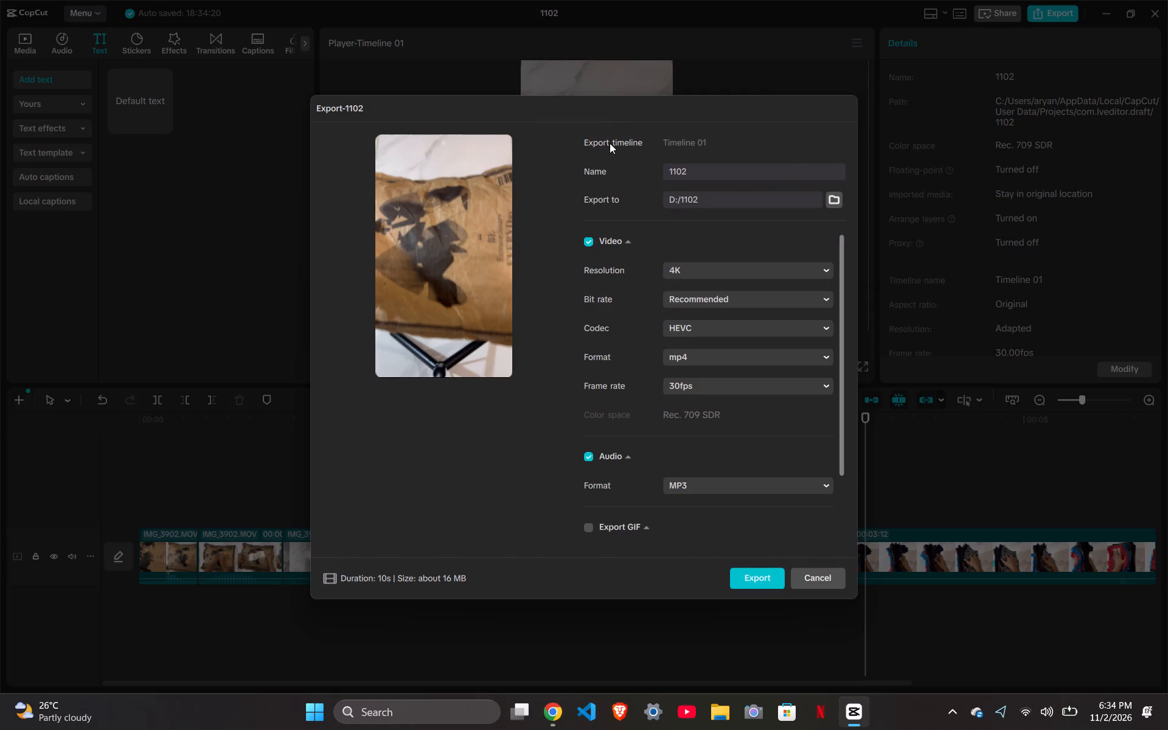
click(706, 196)
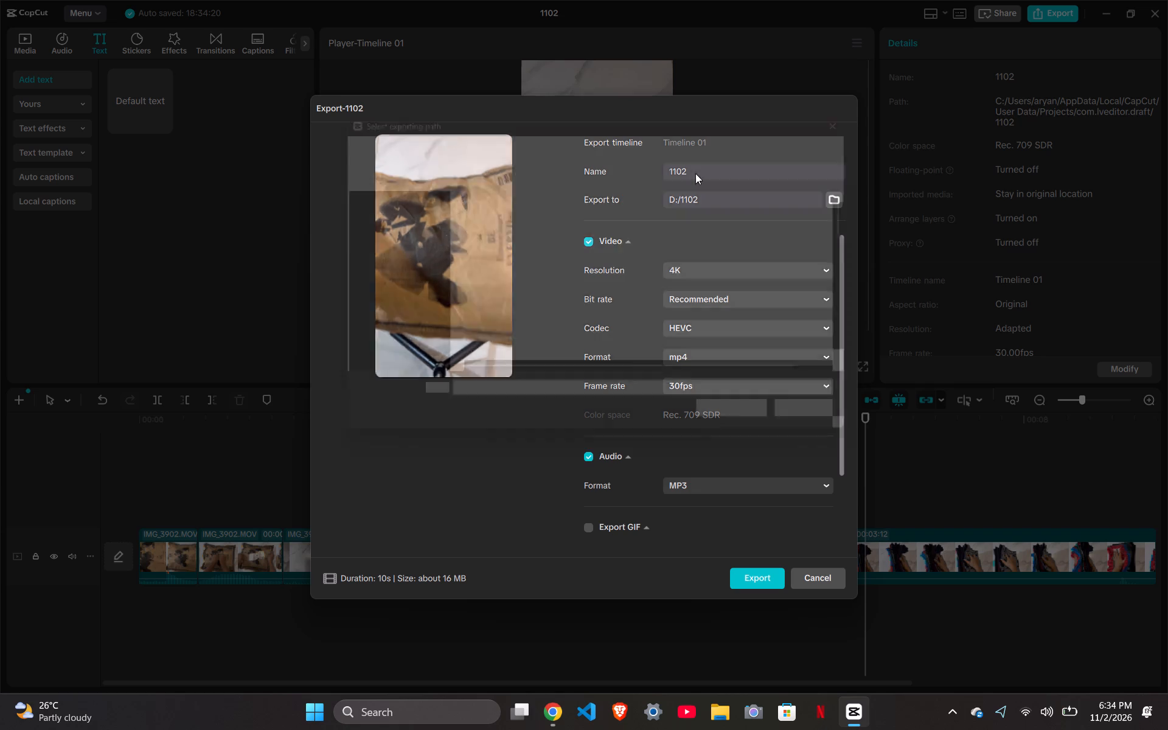
click(695, 173)
click(869, 103)
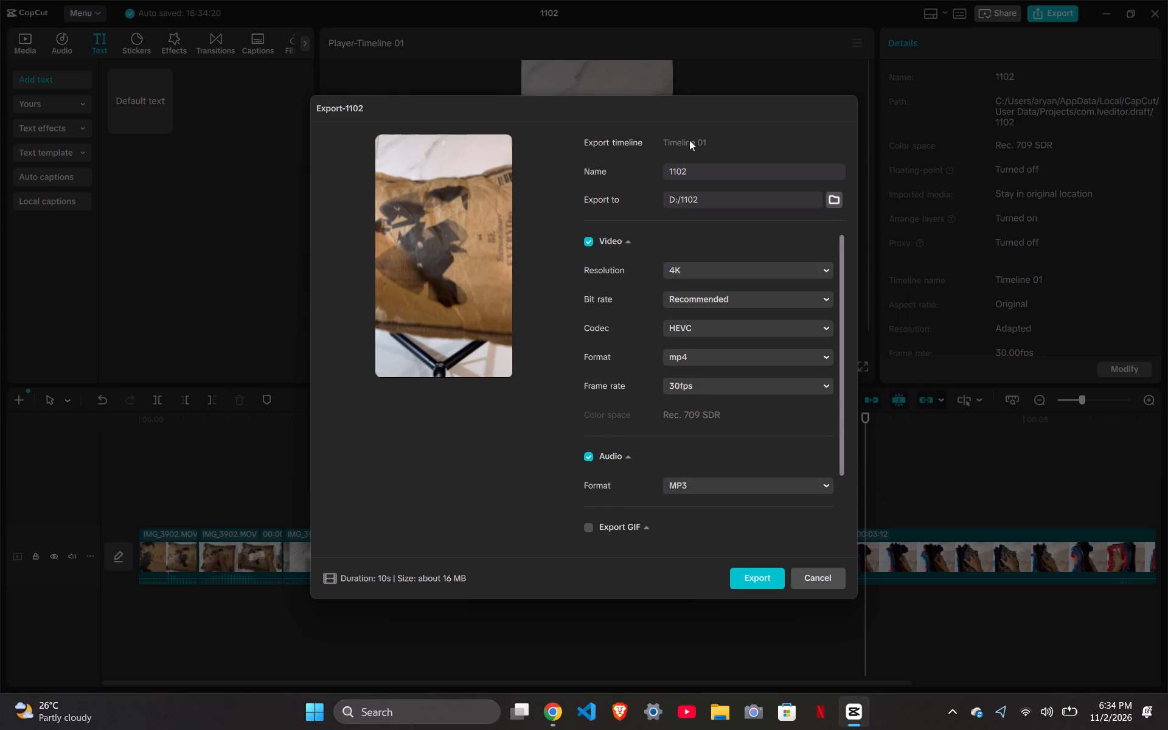
double_click(686, 167)
text(IG NEW)
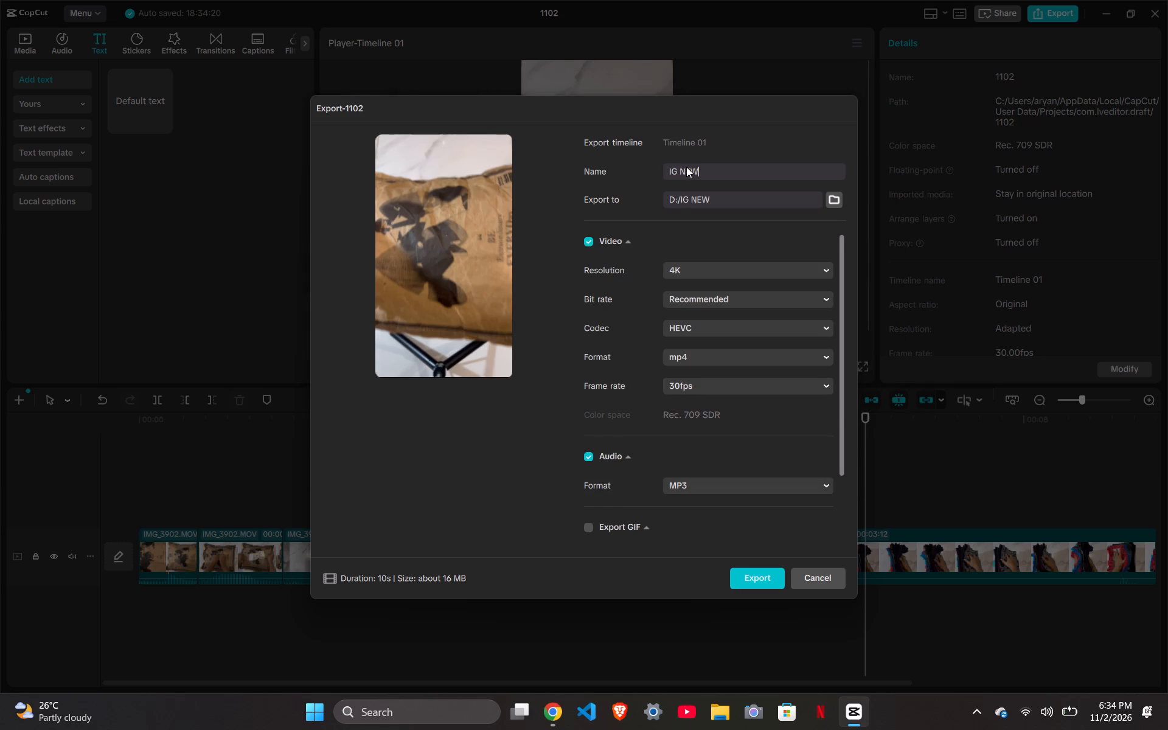
click(588, 454)
click(746, 585)
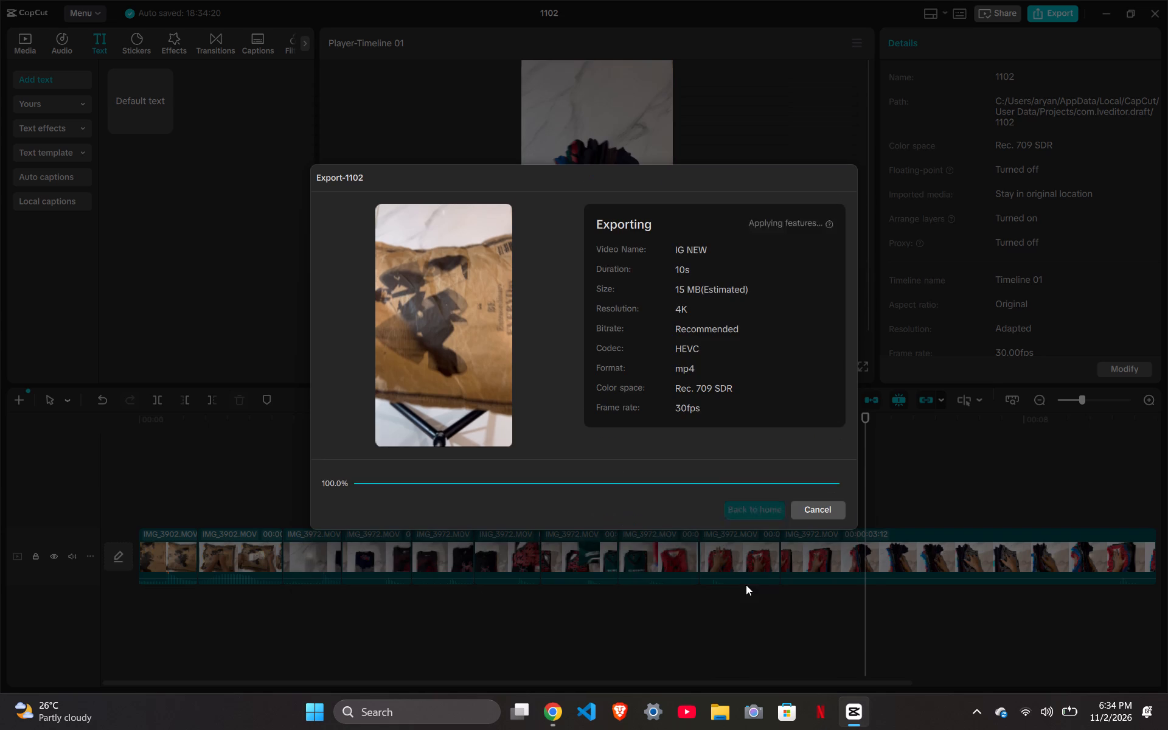